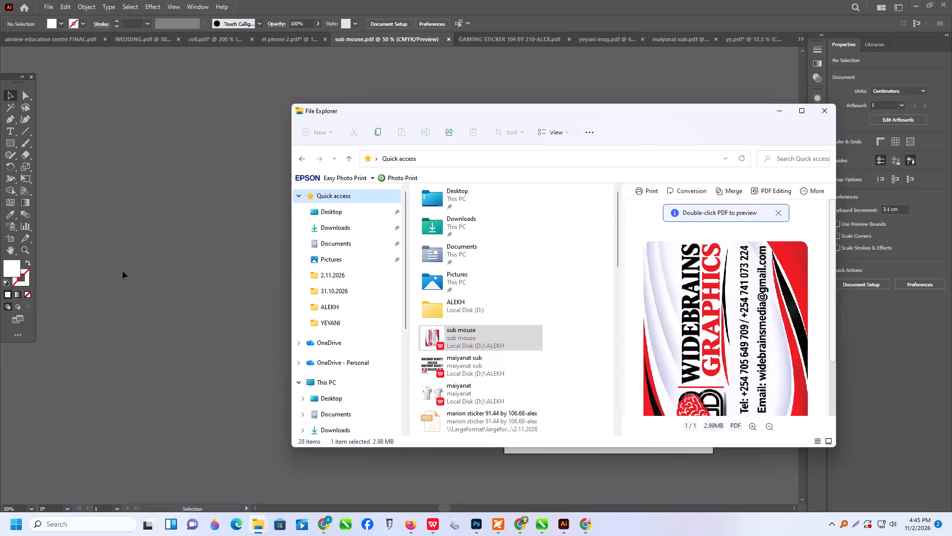
# Look through the open Illustrator documents, from the gaming sticker and mug designs to the dress photos and school admission poster.
pyautogui.click(121, 257)
pyautogui.click(466, 39)
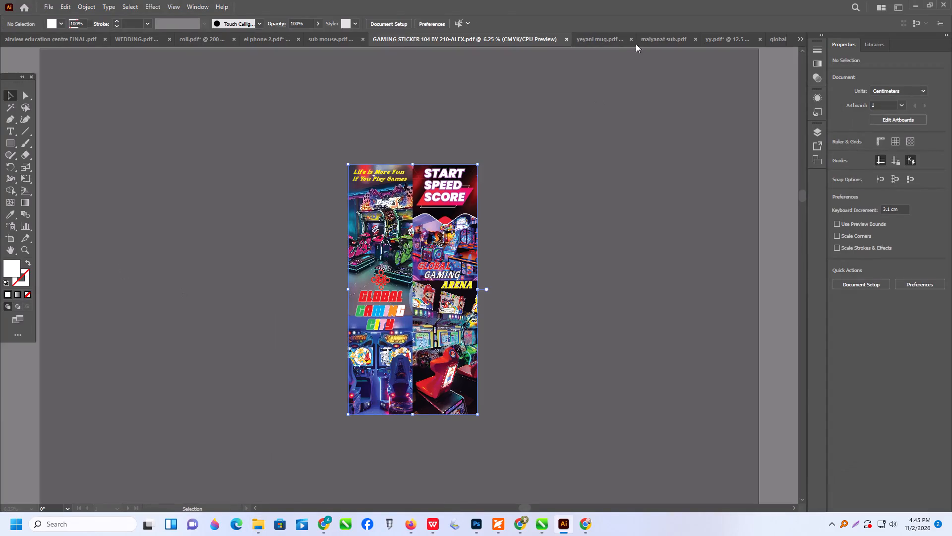
pyautogui.click(592, 35)
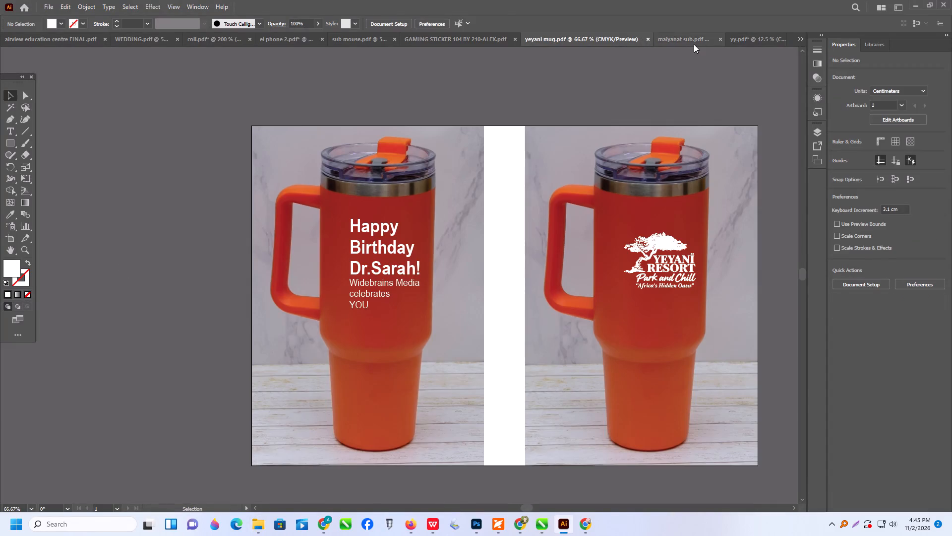
pyautogui.click(692, 44)
pyautogui.click(731, 39)
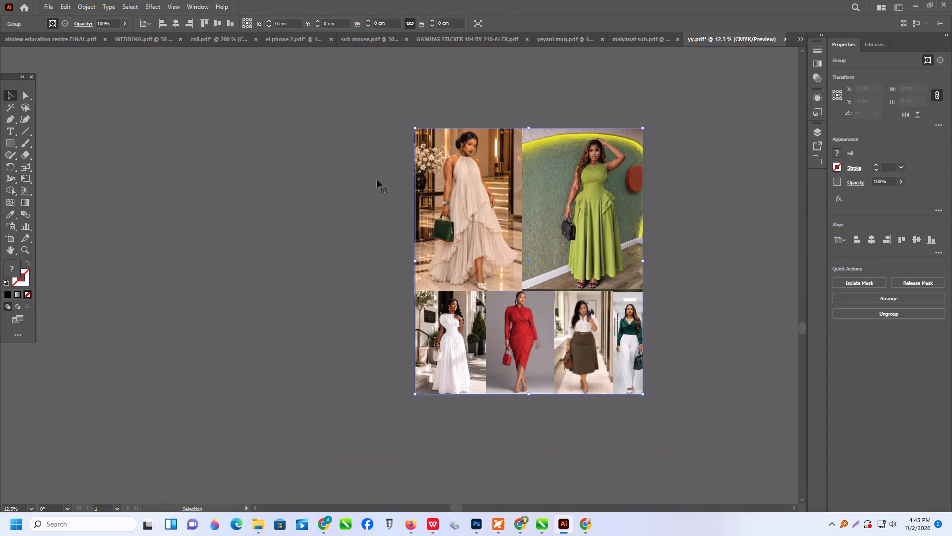
pyautogui.scroll(1, 362, 176)
pyautogui.click(149, 40)
pyautogui.click(32, 40)
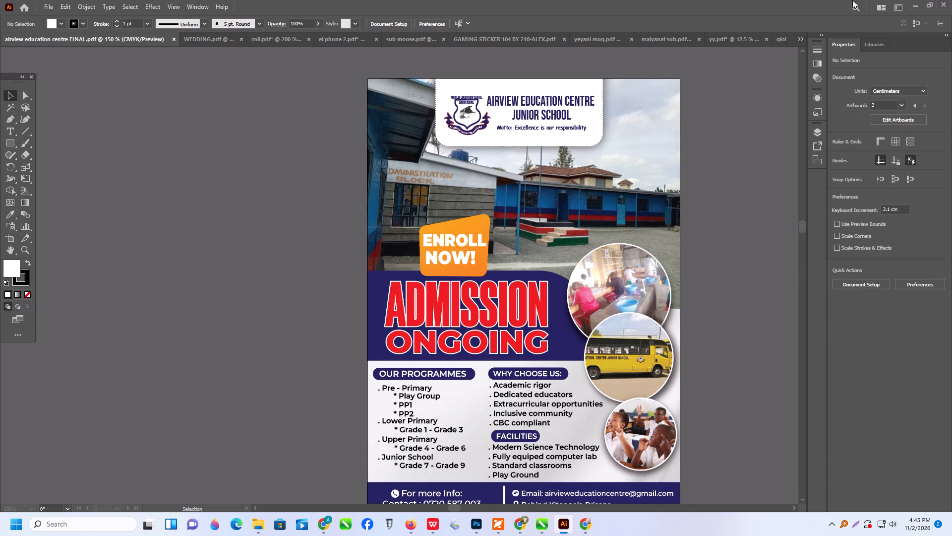
# Minimize the windows in front and switch to KISAJU POSTER.cdr in CorelDRAW.
pyautogui.click(918, 3)
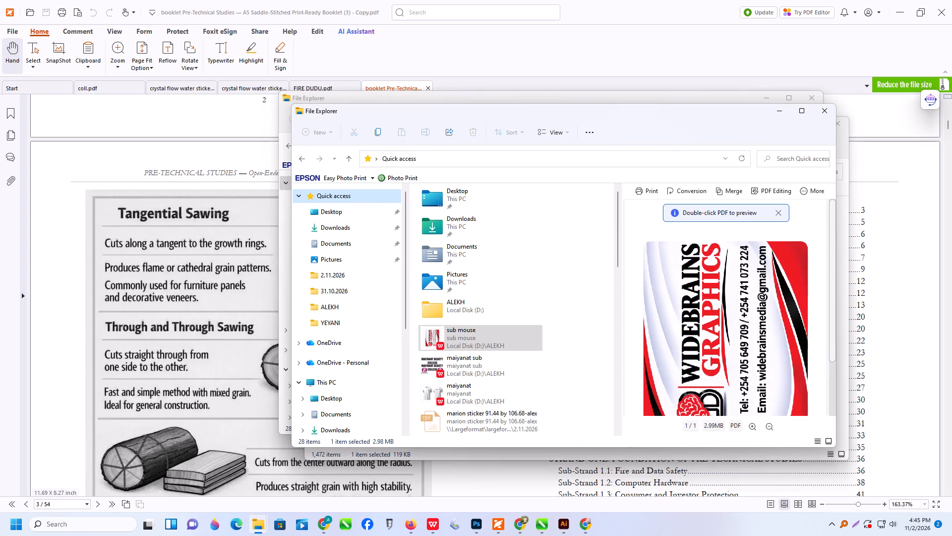
pyautogui.click(177, 458)
pyautogui.click(896, 8)
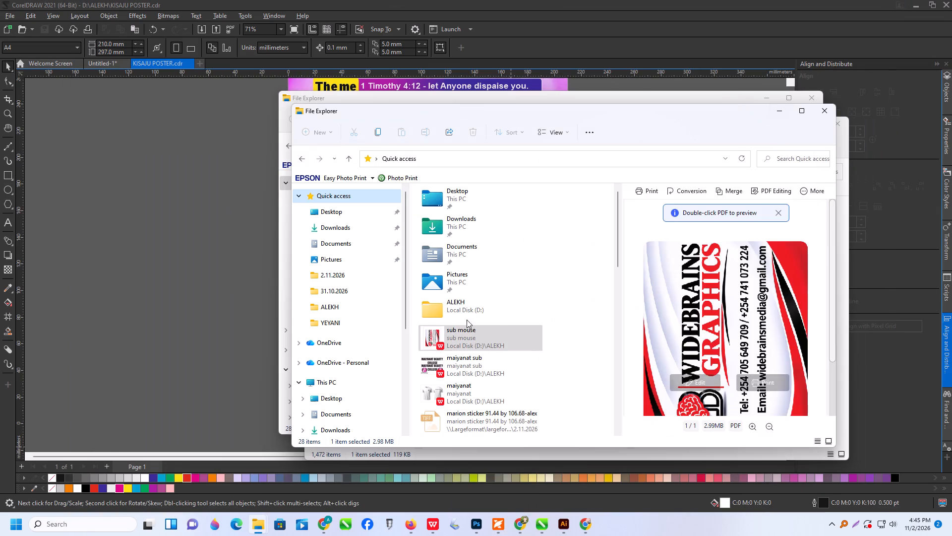
pyautogui.click(250, 243)
# Ungroup the grouped artwork of the whole conference poster.
pyautogui.scroll(2, 489, 332)
pyautogui.scroll(5, 462, 276)
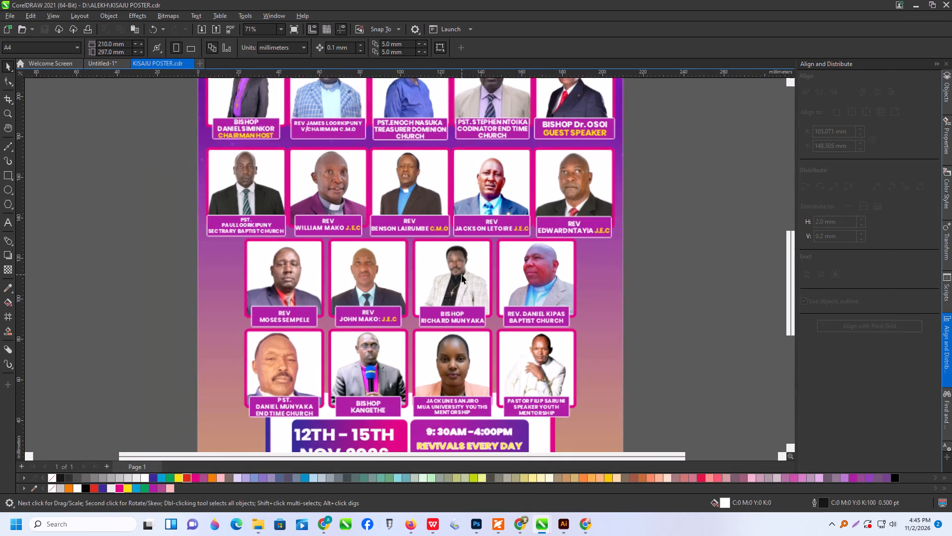
pyautogui.scroll(-7, 461, 282)
pyautogui.scroll(2, 357, 224)
pyautogui.click(314, 180)
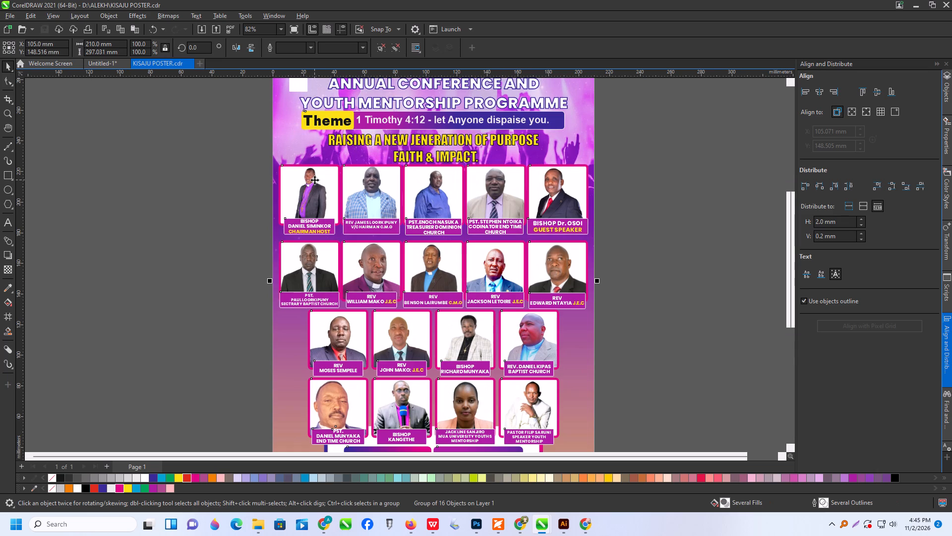
pyautogui.scroll(-3, 315, 252)
pyautogui.rightClick(324, 220)
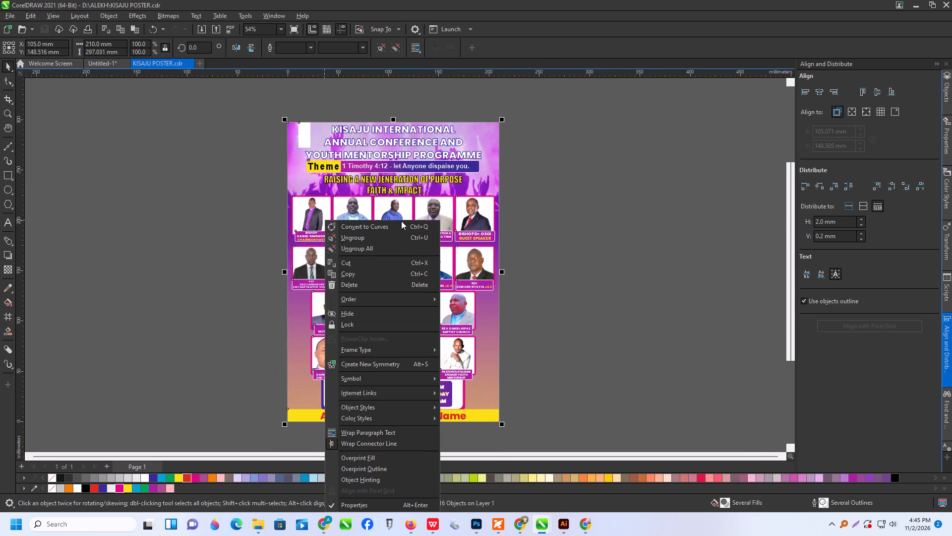
pyautogui.click(380, 239)
pyautogui.click(652, 217)
# Ungroup the top row of five portraits into separate cards.
pyautogui.click(317, 208)
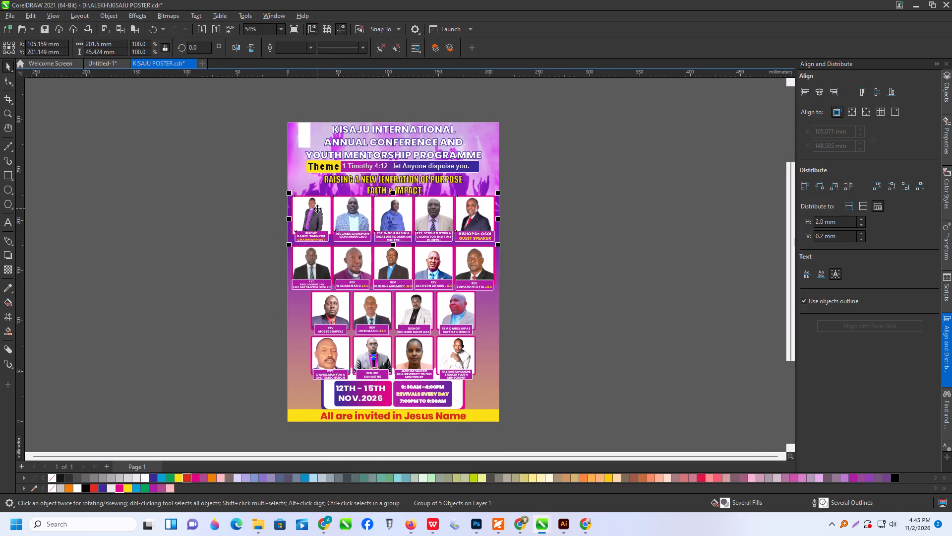
pyautogui.rightClick(317, 208)
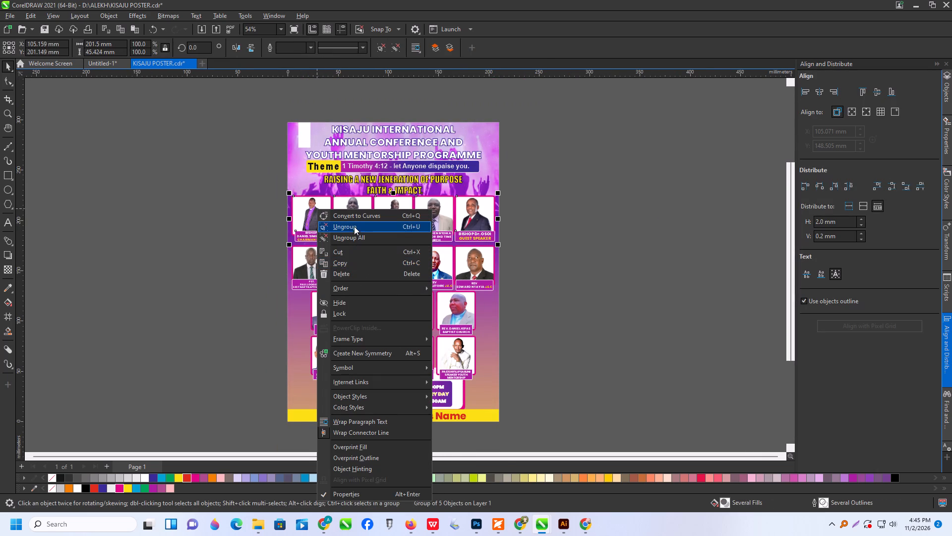
pyautogui.click(355, 224)
pyautogui.click(766, 214)
# Move the chairman host's and guest speaker's cards out of the top row, onto the empty canvas on either side of the poster.
pyautogui.click(319, 215)
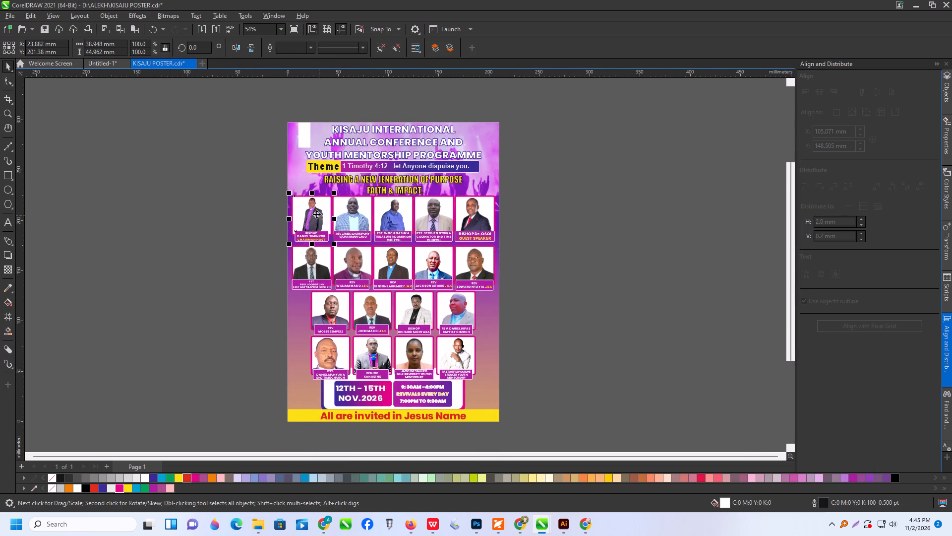
pyautogui.scroll(2, 310, 212)
pyautogui.moveTo(313, 208); pyautogui.dragTo(172, 193)
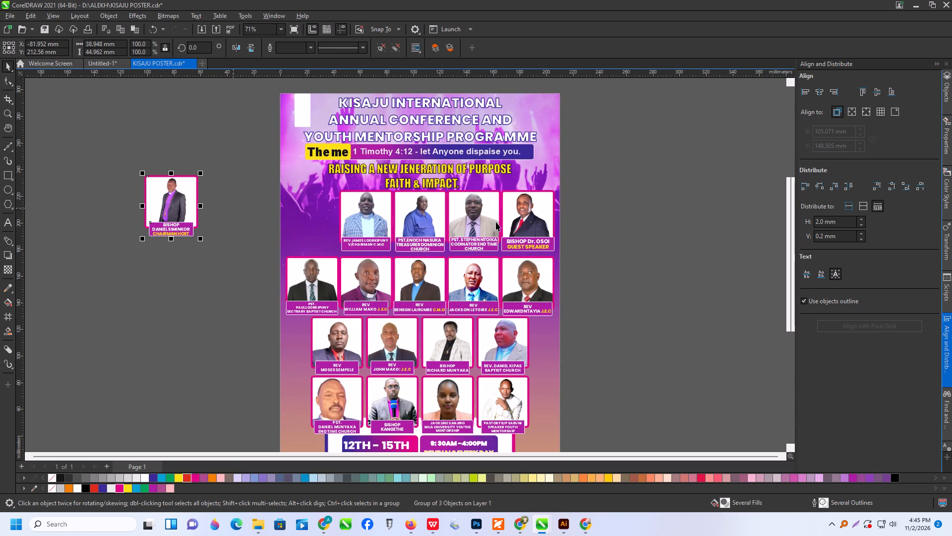
pyautogui.moveTo(527, 223); pyautogui.dragTo(704, 208)
pyautogui.moveTo(520, 217); pyautogui.dragTo(629, 211)
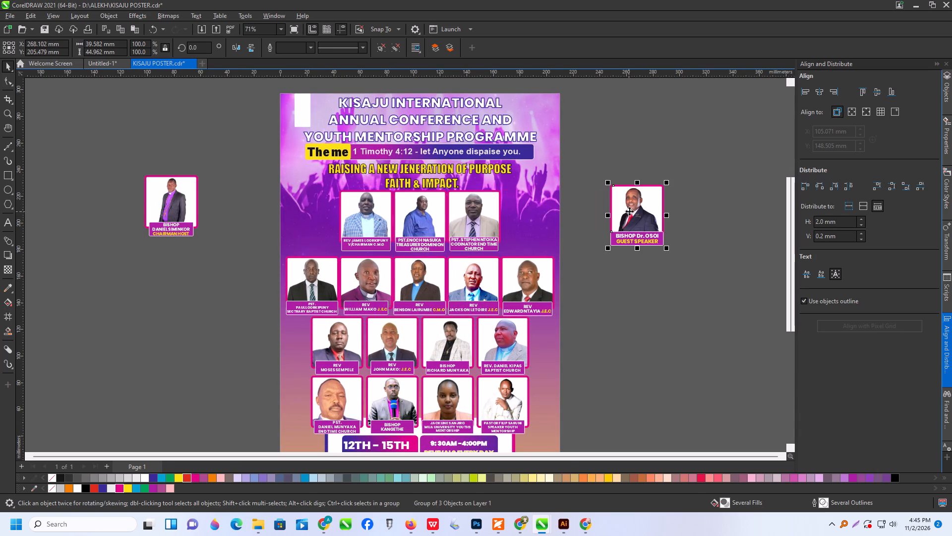
pyautogui.moveTo(662, 380); pyautogui.dragTo(656, 376)
# Ungroup the chairman host's card beside the poster.
pyautogui.click(161, 199)
pyautogui.rightClick(161, 199)
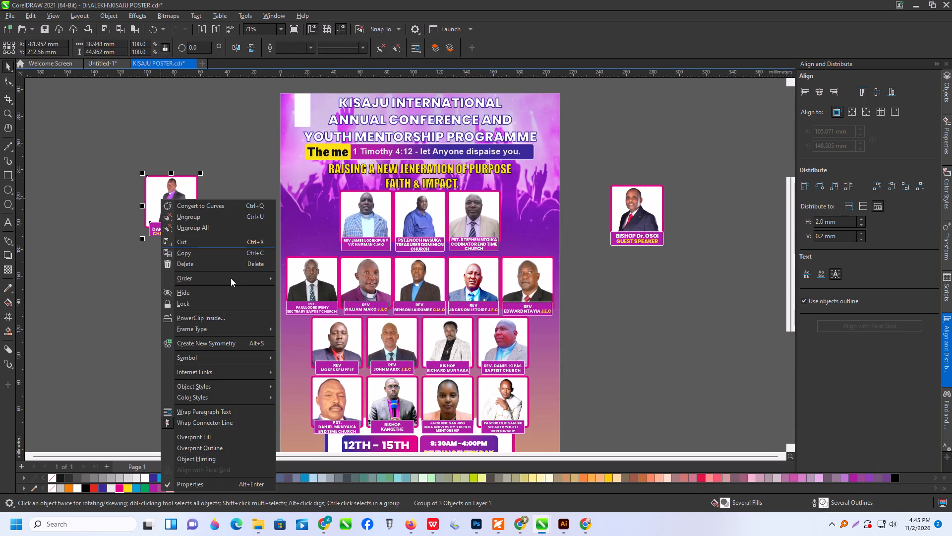
pyautogui.click(198, 219)
pyautogui.click(188, 310)
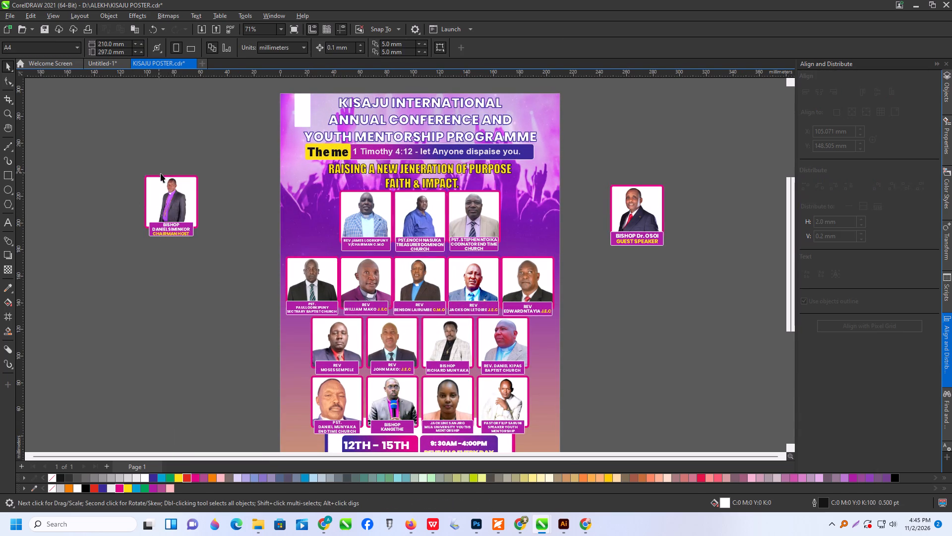
# Duplicate the chairman host's framed photo below his card and extract the picture from the copied PowerClip frame.
pyautogui.click(169, 184)
pyautogui.moveTo(177, 184); pyautogui.dragTo(166, 306)
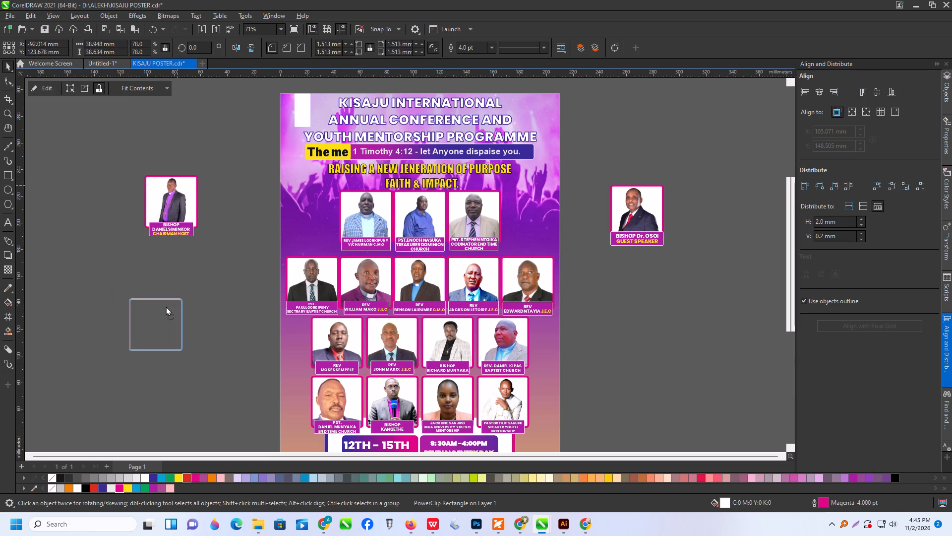
pyautogui.moveTo(166, 306); pyautogui.dragTo(167, 306)
pyautogui.rightClick(166, 306)
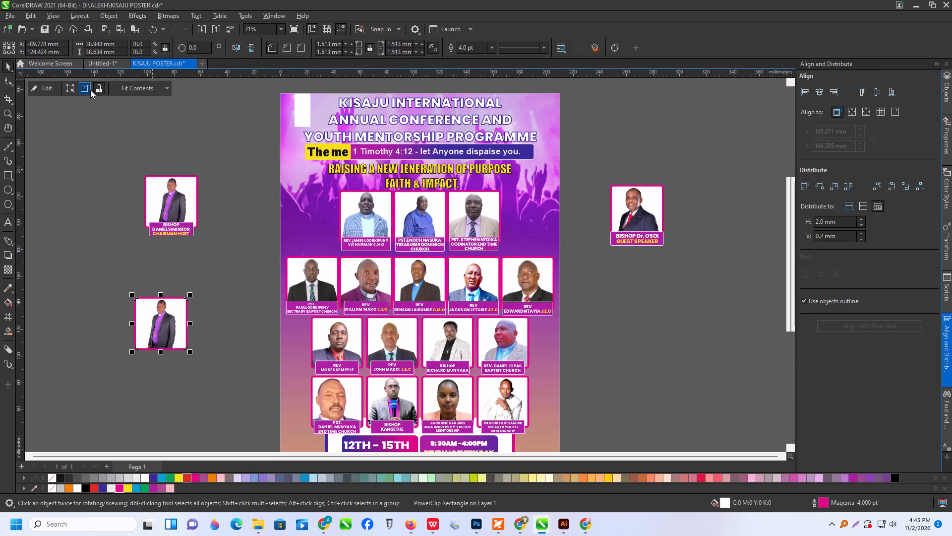
pyautogui.click(90, 90)
pyautogui.click(240, 279)
# Move the extracted chairman host cutout into the vacated top-row spot and enlarge it to about 47 by 71 mm.
pyautogui.moveTo(164, 329); pyautogui.dragTo(300, 220)
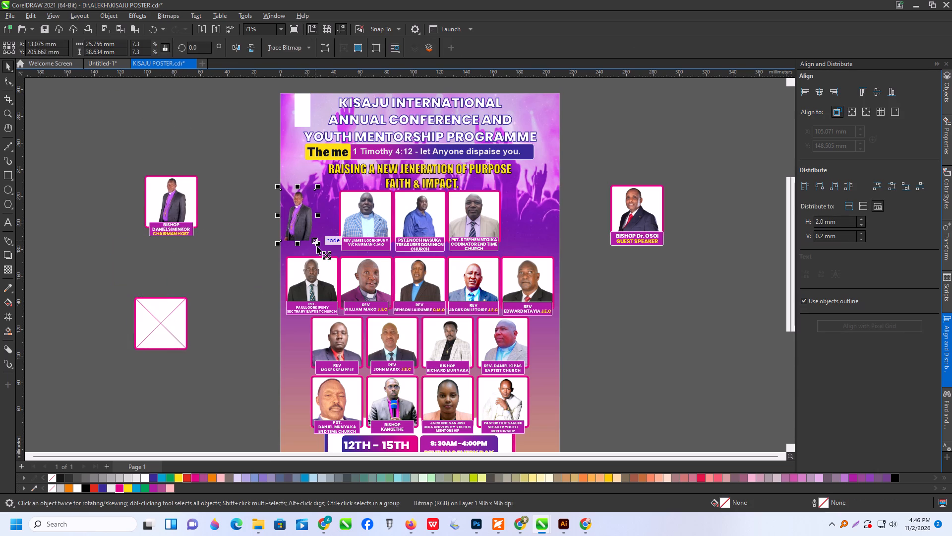
pyautogui.keyDown('shift'); pyautogui.moveTo(317, 246); pyautogui.dragTo(346, 290); pyautogui.keyUp('shift')
pyautogui.moveTo(315, 244); pyautogui.dragTo(312, 228)
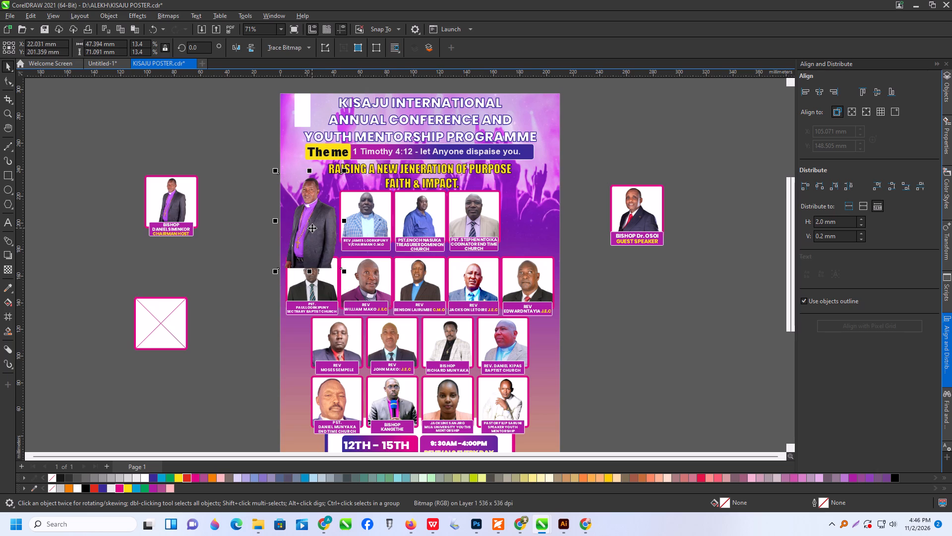
# Mirror the chairman host cutout horizontally.
pyautogui.click(235, 46)
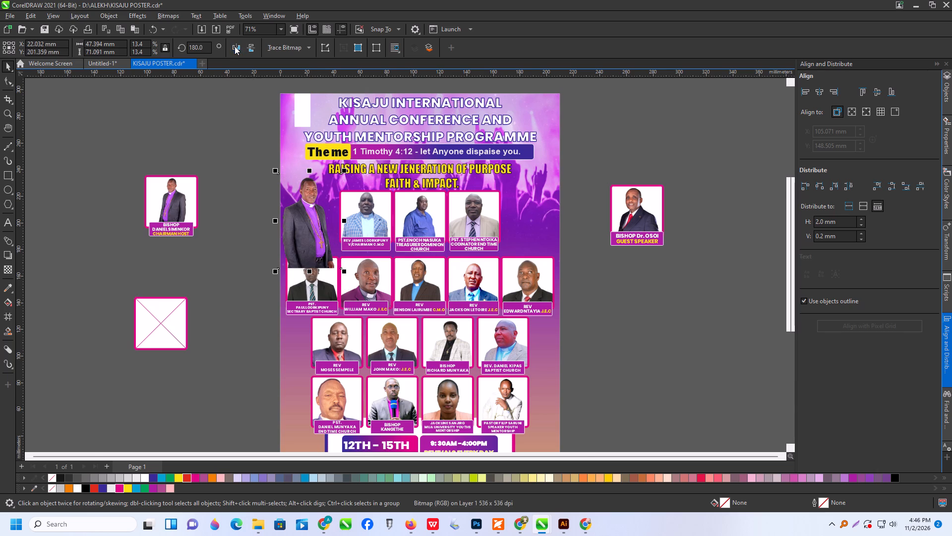
# Reposition the chairman host cutout at the poster's left edge and enlarge it to about 58 by 87 mm.
pyautogui.scroll(3, 352, 269)
pyautogui.moveTo(280, 239); pyautogui.dragTo(275, 235)
pyautogui.click(275, 235)
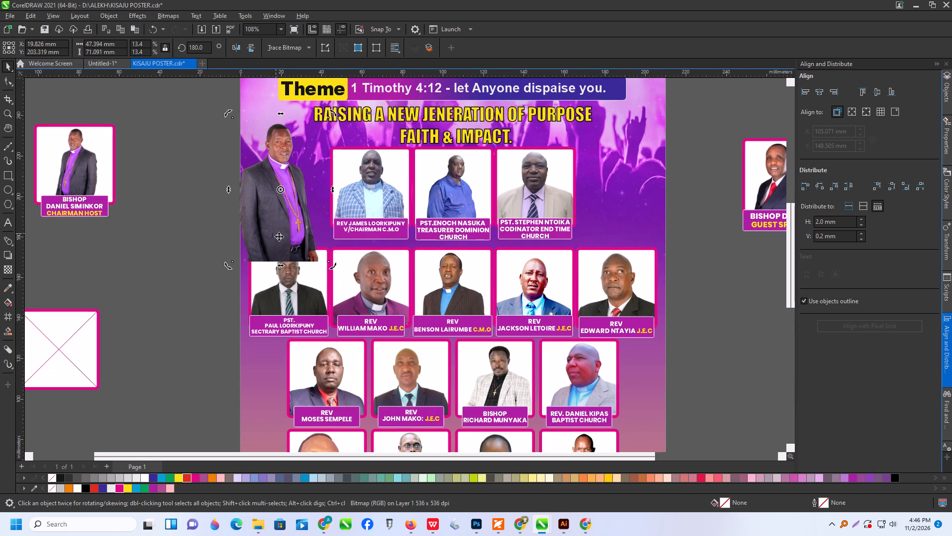
pyautogui.click(202, 205)
pyautogui.moveTo(244, 217); pyautogui.dragTo(250, 210)
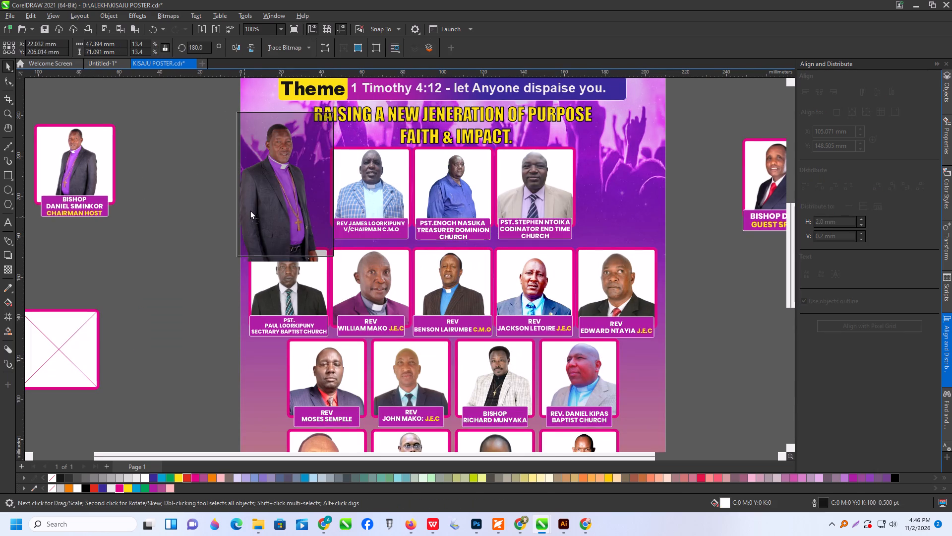
pyautogui.moveTo(250, 210); pyautogui.dragTo(250, 209)
pyautogui.moveTo(339, 258); pyautogui.dragTo(347, 276)
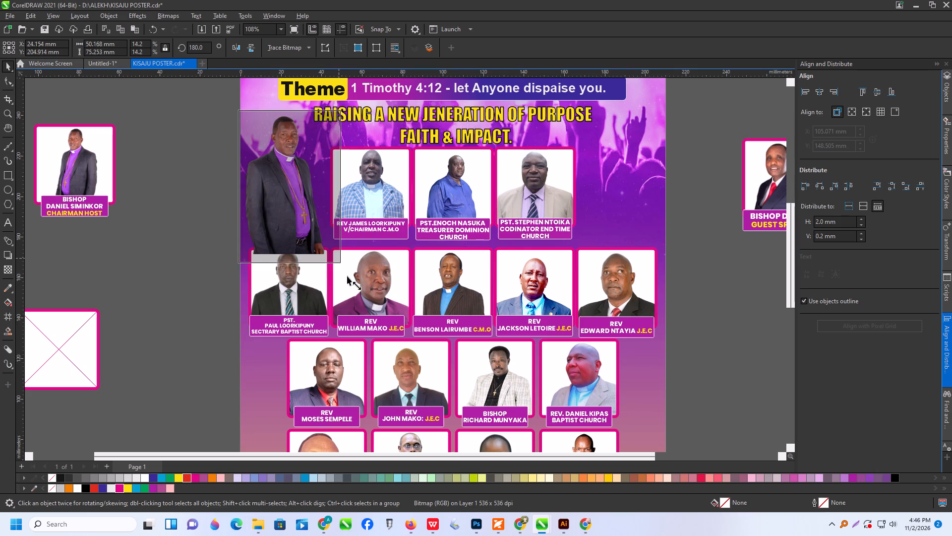
pyautogui.moveTo(347, 276); pyautogui.dragTo(359, 295)
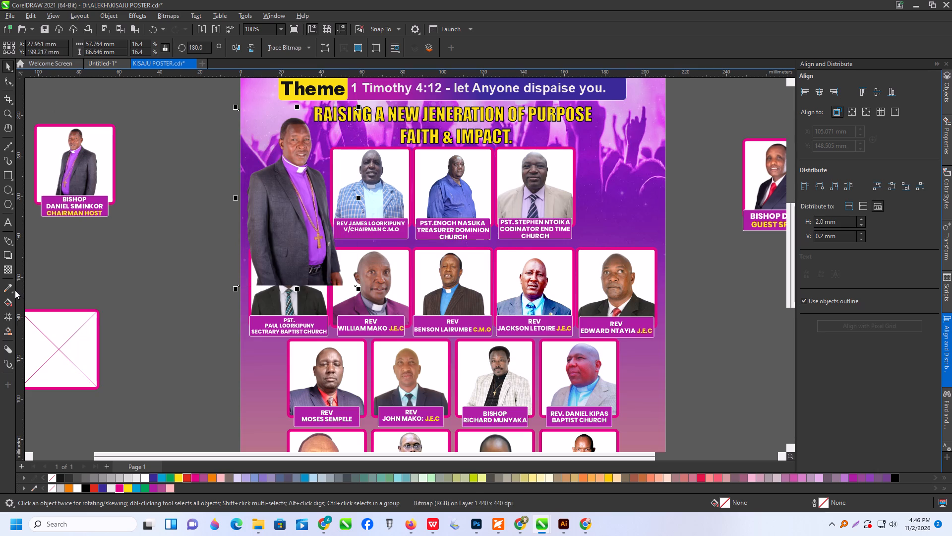
# Apply a short vertical fountain transparency that fades out the lower edge of the chairman host cutout.
pyautogui.click(9, 272)
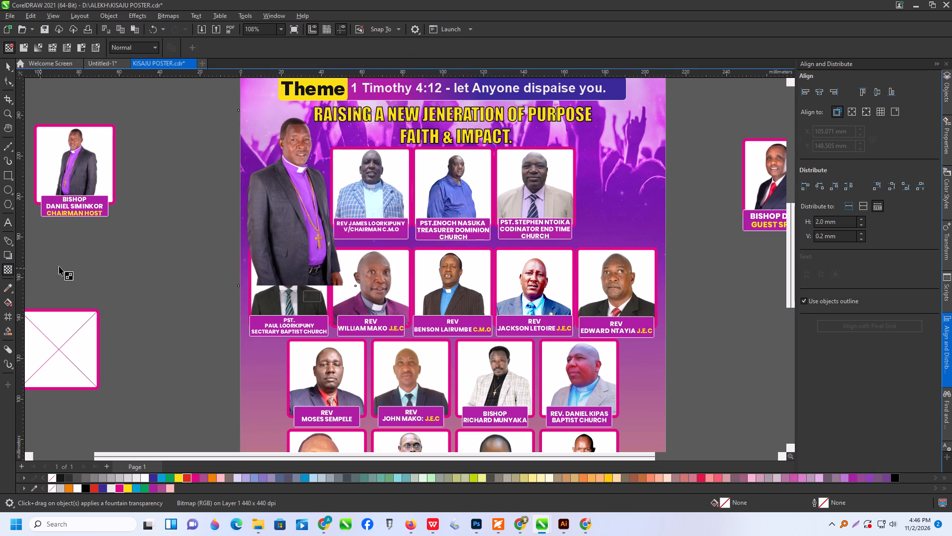
pyautogui.moveTo(290, 236); pyautogui.dragTo(293, 314)
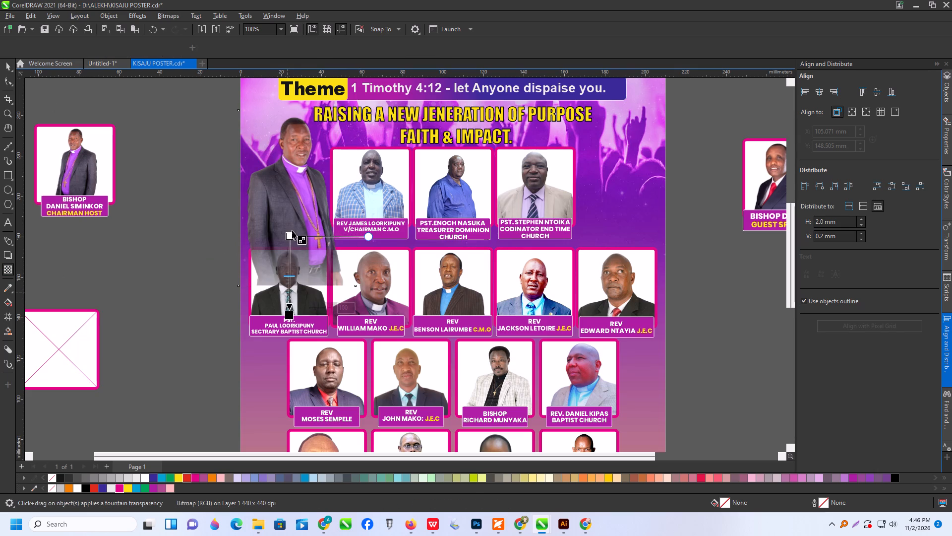
pyautogui.moveTo(288, 314); pyautogui.dragTo(293, 287)
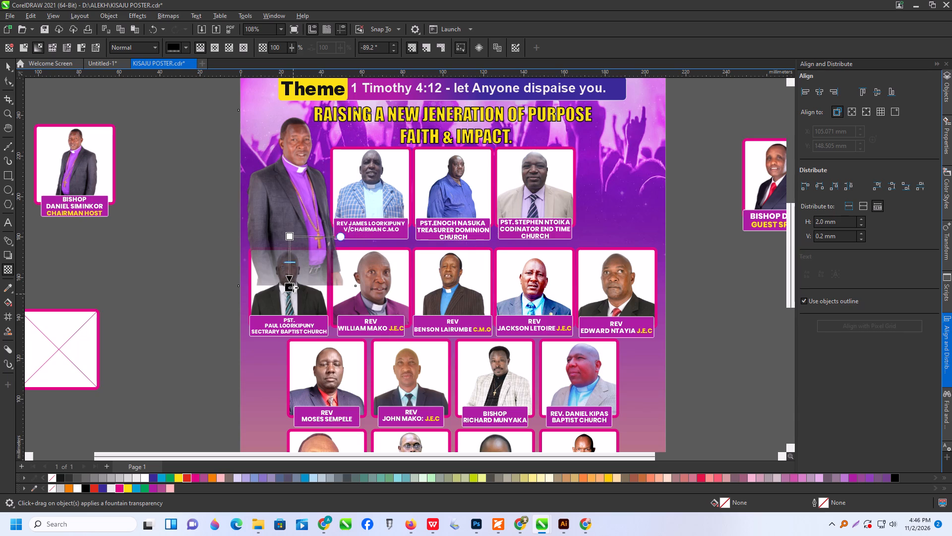
pyautogui.moveTo(293, 287); pyautogui.dragTo(293, 275)
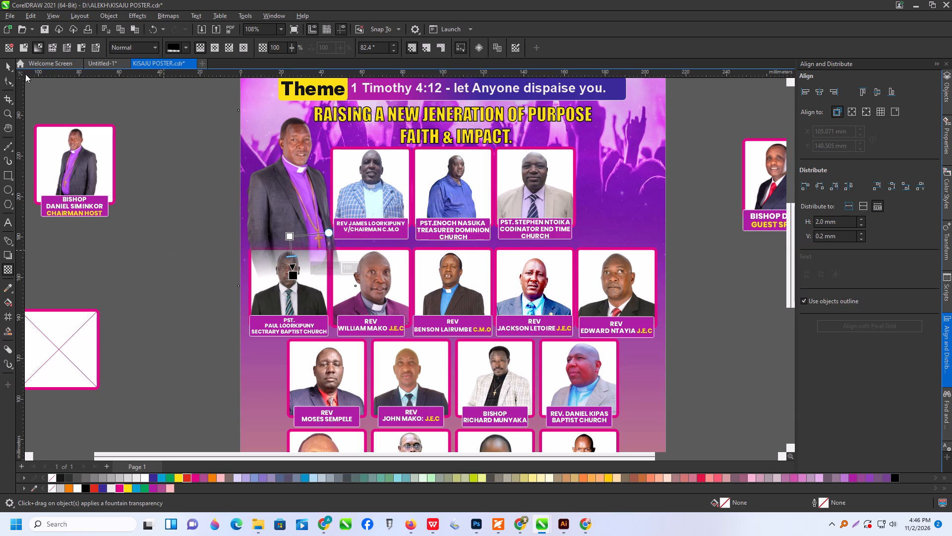
pyautogui.click(10, 66)
pyautogui.click(230, 209)
# Bring the grouped second row of five portraits to the front of the page, over the chairman host cutout's faded edge.
pyautogui.moveTo(206, 226); pyautogui.dragTo(336, 316)
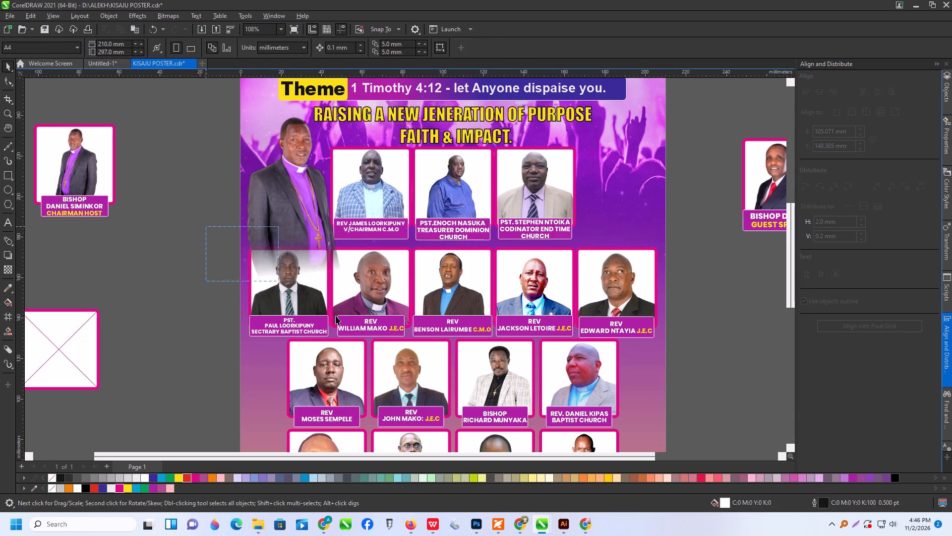
pyautogui.moveTo(336, 316); pyautogui.dragTo(443, 354)
pyautogui.click(312, 288)
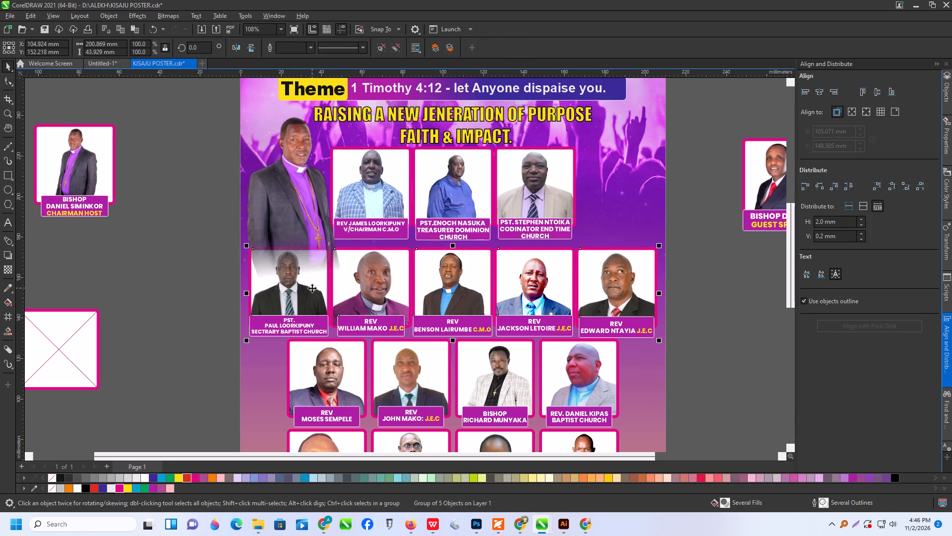
pyautogui.hotkey('ctrl', 'pageup')
pyautogui.hotkey('ctrl', 'pageup')
pyautogui.hotkey('ctrl', 'pageup')
pyautogui.hotkey('ctrl', 'pageup')
pyautogui.hotkey('ctrl', 'pageup')
pyautogui.hotkey('ctrl', 'pageup')
pyautogui.hotkey('ctrl', 'pageup')
pyautogui.hotkey('ctrl', 'pageup')
pyautogui.scroll(3, 312, 288)
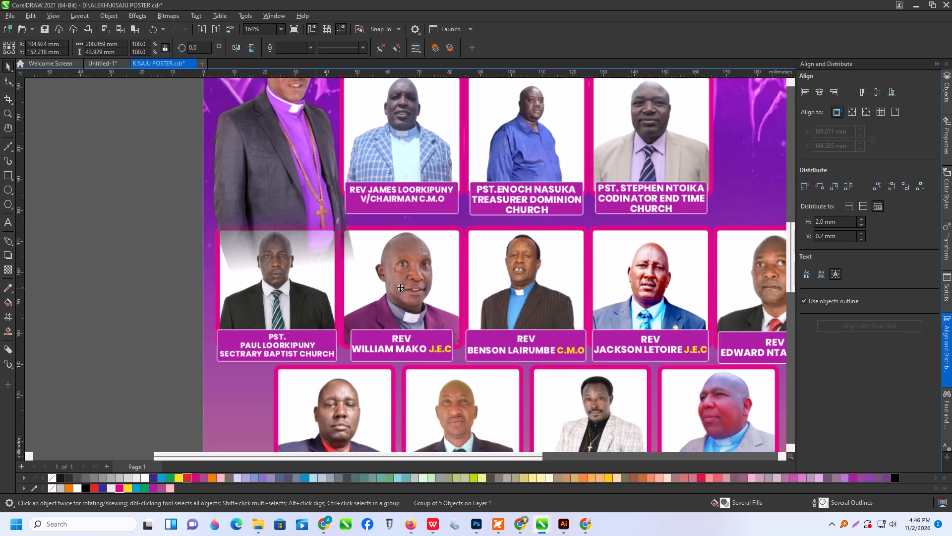
pyautogui.scroll(-4, 261, 299)
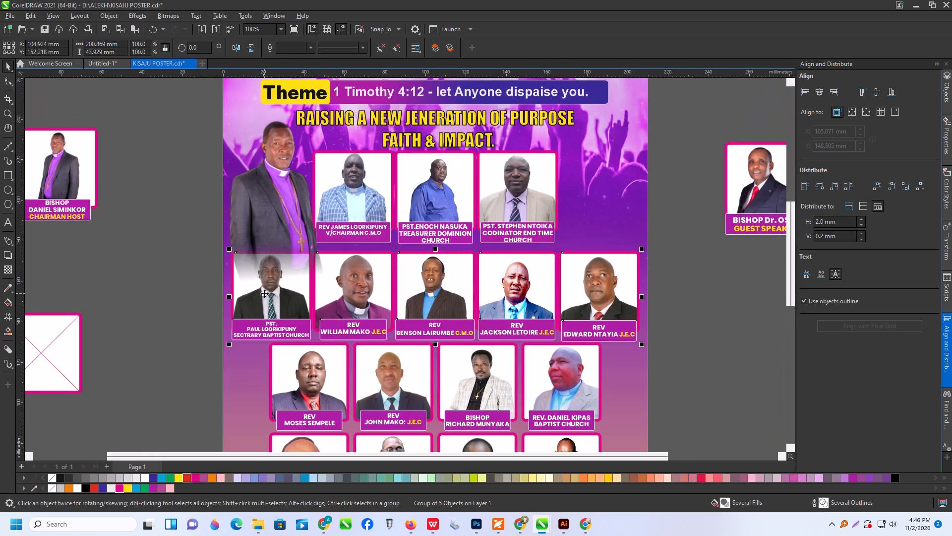
pyautogui.hotkey('ctrl', 'pageup')
pyautogui.hotkey('ctrl', 'pageup')
pyautogui.hotkey('ctrl', 'pageup')
pyautogui.rightClick(264, 302)
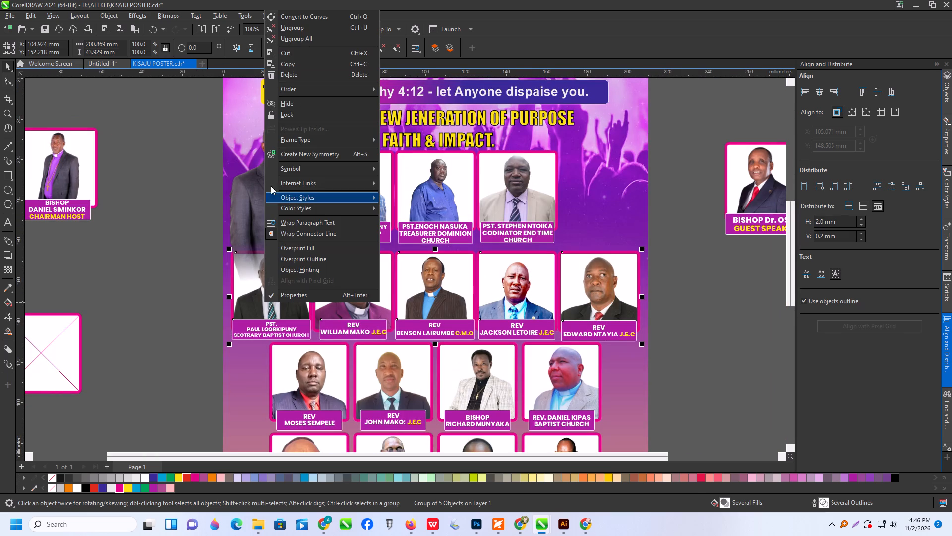
pyautogui.click(299, 90)
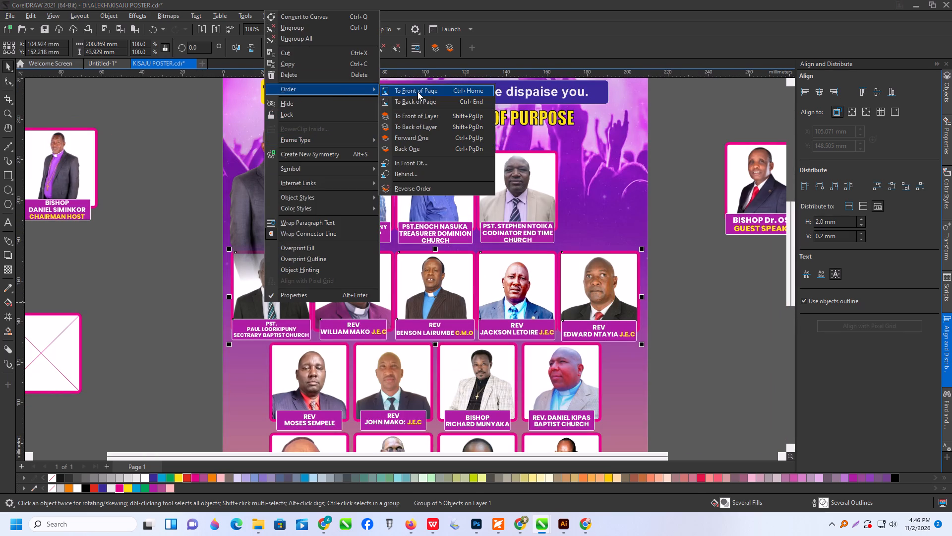
pyautogui.click(417, 92)
pyautogui.click(135, 226)
# Move the chairman host cutout up along the poster's left edge to about X 26, Y 207 mm.
pyautogui.moveTo(264, 220); pyautogui.dragTo(265, 217)
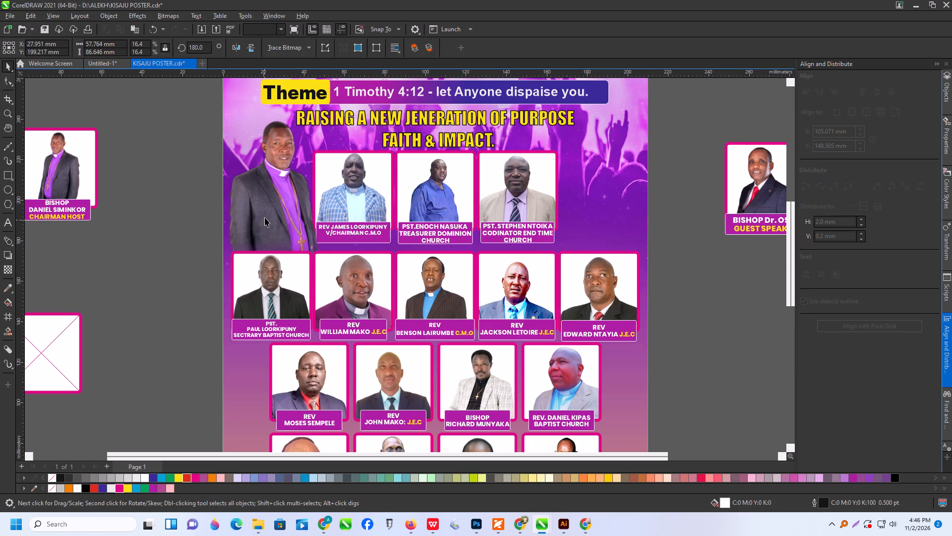
pyautogui.moveTo(265, 217); pyautogui.dragTo(264, 215)
pyautogui.moveTo(274, 222); pyautogui.dragTo(270, 211)
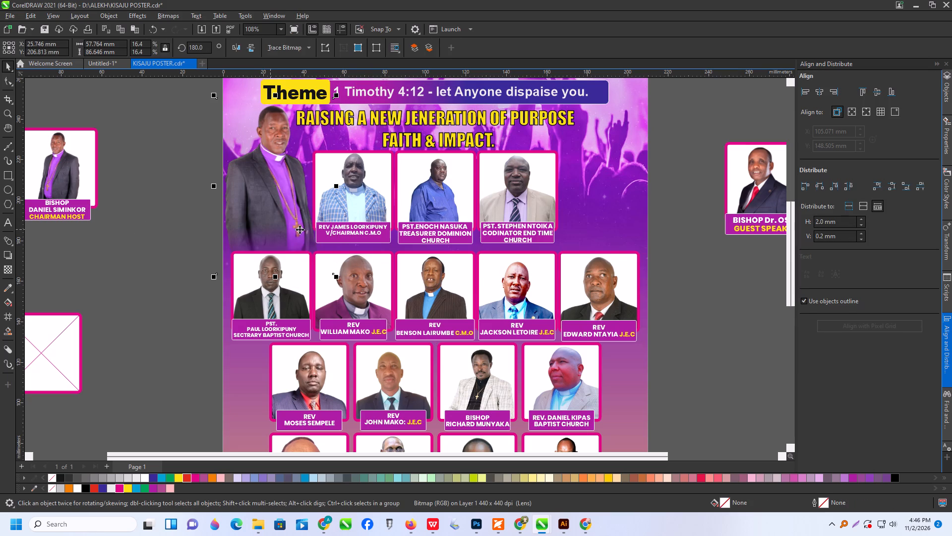
pyautogui.click(272, 218)
# Duplicate the guest speaker card in the empty area beside the poster, placing the copy at about X 339, Y 141 mm.
pyautogui.scroll(-4, 272, 221)
pyautogui.scroll(2, 595, 210)
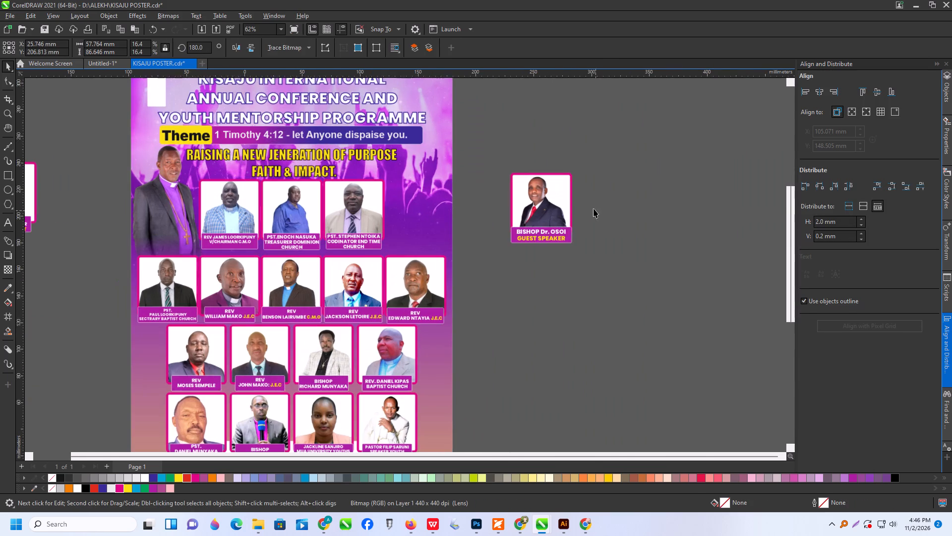
pyautogui.moveTo(551, 202); pyautogui.dragTo(619, 329)
pyautogui.rightClick(619, 329)
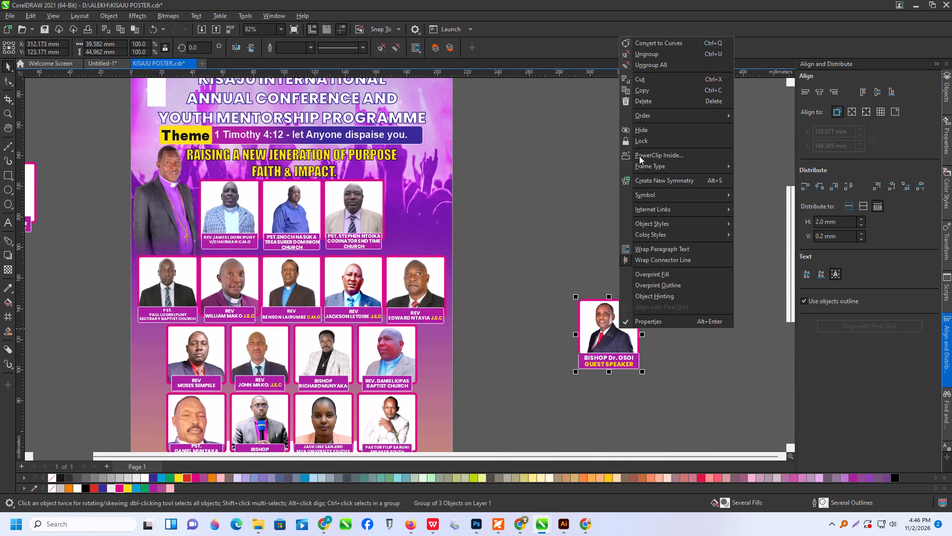
pyautogui.click(568, 138)
pyautogui.moveTo(611, 334); pyautogui.dragTo(580, 225)
pyautogui.moveTo(570, 232); pyautogui.dragTo(634, 290)
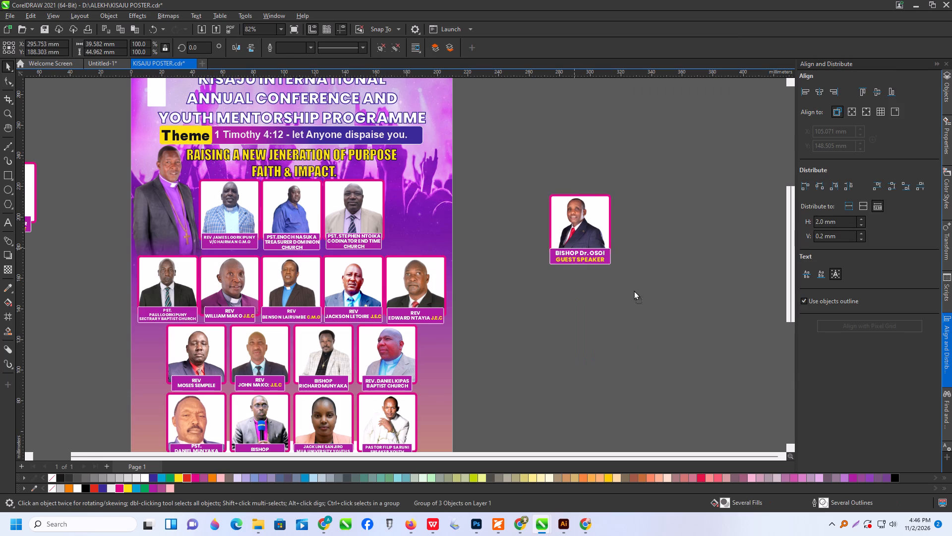
pyautogui.moveTo(634, 290); pyautogui.dragTo(640, 310)
pyautogui.moveTo(640, 310); pyautogui.dragTo(636, 300, button='right')
pyautogui.moveTo(530, 306); pyautogui.dragTo(558, 309)
pyautogui.click(602, 226)
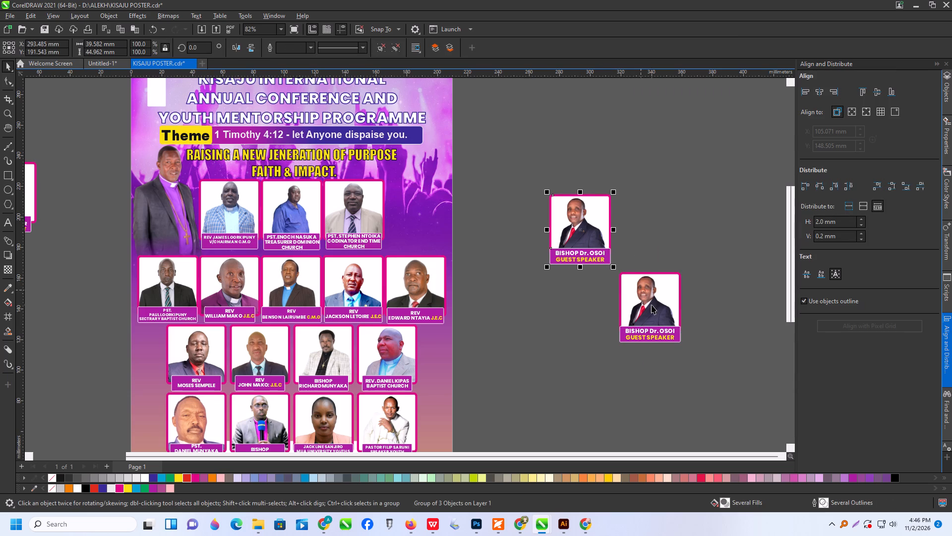
# Ungroup the copied guest speaker card and extract the portrait from its PowerClip frame.
pyautogui.click(652, 305)
pyautogui.rightClick(652, 308)
pyautogui.click(679, 34)
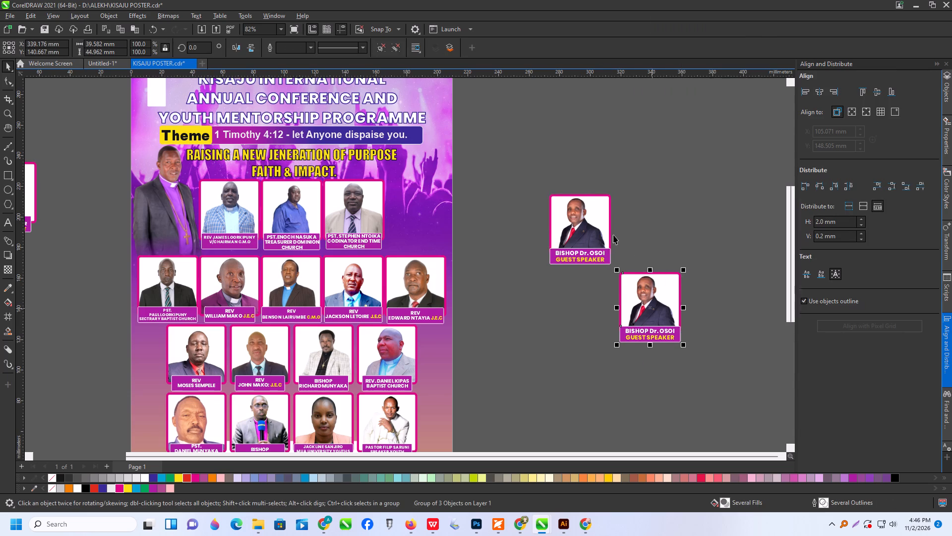
pyautogui.moveTo(550, 344); pyautogui.dragTo(559, 344)
pyautogui.click(672, 288)
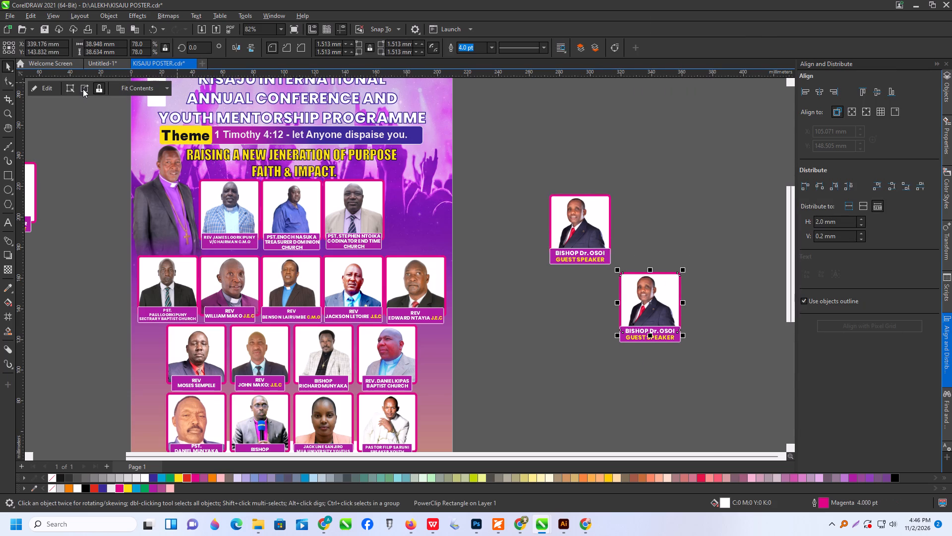
pyautogui.click(83, 89)
# Move the guest speaker cutout to the free end of the poster's top row and enlarge it to about 53 by 89 mm.
pyautogui.moveTo(653, 363); pyautogui.dragTo(424, 242)
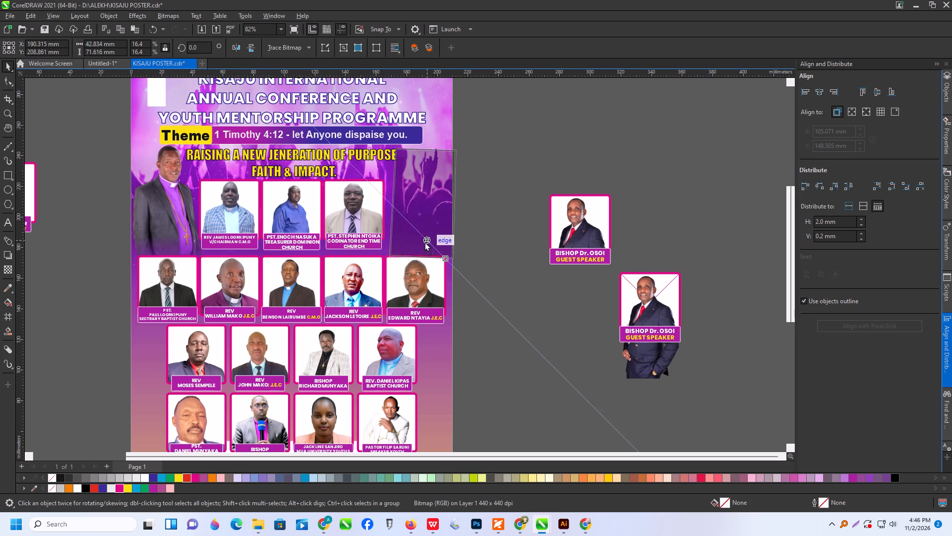
pyautogui.moveTo(424, 242); pyautogui.dragTo(423, 242)
pyautogui.click(417, 222)
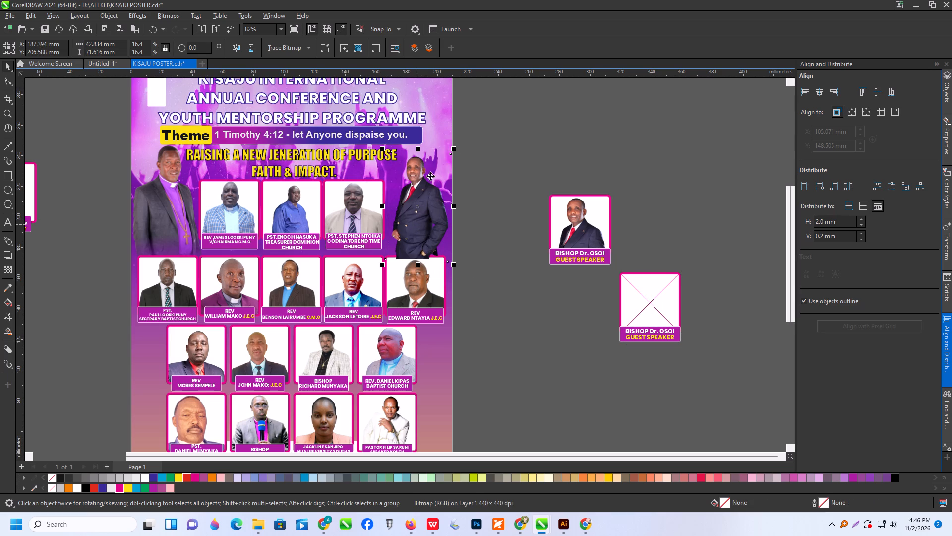
pyautogui.moveTo(416, 148); pyautogui.dragTo(417, 129)
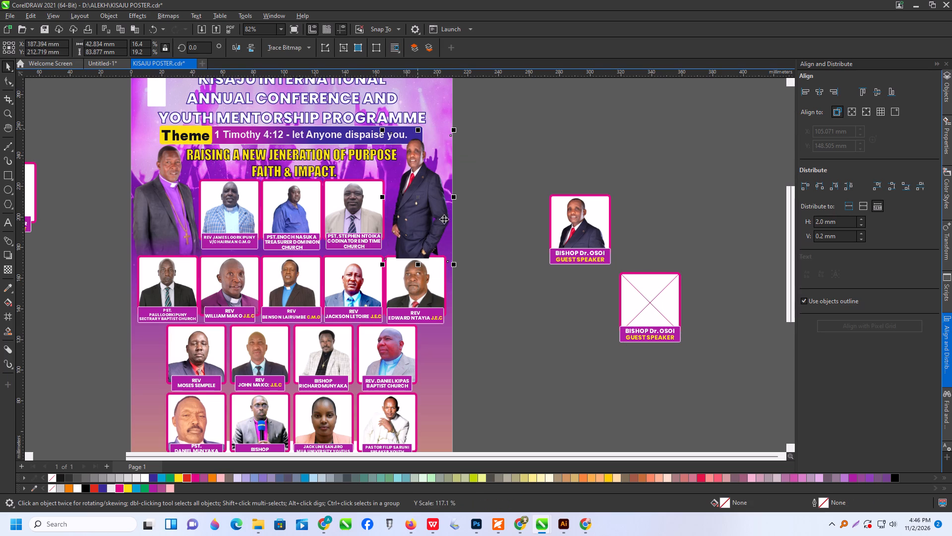
pyautogui.hotkey('ctrl', 'z')
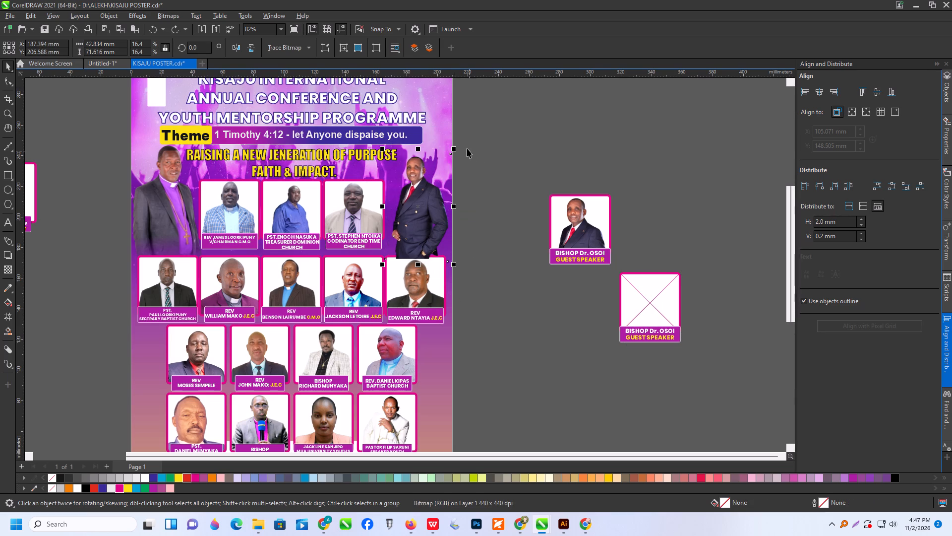
pyautogui.moveTo(457, 148); pyautogui.dragTo(487, 121)
pyautogui.click(427, 176)
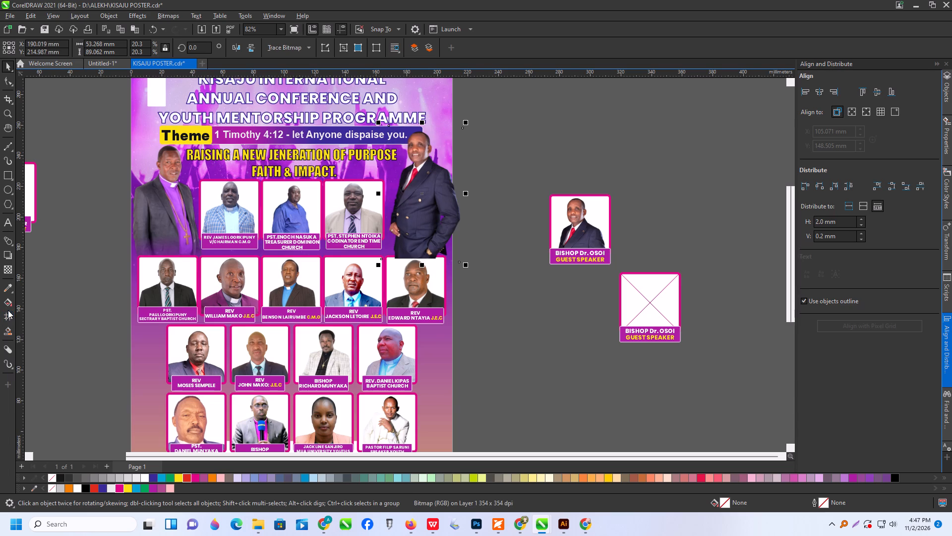
# Apply a near-vertical fountain transparency that fades out the lower part of the guest speaker cutout.
pyautogui.moveTo(8, 270); pyautogui.dragTo(14, 270)
pyautogui.moveTo(415, 209); pyautogui.dragTo(416, 279)
pyautogui.moveTo(416, 281); pyautogui.dragTo(415, 250)
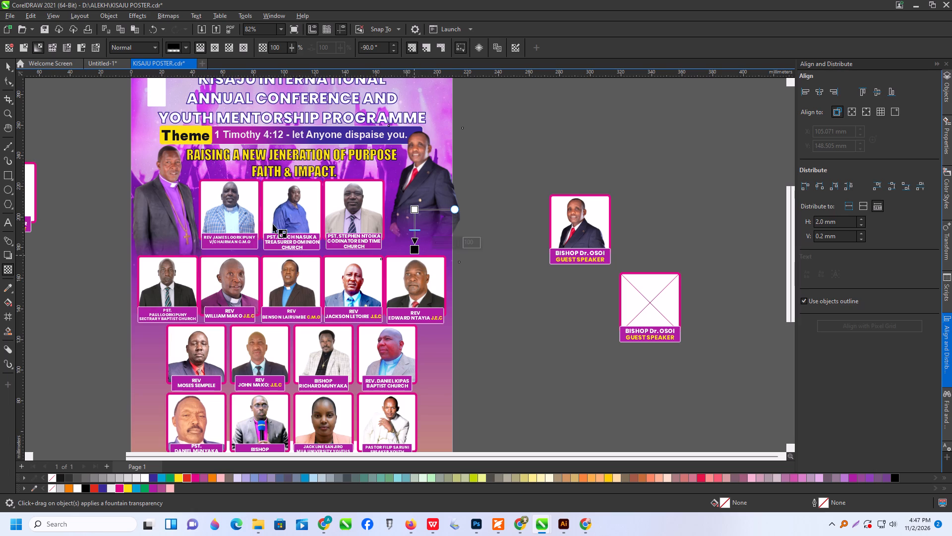
pyautogui.moveTo(415, 253); pyautogui.dragTo(415, 277)
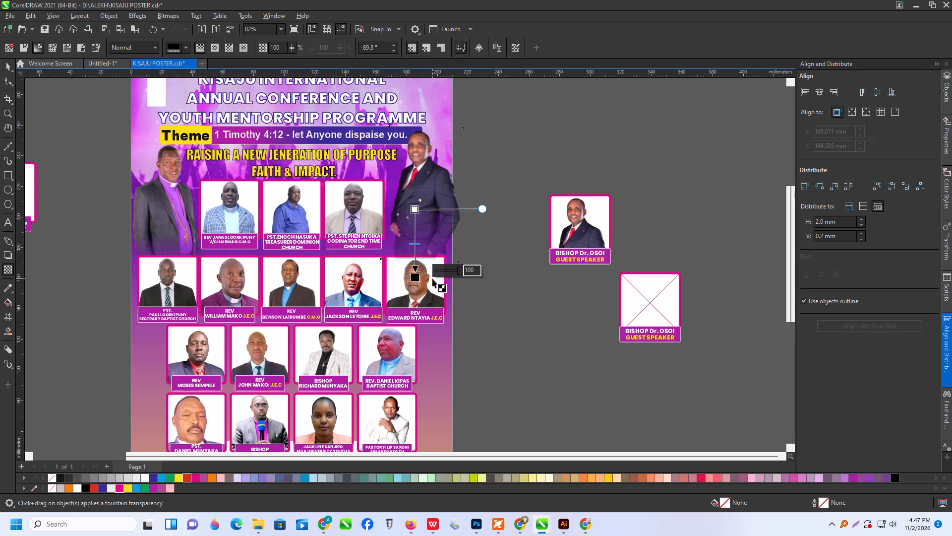
pyautogui.moveTo(416, 276); pyautogui.dragTo(418, 265)
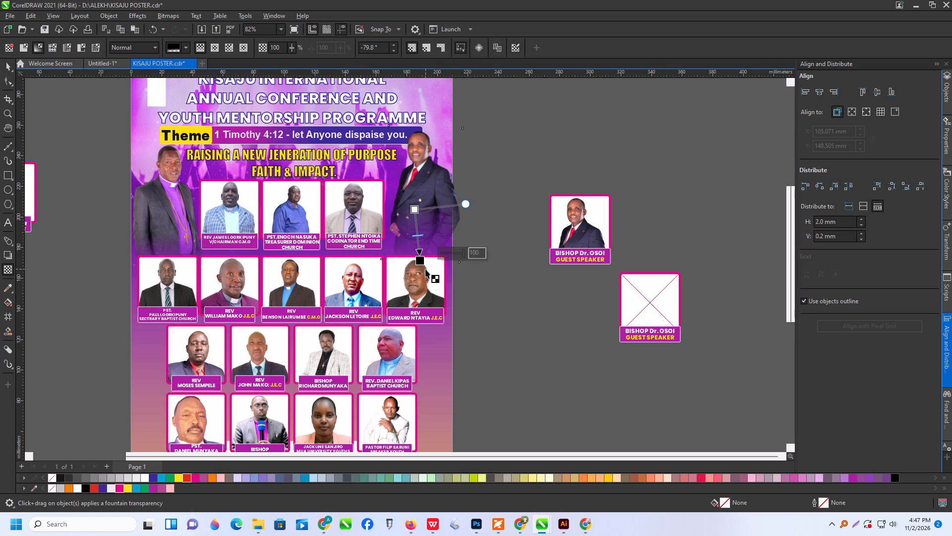
pyautogui.click(8, 68)
pyautogui.click(547, 190)
# Lower the guest speaker cutout along the poster's right edge, centring it at about X 188, Y 201 mm.
pyautogui.scroll(3, 457, 194)
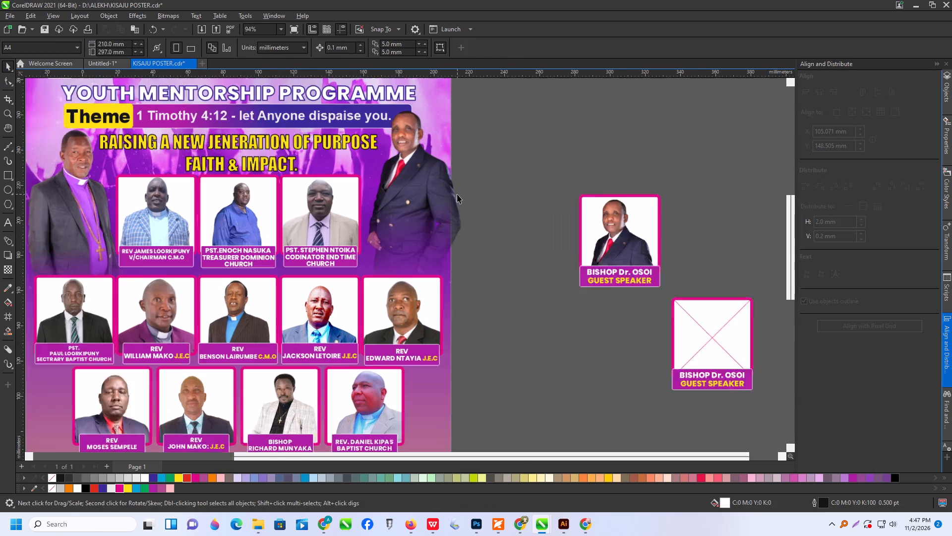
pyautogui.moveTo(438, 186); pyautogui.dragTo(433, 210)
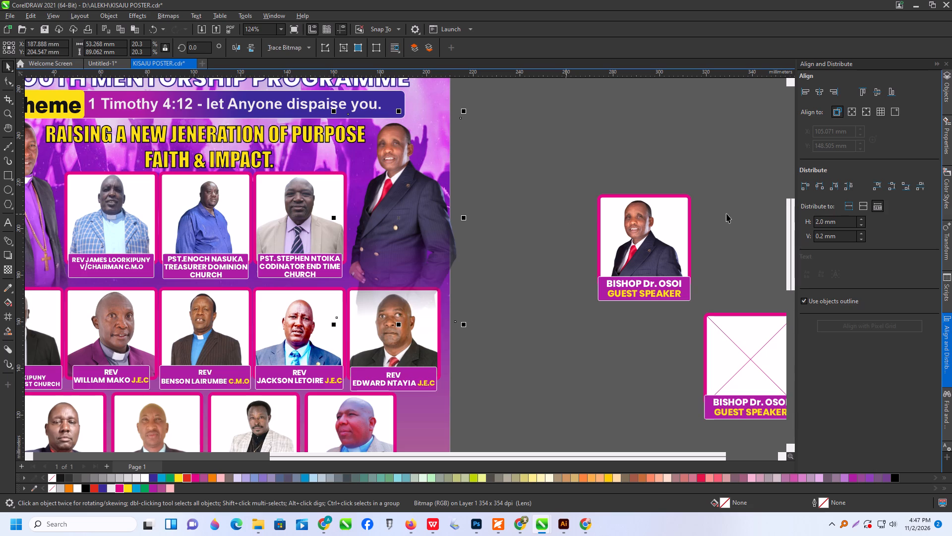
pyautogui.click(833, 85)
pyautogui.click(490, 201)
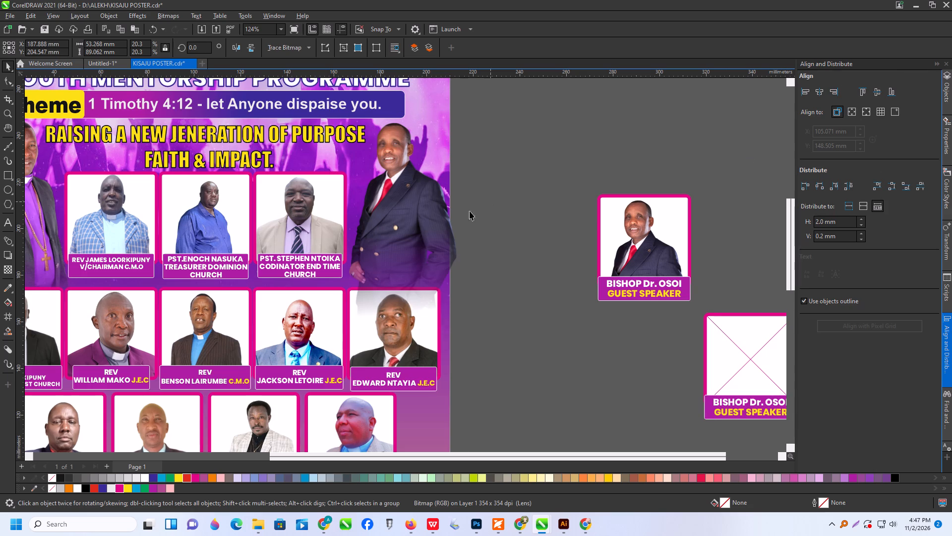
pyautogui.click(429, 225)
pyautogui.click(856, 110)
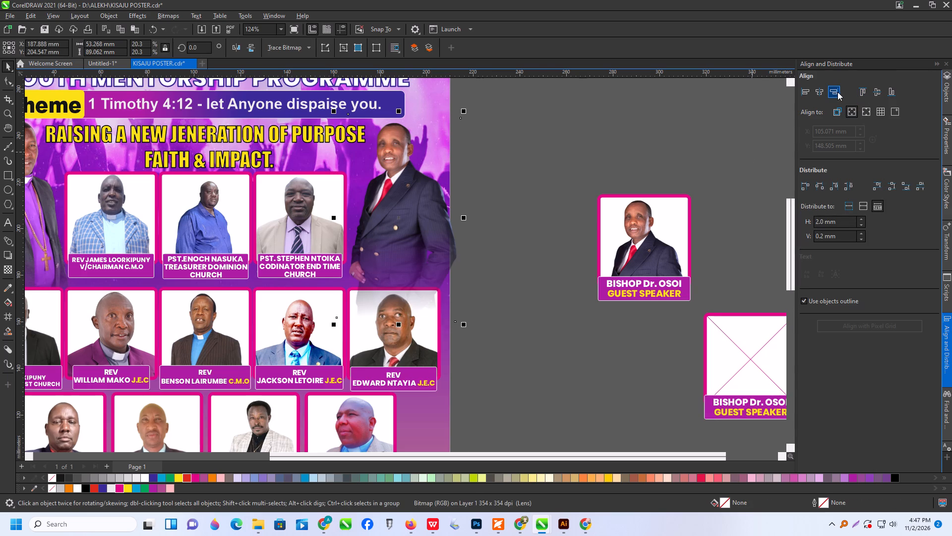
pyautogui.click(837, 92)
pyautogui.click(497, 197)
pyautogui.moveTo(389, 222); pyautogui.dragTo(399, 225)
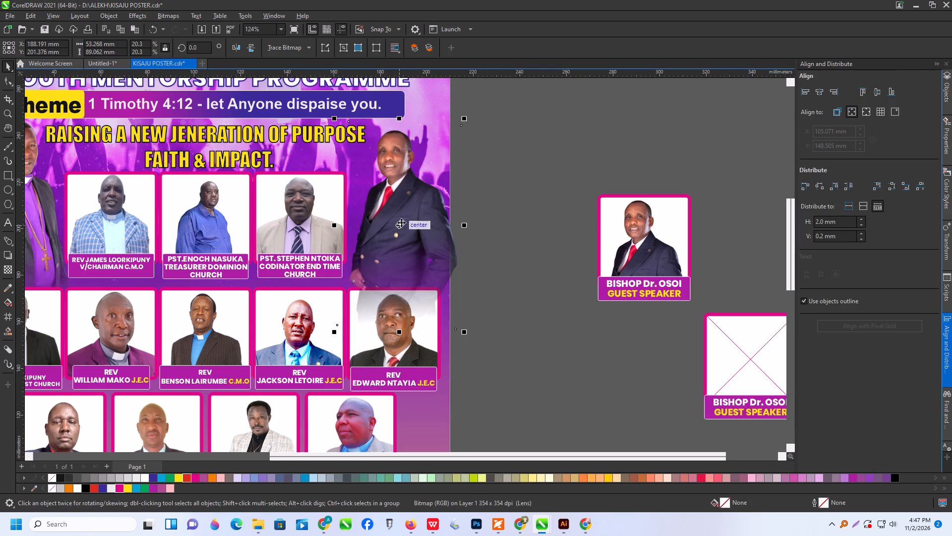
# Bring the second-row portrait group to the front of the page, over the guest speaker cutout.
pyautogui.scroll(-5, 412, 231)
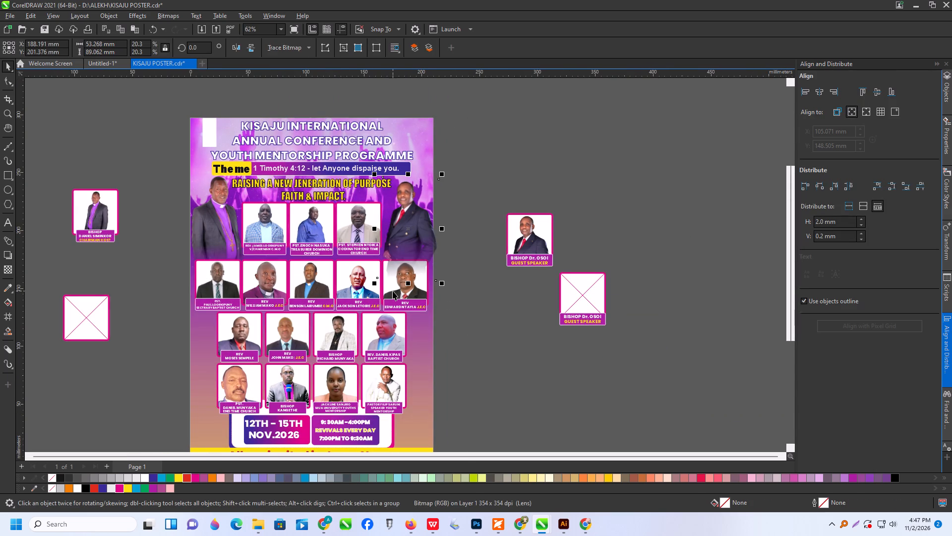
pyautogui.click(393, 291)
pyautogui.rightClick(394, 289)
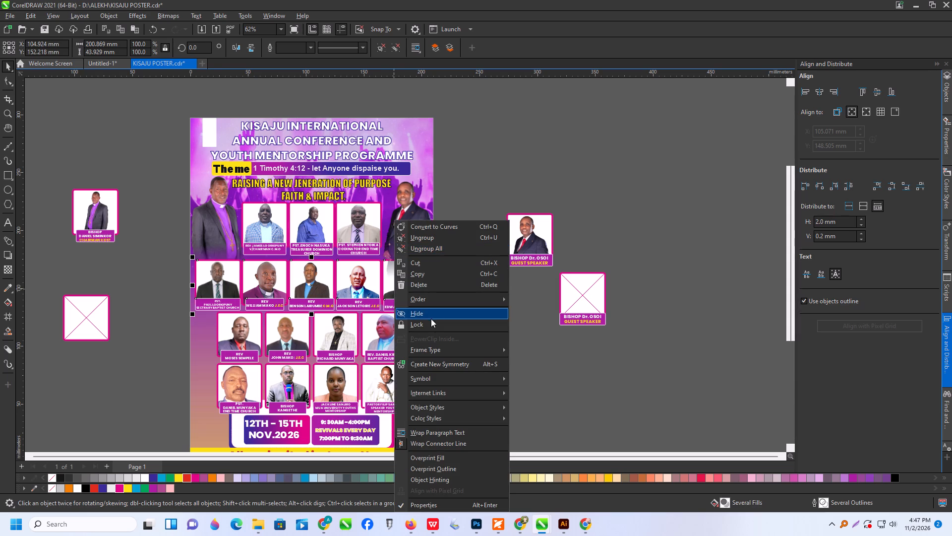
pyautogui.click(429, 302)
pyautogui.click(573, 300)
pyautogui.click(511, 176)
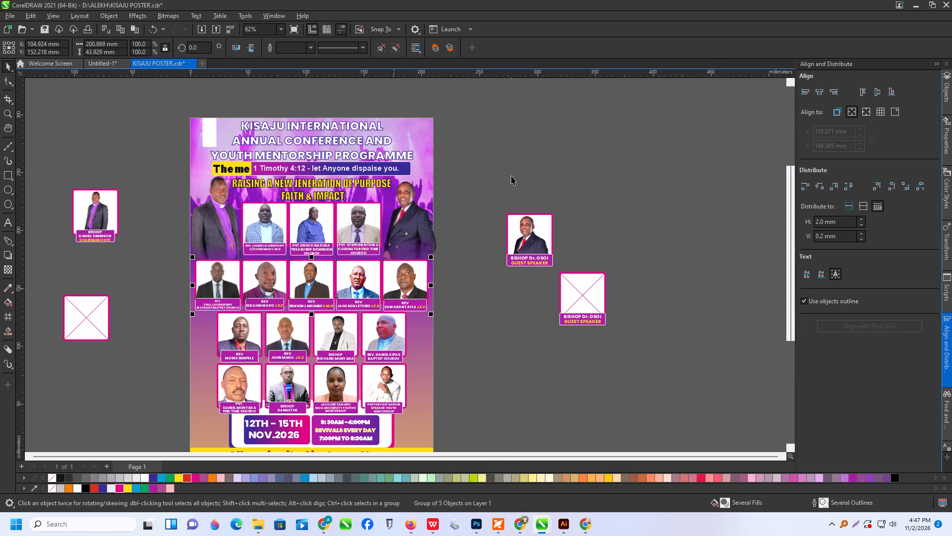
# Move the guest speaker's name label from the emptied frame onto the lower part of his large cutout, against the poster's right edge.
pyautogui.scroll(3, 211, 237)
pyautogui.scroll(-2, 139, 251)
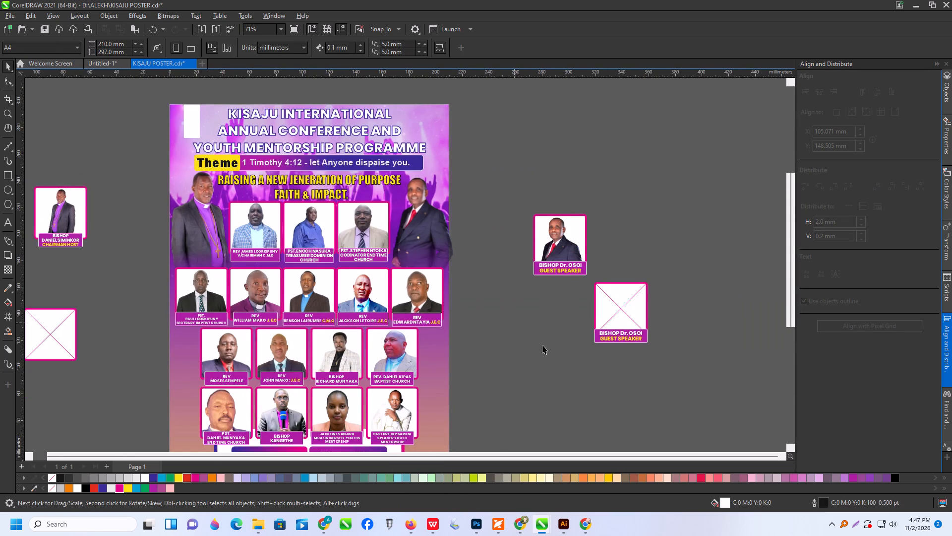
pyautogui.scroll(1, 691, 370)
pyautogui.scroll(1, 653, 315)
pyautogui.moveTo(514, 318); pyautogui.dragTo(799, 398)
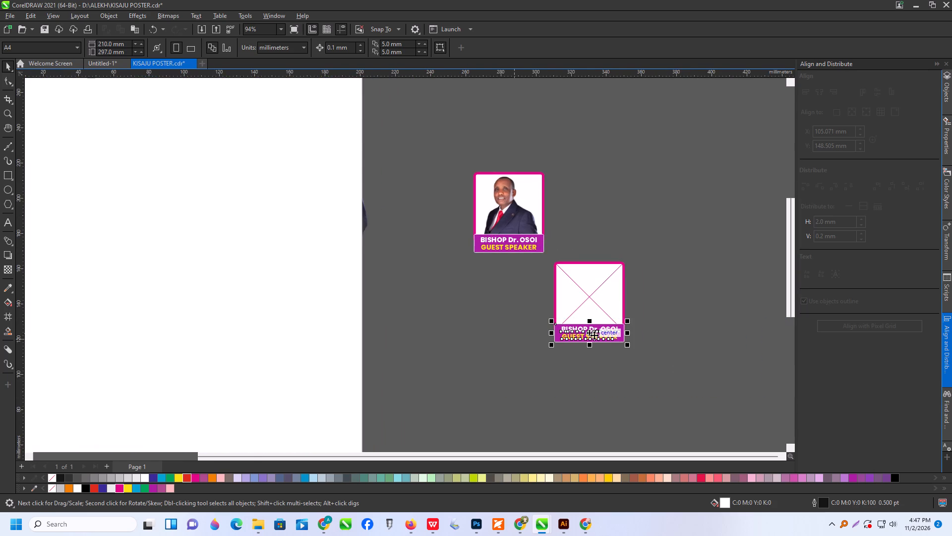
pyautogui.moveTo(609, 339); pyautogui.dragTo(331, 236)
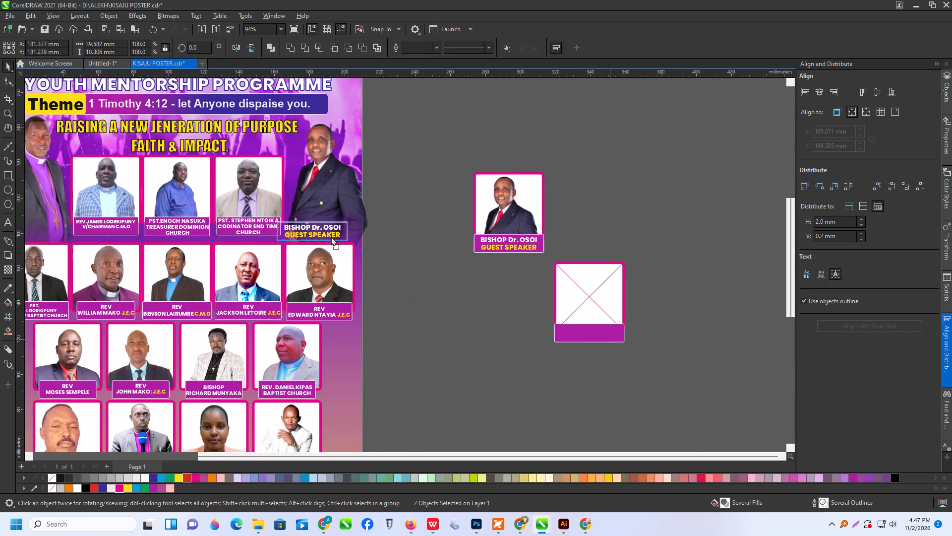
pyautogui.moveTo(331, 236); pyautogui.dragTo(348, 239)
pyautogui.scroll(6, 345, 237)
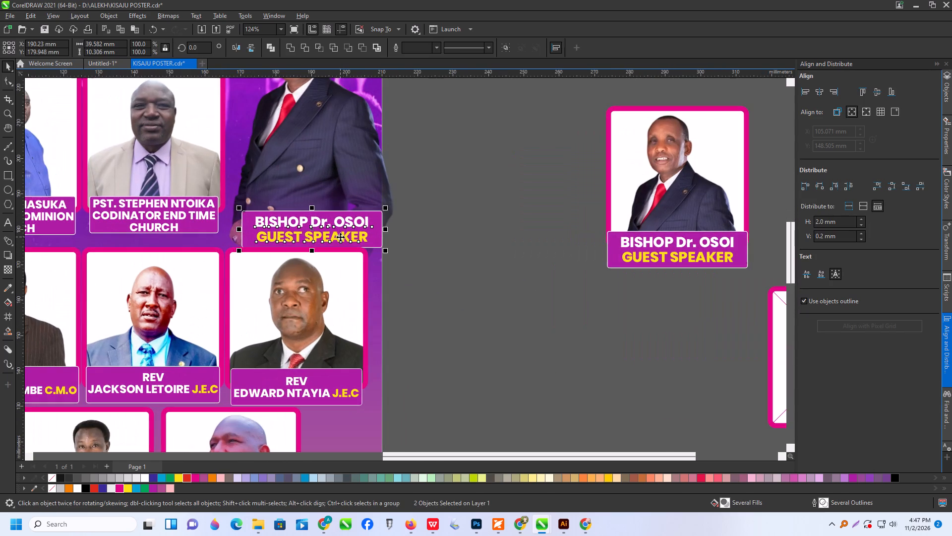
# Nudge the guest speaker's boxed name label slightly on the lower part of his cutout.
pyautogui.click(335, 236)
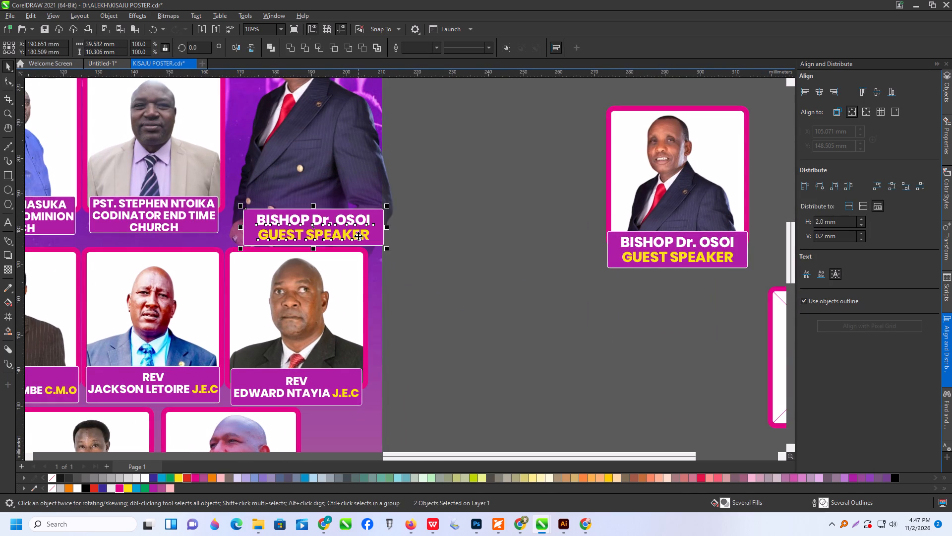
# Move the chairman host's name text, without its purple box, from the pasteboard frame onto the lower part of his large cutout.
pyautogui.scroll(-3, 680, 271)
pyautogui.scroll(5, 404, 251)
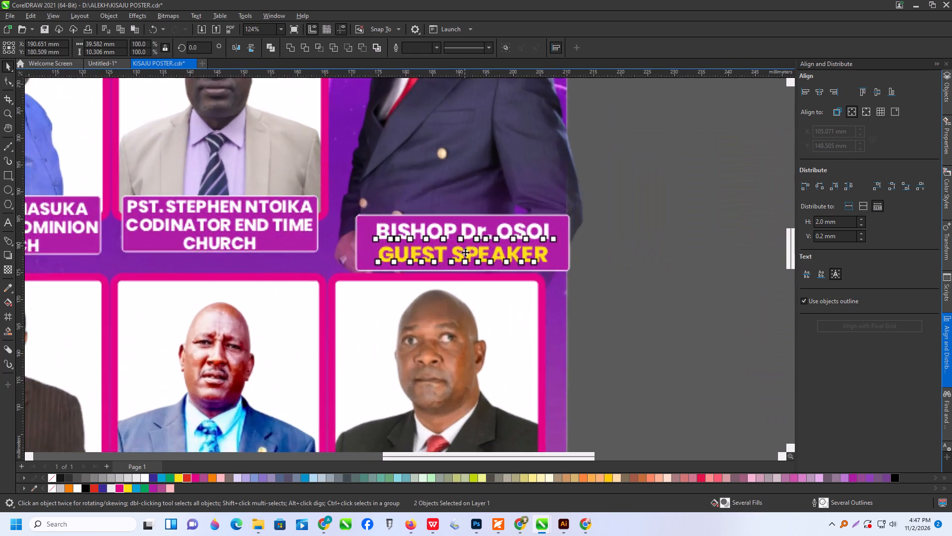
pyautogui.scroll(2, 465, 252)
pyautogui.scroll(-9, 503, 271)
pyautogui.scroll(9, 318, 306)
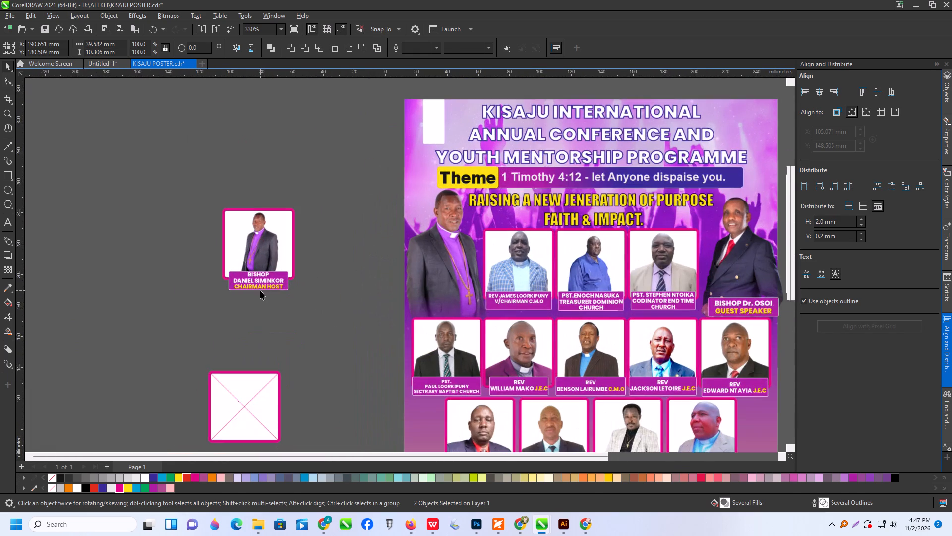
pyautogui.moveTo(264, 282); pyautogui.dragTo(265, 310)
pyautogui.moveTo(266, 316); pyautogui.dragTo(443, 311)
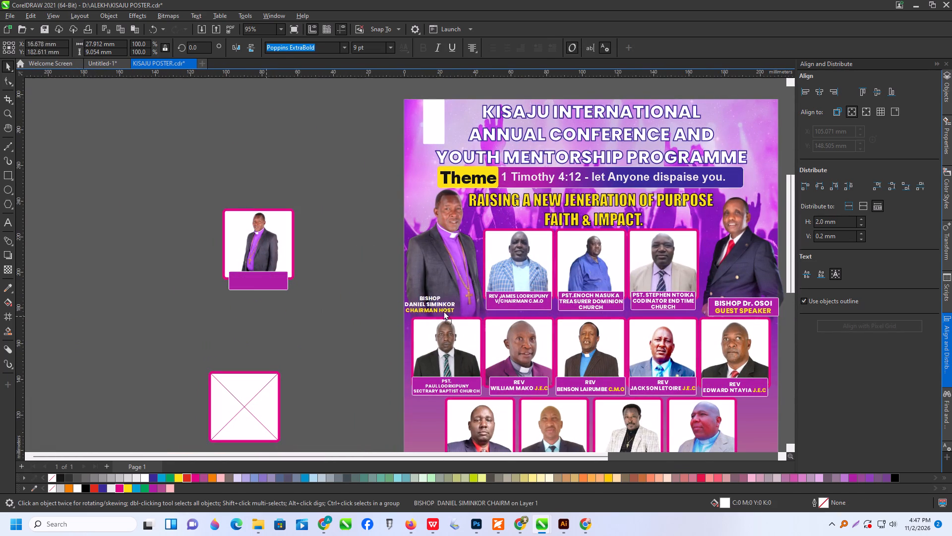
pyautogui.moveTo(443, 311); pyautogui.dragTo(456, 312)
# Bring the chairman host's name text in front of his cutout and lower it slightly, to about Y 181 mm.
pyautogui.scroll(3, 440, 319)
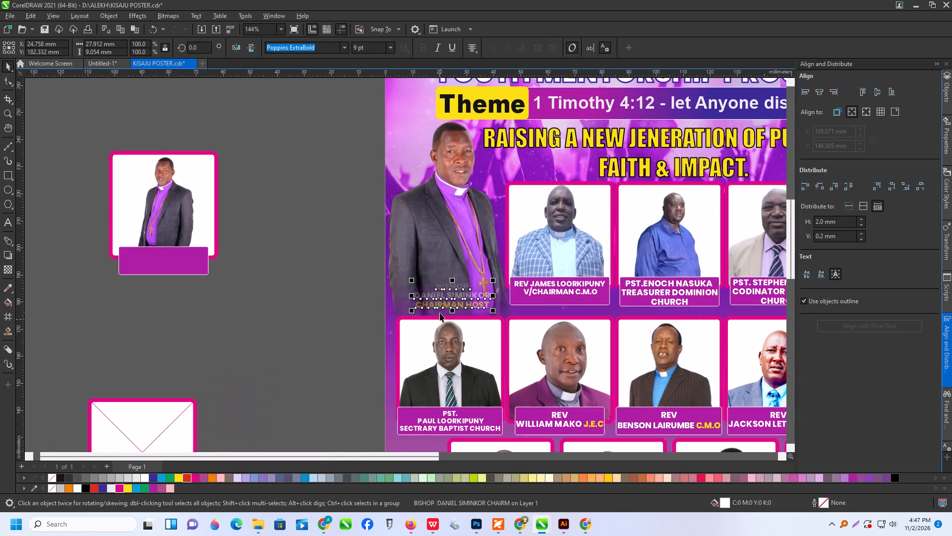
pyautogui.hotkey('ctrl', 'pageup')
pyautogui.hotkey('ctrl', 'pageup')
pyautogui.hotkey('ctrl', 'pageup')
pyautogui.hotkey('ctrl', 'pageup')
pyautogui.hotkey('ctrl', 'pageup')
pyautogui.hotkey('ctrl', 'pageup')
pyautogui.hotkey('ctrl', 'pageup')
pyautogui.hotkey('ctrl', 'pageup')
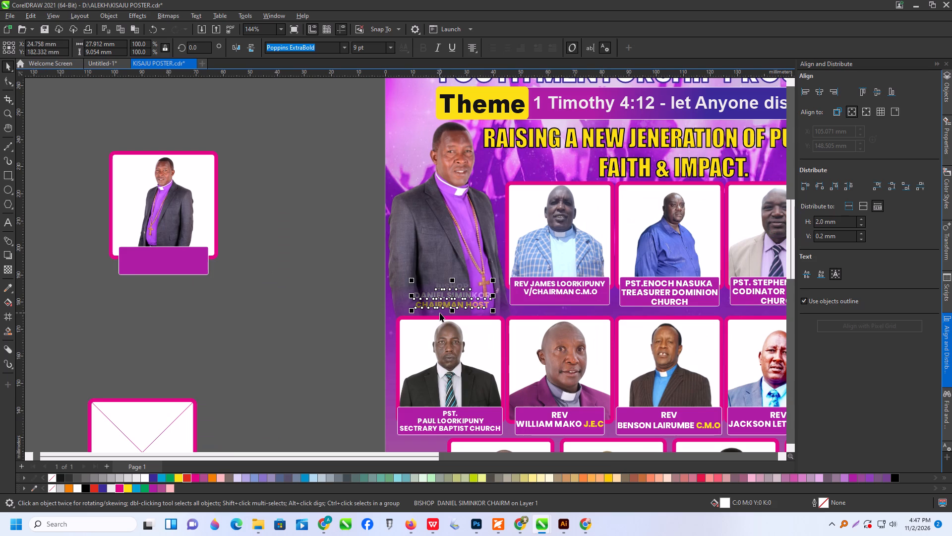
pyautogui.hotkey('ctrl', 'pageup')
pyautogui.hotkey('ctrl', 'pageup')
pyautogui.hotkey('ctrl', 'pageup')
pyautogui.hotkey('ctrl', 'pageup')
pyautogui.hotkey('ctrl', 'pageup')
pyautogui.hotkey('ctrl', 'pageup')
pyautogui.hotkey('ctrl', 'pageup')
pyautogui.hotkey('ctrl', 'pageup')
pyautogui.hotkey('ctrl', 'pageup')
pyautogui.hotkey('ctrl', 'pageup')
pyautogui.hotkey('ctrl', 'pageup')
pyautogui.hotkey('ctrl', 'pageup')
pyautogui.hotkey('ctrl', 'pageup')
pyautogui.hotkey('ctrl', 'pageup')
pyautogui.hotkey('ctrl', 'pageup')
pyautogui.hotkey('ctrl', 'pageup')
pyautogui.hotkey('ctrl', 'pageup')
pyautogui.hotkey('ctrl', 'pageup')
pyautogui.hotkey('ctrl', 'pageup')
pyautogui.hotkey('ctrl', 'pageup')
pyautogui.hotkey('ctrl', 'pageup')
pyautogui.hotkey('ctrl', 'pageup')
pyautogui.hotkey('ctrl', 'pageup')
pyautogui.hotkey('ctrl', 'pageup')
pyautogui.hotkey('ctrl', 'pageup')
pyautogui.hotkey('ctrl', 'pageup')
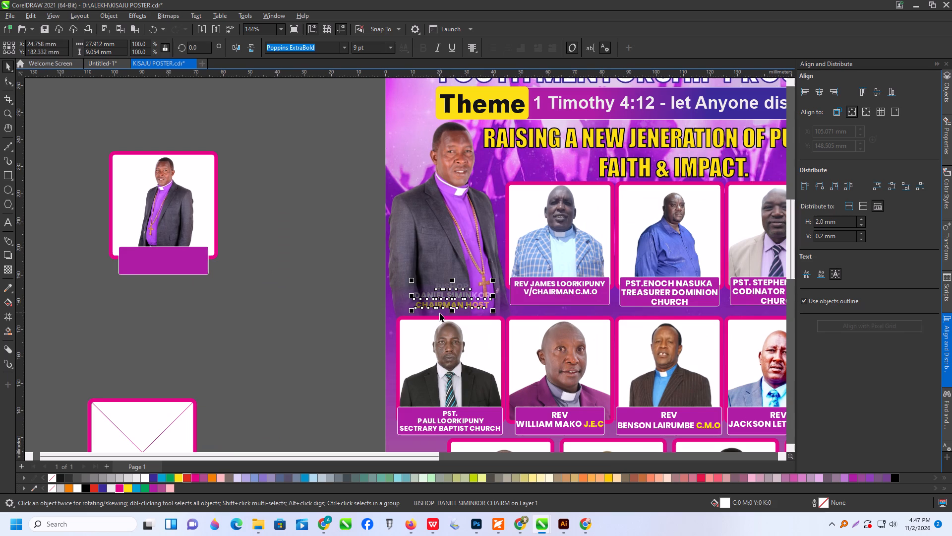
pyautogui.scroll(5, 446, 296)
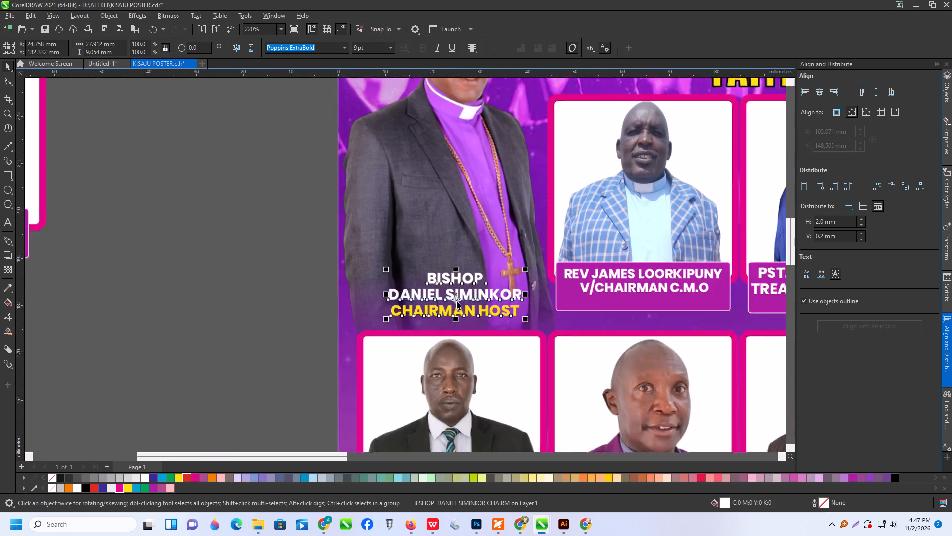
pyautogui.moveTo(456, 294); pyautogui.dragTo(455, 300)
# Separate the guest speaker's name text from its purple box on the poster and delete the box.
pyautogui.scroll(-10, 355, 306)
pyautogui.scroll(1, 569, 286)
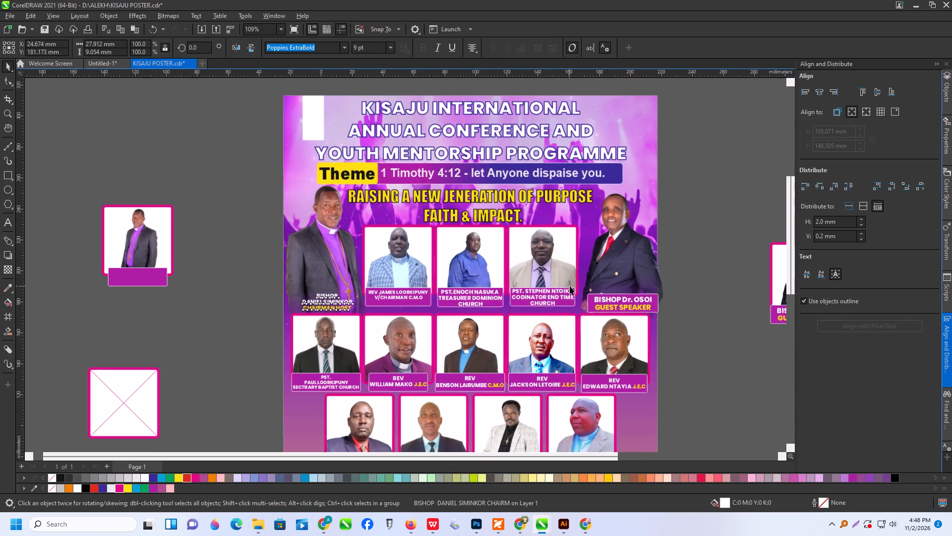
pyautogui.scroll(3, 701, 290)
pyautogui.click(603, 307)
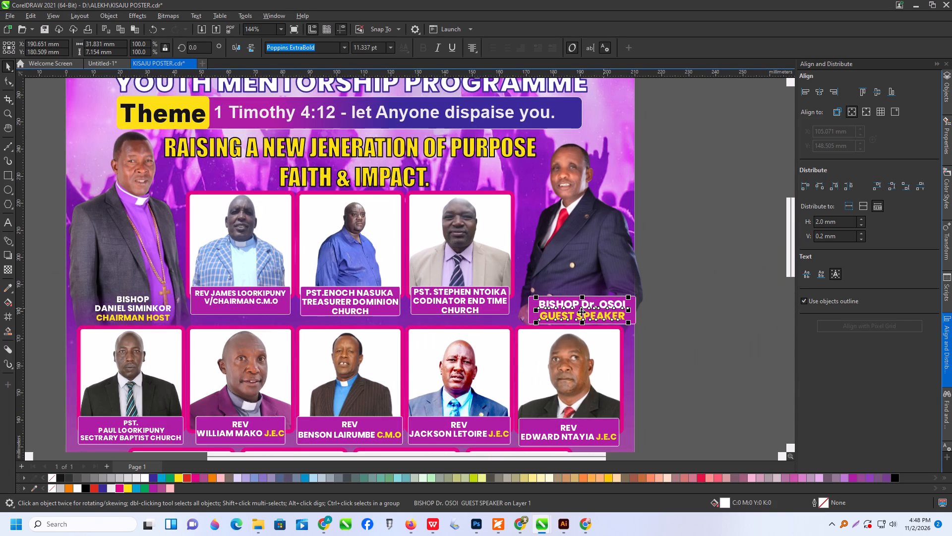
pyautogui.moveTo(583, 311); pyautogui.dragTo(717, 321)
pyautogui.click(719, 321)
pyautogui.moveTo(562, 313); pyautogui.dragTo(705, 251)
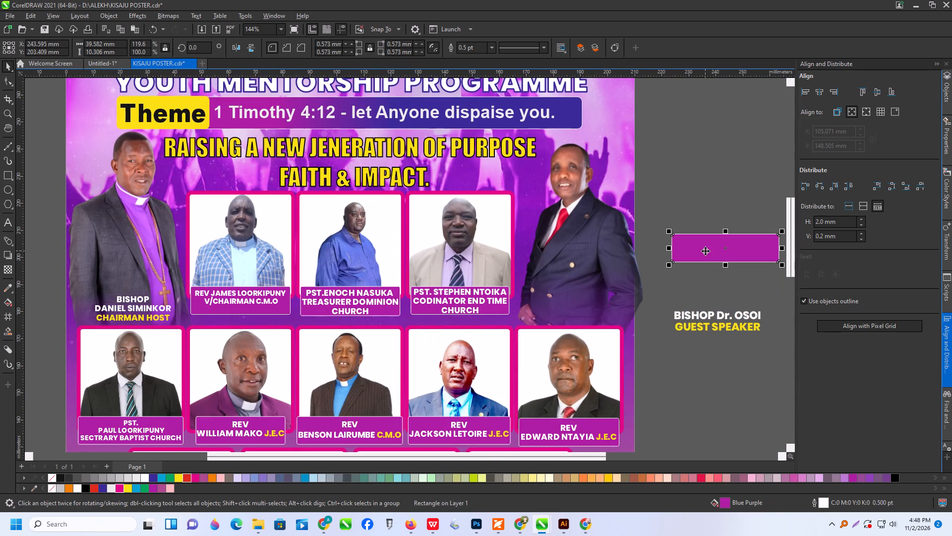
pyautogui.press('Delete')
# Place the guest speaker's unboxed name text back over the lower part of his cutout, just above the second portrait row.
pyautogui.moveTo(704, 319); pyautogui.dragTo(564, 311)
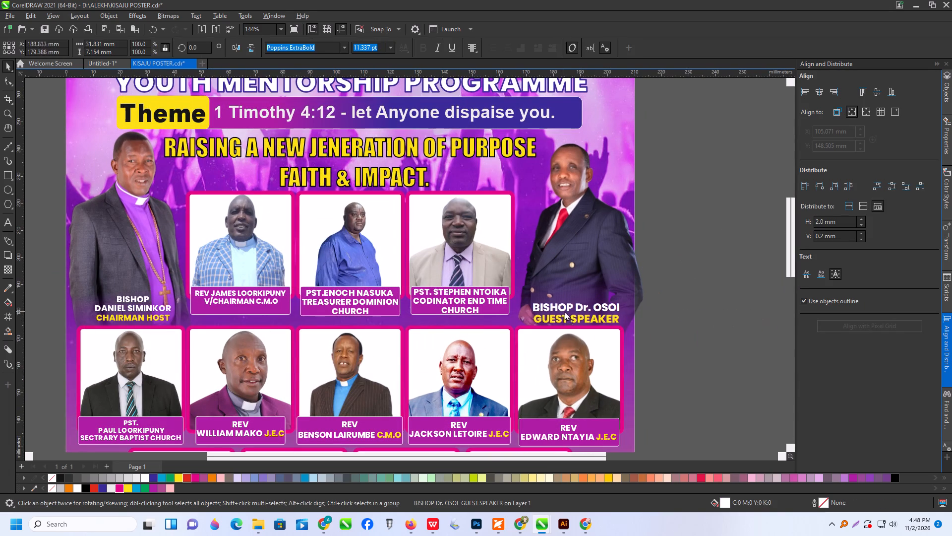
pyautogui.moveTo(564, 311); pyautogui.dragTo(566, 309)
pyautogui.click(676, 282)
# Delete the leftover chairman host and guest speaker frames and the two empty frames from the pasteboard on both sides of the poster.
pyautogui.scroll(-8, 529, 276)
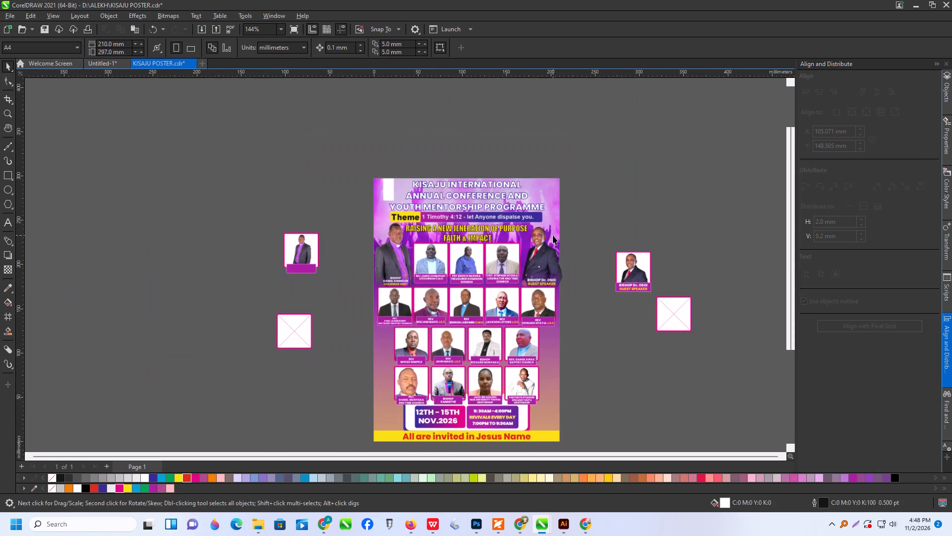
pyautogui.moveTo(575, 211); pyautogui.dragTo(826, 398)
pyautogui.press('Delete')
pyautogui.moveTo(139, 182); pyautogui.dragTo(159, 210)
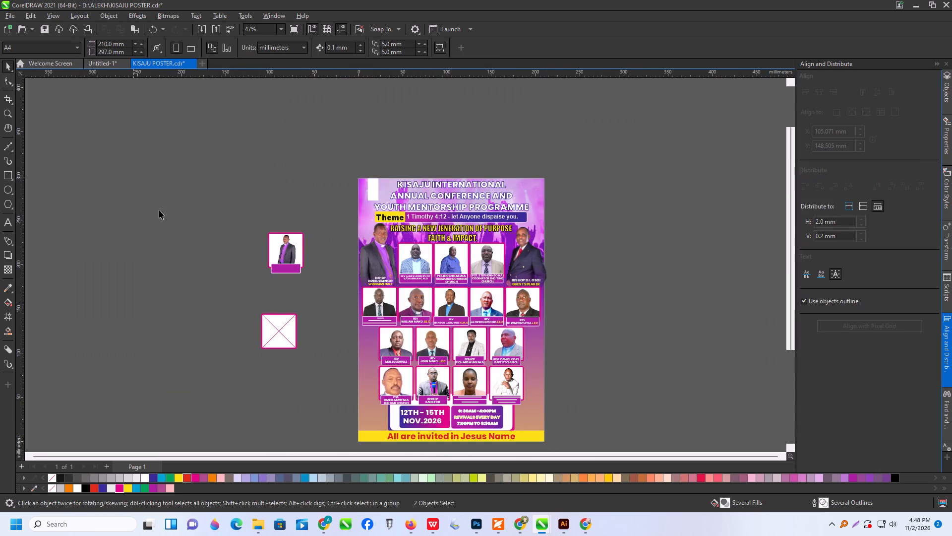
pyautogui.moveTo(159, 210); pyautogui.dragTo(307, 396)
pyautogui.press('Delete')
pyautogui.press('Delete')
# Open the KISAJU INTERNATIONAL ANNUAL CONFERENCE title text for editing.
pyautogui.scroll(3, 589, 253)
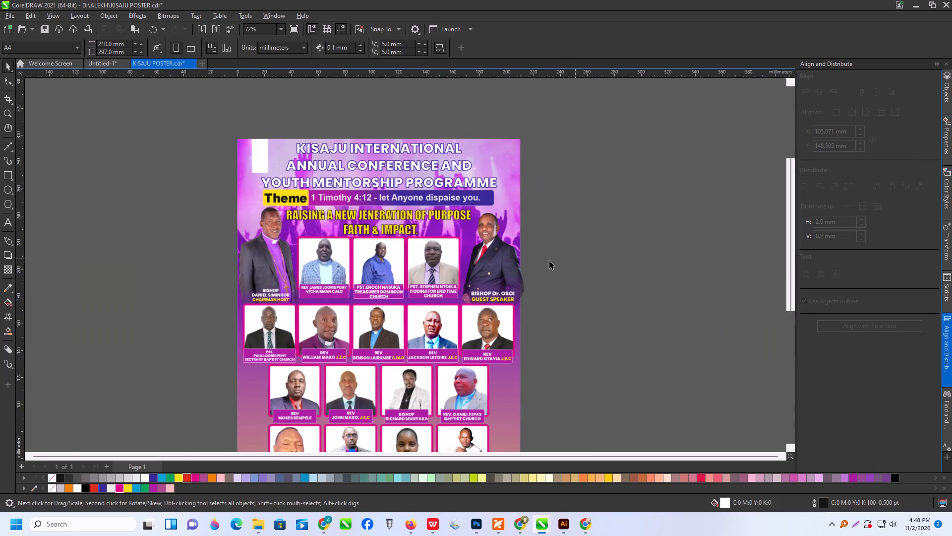
pyautogui.scroll(2, 549, 260)
pyautogui.scroll(-2, 388, 317)
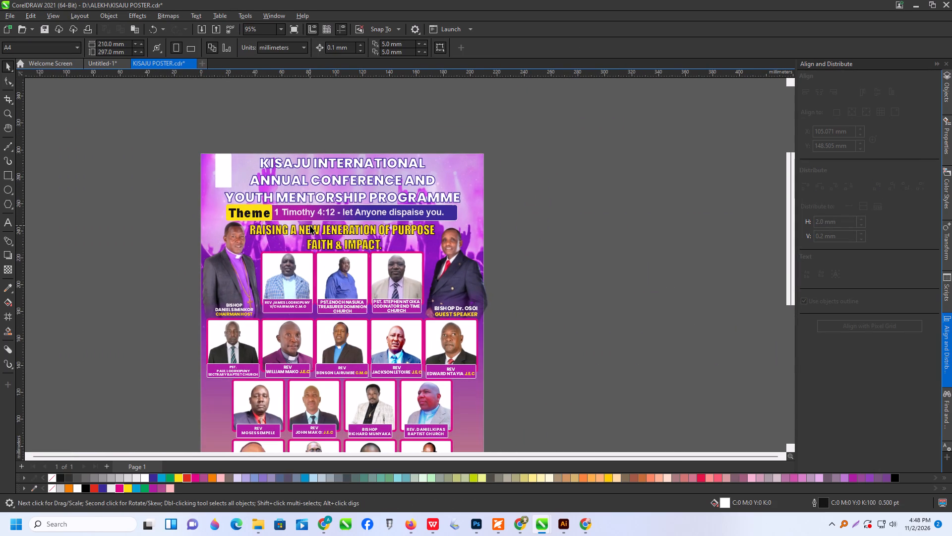
pyautogui.click(295, 178)
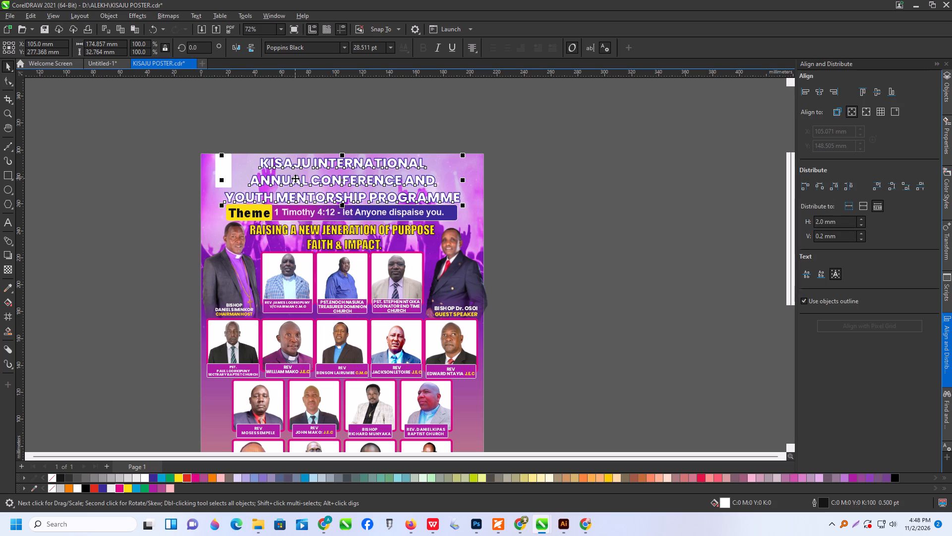
pyautogui.tripleClick(295, 178)
pyautogui.doubleClick(295, 178)
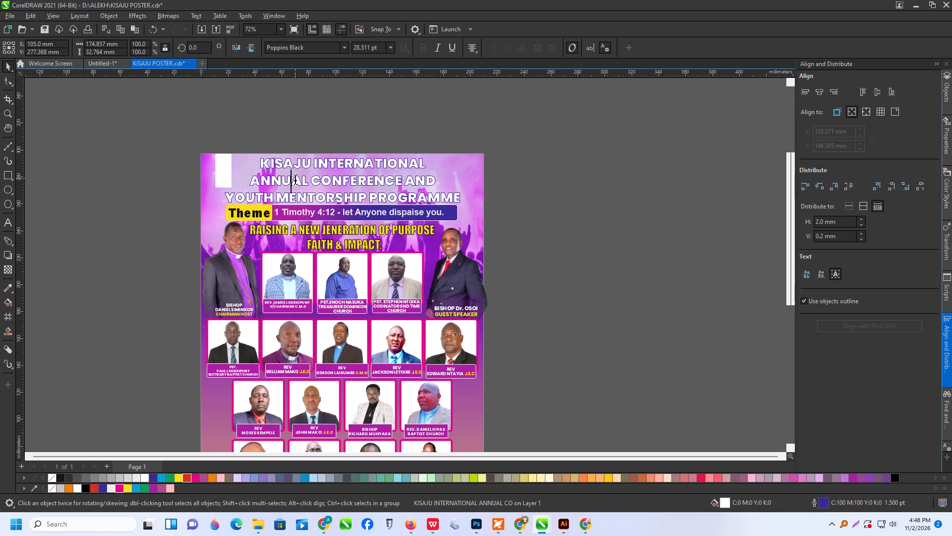
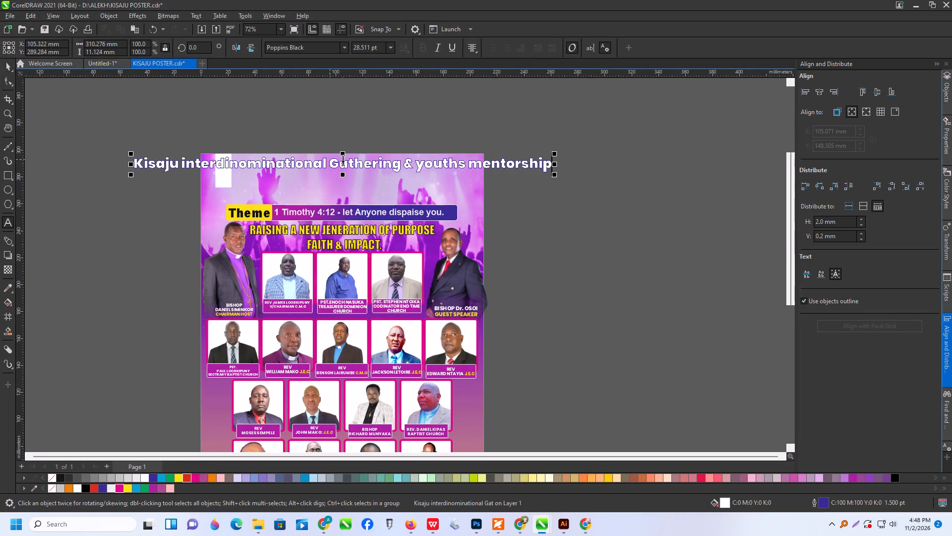
# Break the title onto two lines so that the second line starts at "Gathering".
pyautogui.click(330, 163)
pyautogui.press('Return')
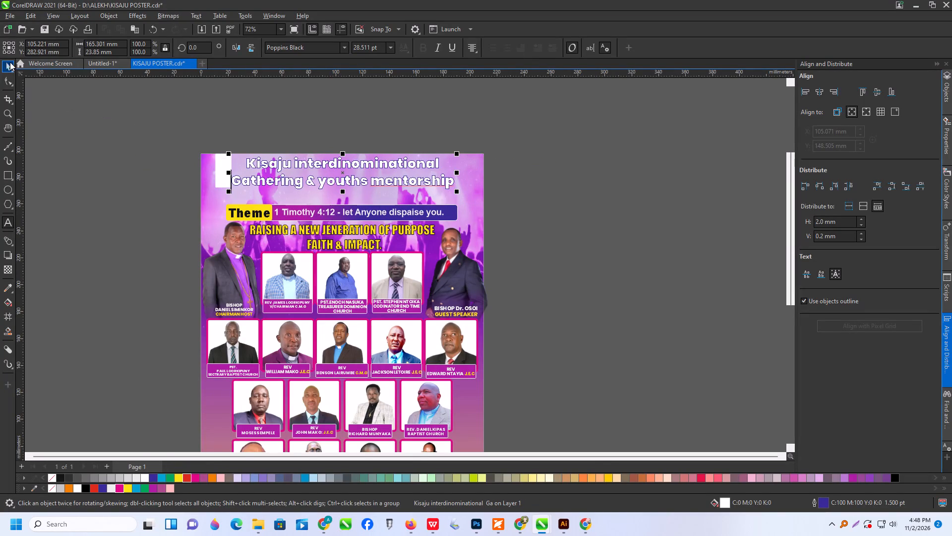
pyautogui.click(6, 61)
# Move the two-line title down to just above the theme bar and enlarge it to about 178 mm wide.
pyautogui.scroll(5, 330, 168)
pyautogui.moveTo(361, 188); pyautogui.dragTo(366, 197)
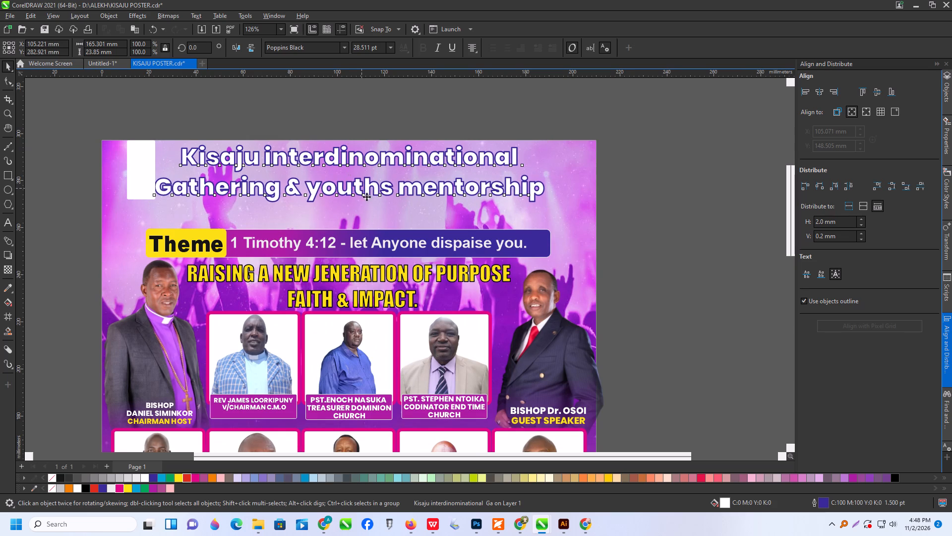
pyautogui.moveTo(366, 197); pyautogui.dragTo(371, 206)
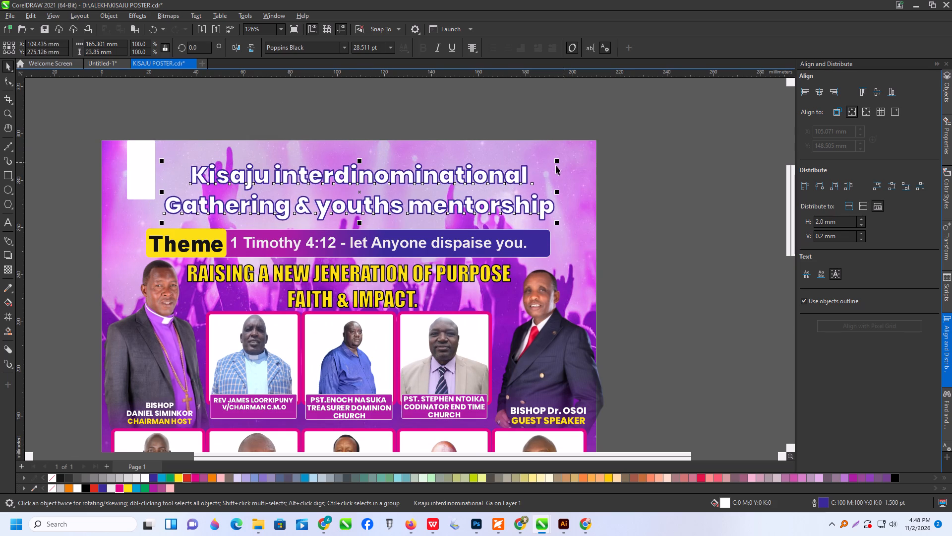
pyautogui.moveTo(557, 161); pyautogui.dragTo(588, 152)
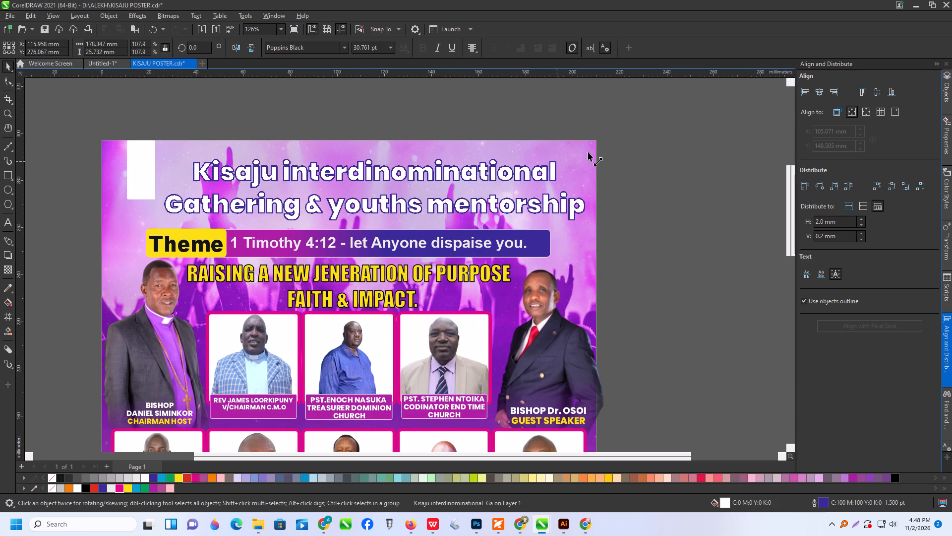
pyautogui.moveTo(588, 152); pyautogui.dragTo(587, 153)
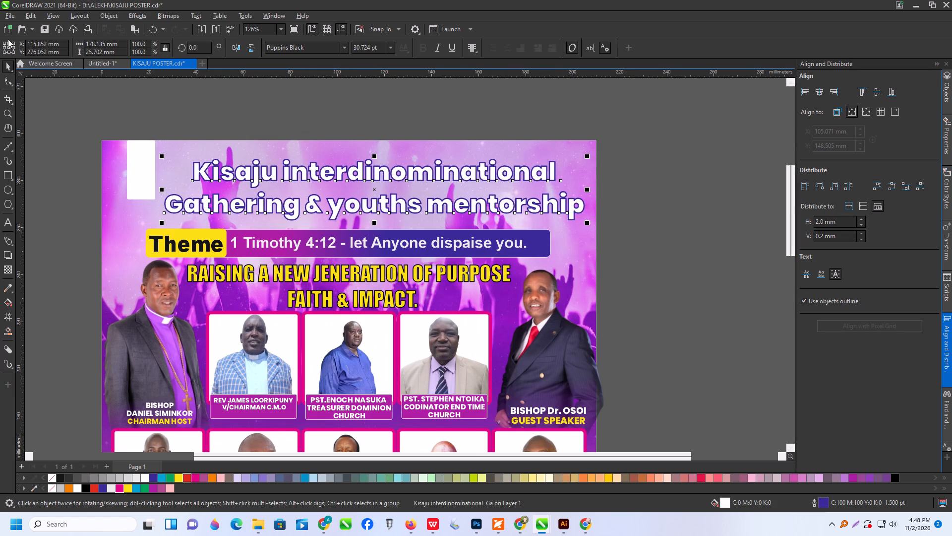
# Change the title text to UPPERCASE.
pyautogui.click(201, 15)
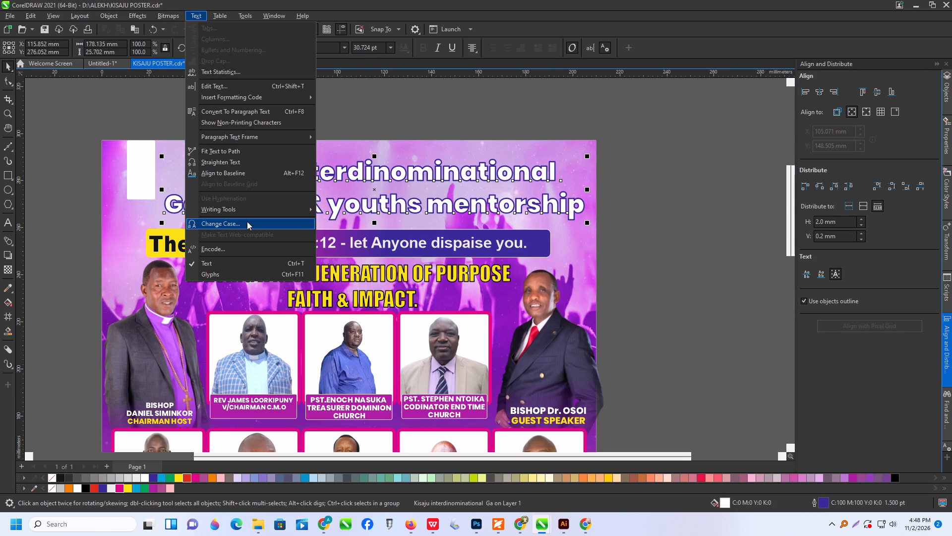
pyautogui.click(247, 221)
pyautogui.click(446, 252)
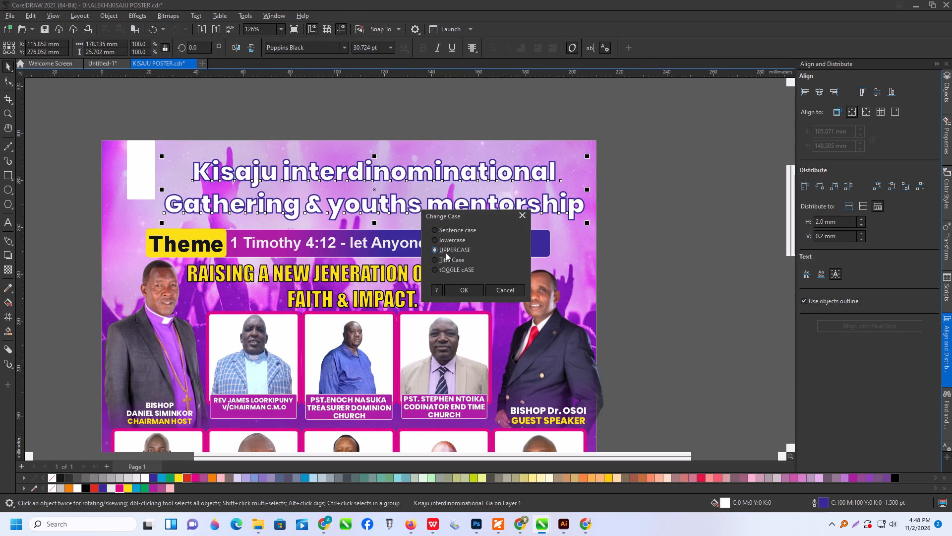
pyautogui.click(461, 290)
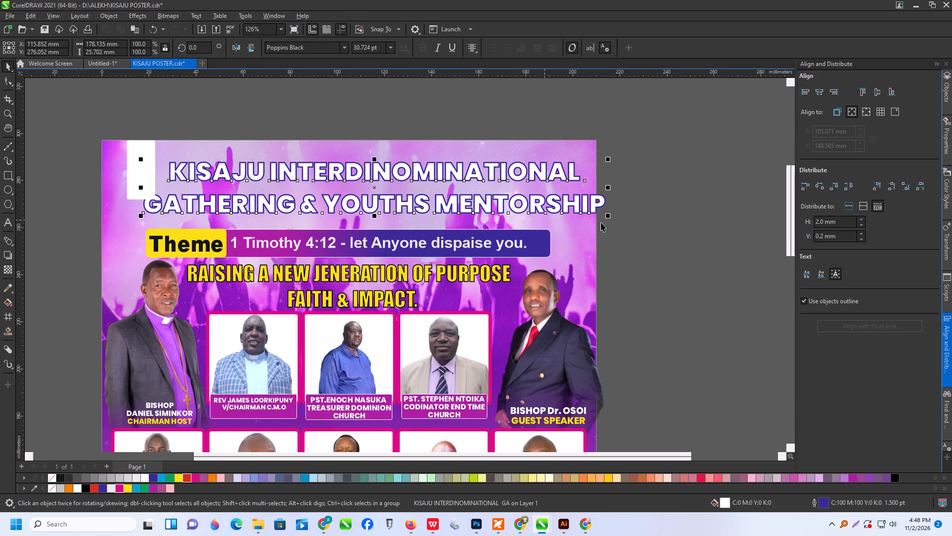
# Resize the uppercase title to about 182 mm wide and reposition it near the page centre, just above the theme bar.
pyautogui.keyDown('shift'); pyautogui.moveTo(610, 218); pyautogui.dragTo(570, 225); pyautogui.keyUp('shift')
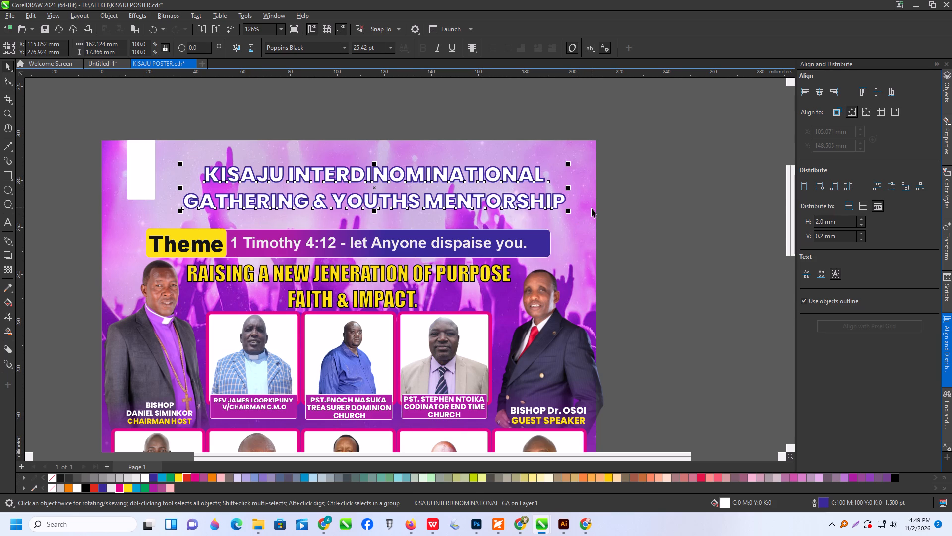
pyautogui.moveTo(181, 163); pyautogui.dragTo(159, 142)
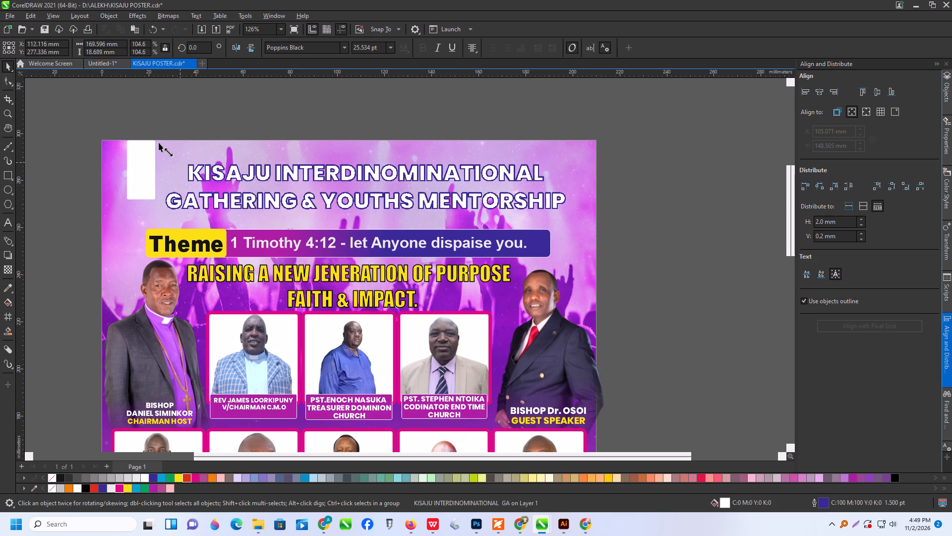
pyautogui.moveTo(159, 142); pyautogui.dragTo(158, 142)
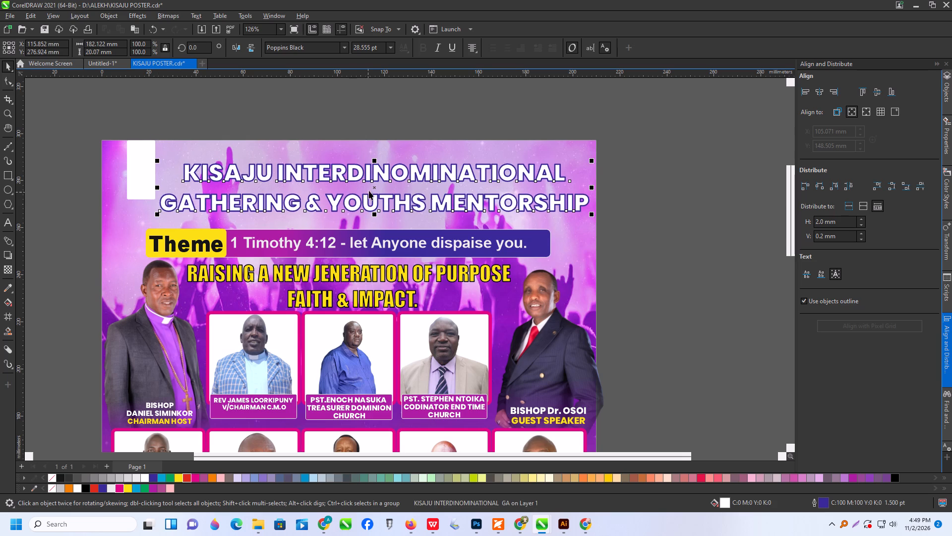
pyautogui.moveTo(374, 189); pyautogui.dragTo(357, 201)
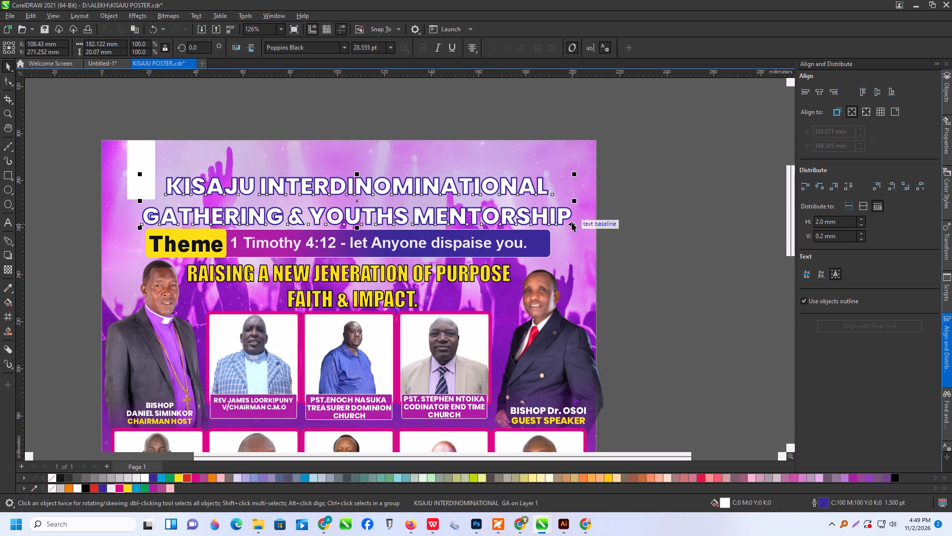
pyautogui.click(822, 91)
pyautogui.moveTo(367, 190); pyautogui.dragTo(377, 178)
# Shift the small white rectangle at the poster's top edge further left, clear of the title, and shrink it.
pyautogui.moveTo(146, 176); pyautogui.dragTo(133, 175)
pyautogui.moveTo(148, 203); pyautogui.dragTo(141, 202)
# Nudge the title slightly to the left so it sits closer to the poster's centre line.
pyautogui.click(677, 256)
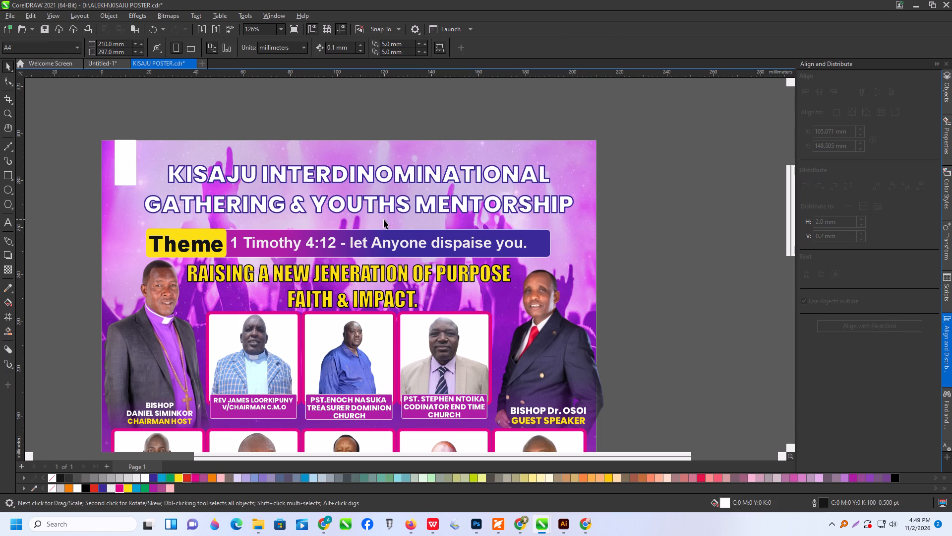
pyautogui.moveTo(404, 211); pyautogui.dragTo(398, 212)
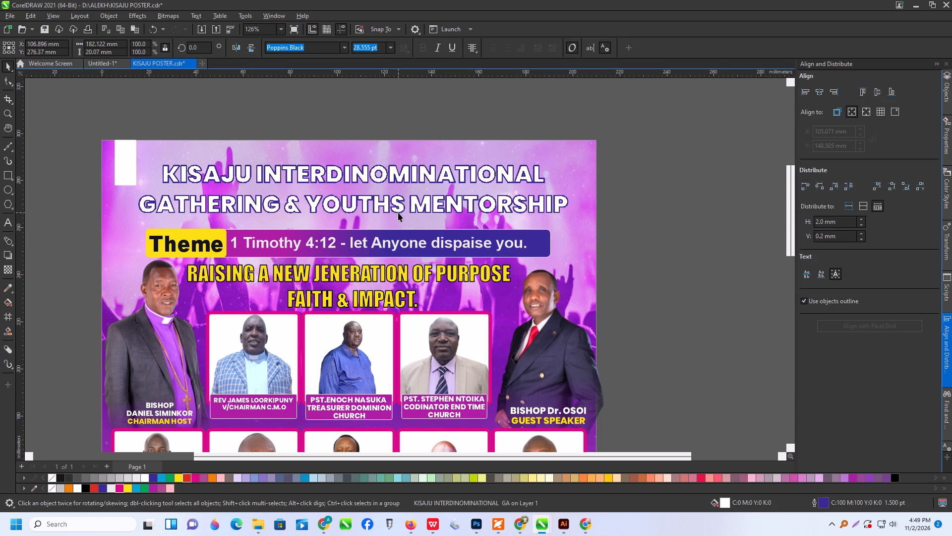
pyautogui.click(573, 163)
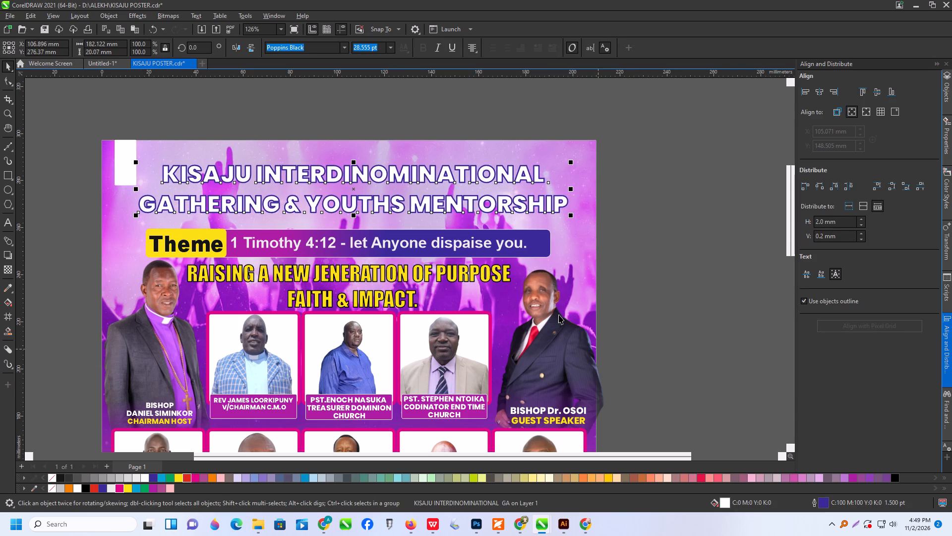
# Review the overall poster layout, checking the title, the two large cutouts and the portrait rows.
pyautogui.scroll(-2, 719, 301)
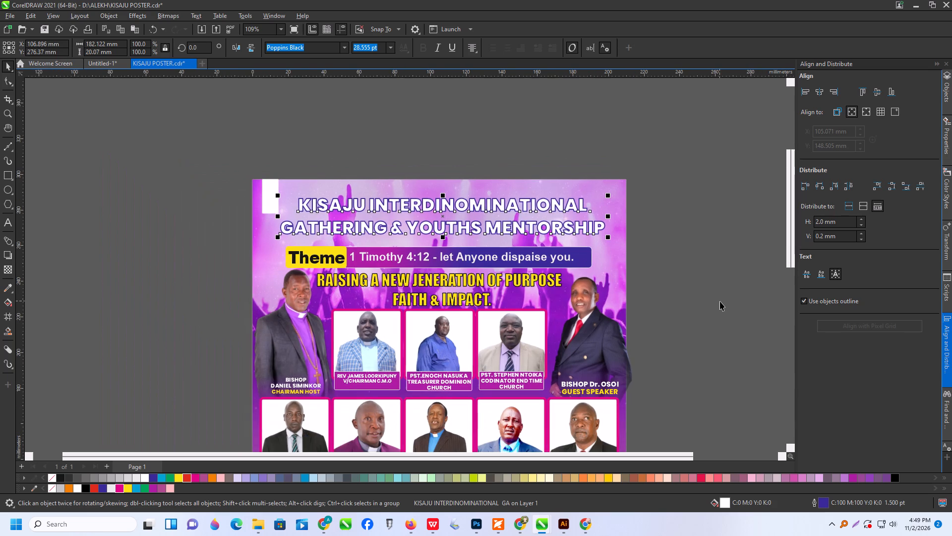
pyautogui.scroll(-1, 682, 345)
pyautogui.scroll(-1, 467, 293)
pyautogui.scroll(2, 578, 357)
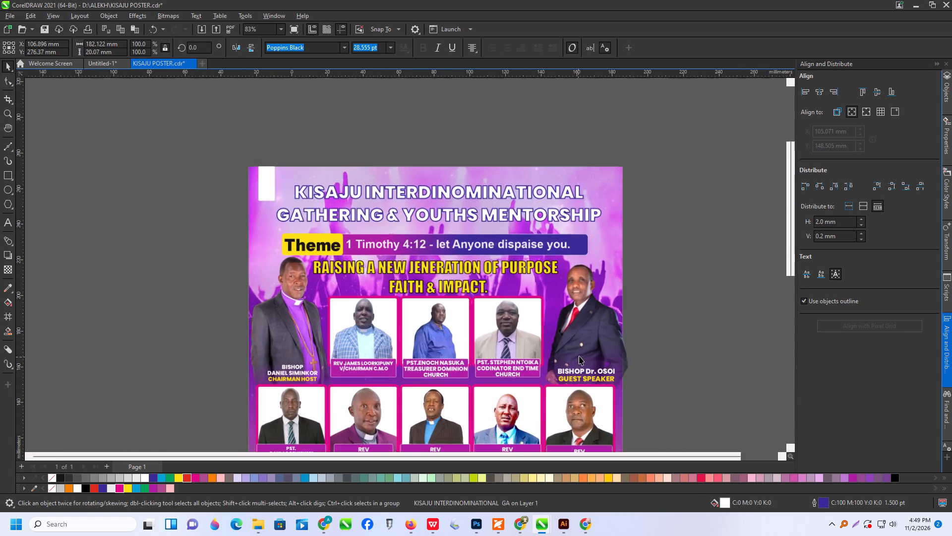
pyautogui.scroll(-2, 383, 206)
pyautogui.scroll(1, 405, 268)
pyautogui.scroll(-3, 427, 234)
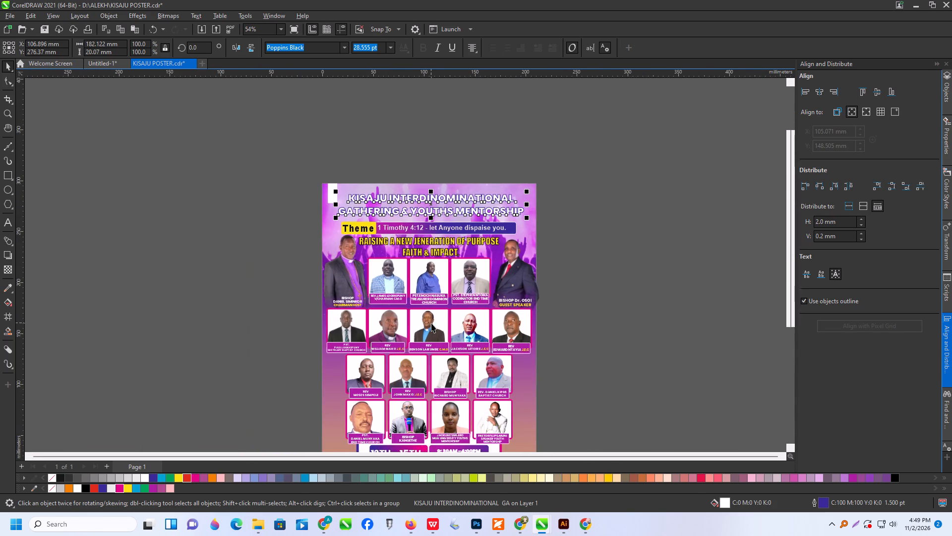
pyautogui.scroll(-2, 432, 323)
pyautogui.scroll(6, 427, 346)
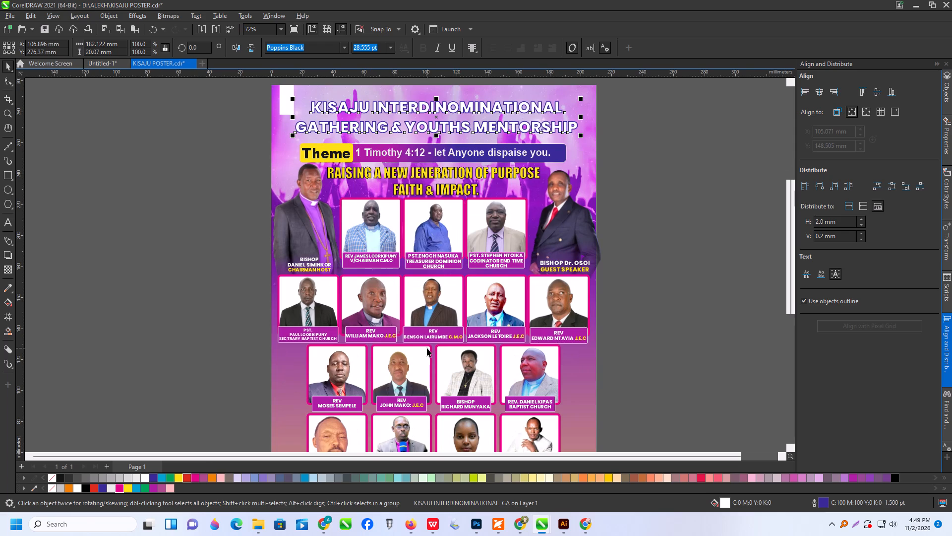
# Ungroup the third portrait row and the second portrait row so each portrait can be moved separately.
pyautogui.scroll(3, 462, 450)
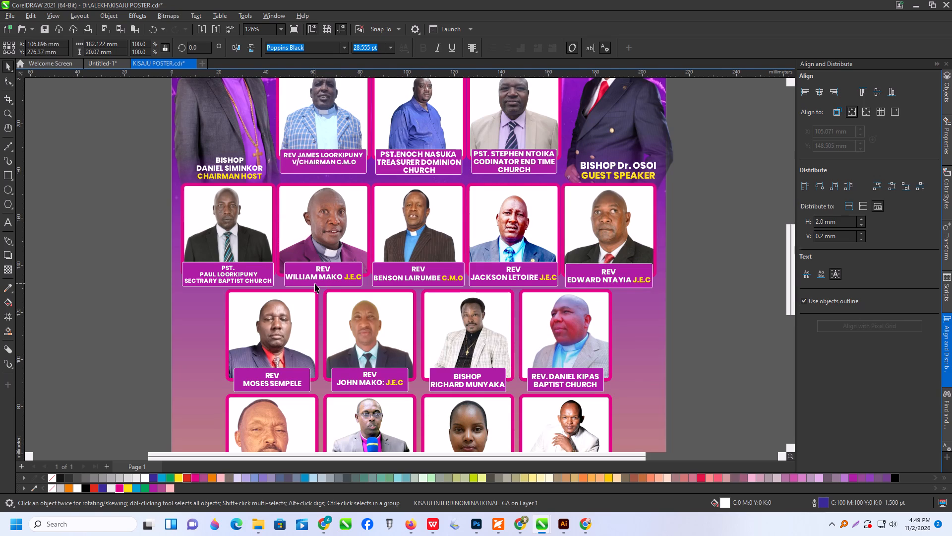
pyautogui.scroll(1, 315, 283)
pyautogui.click(323, 255)
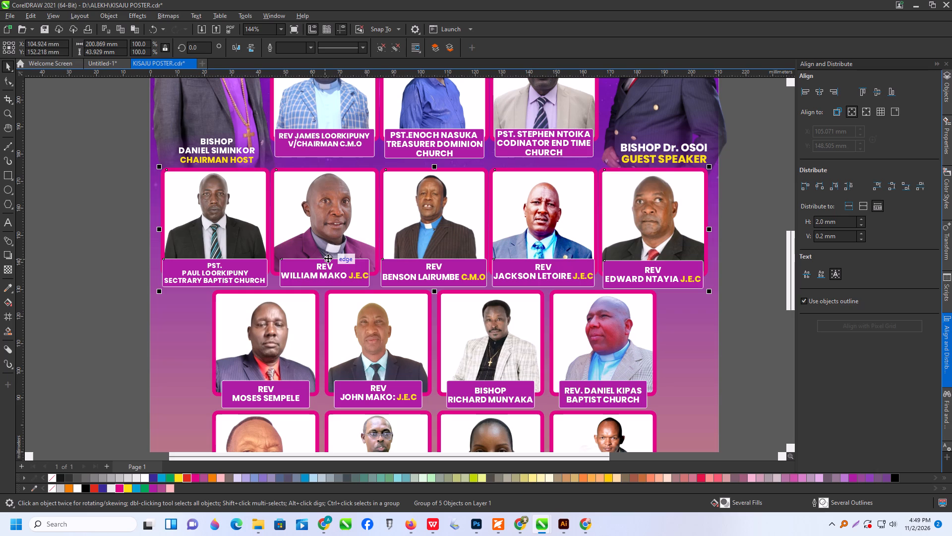
pyautogui.click(492, 367)
pyautogui.rightClick(495, 333)
pyautogui.scroll(1, 495, 333)
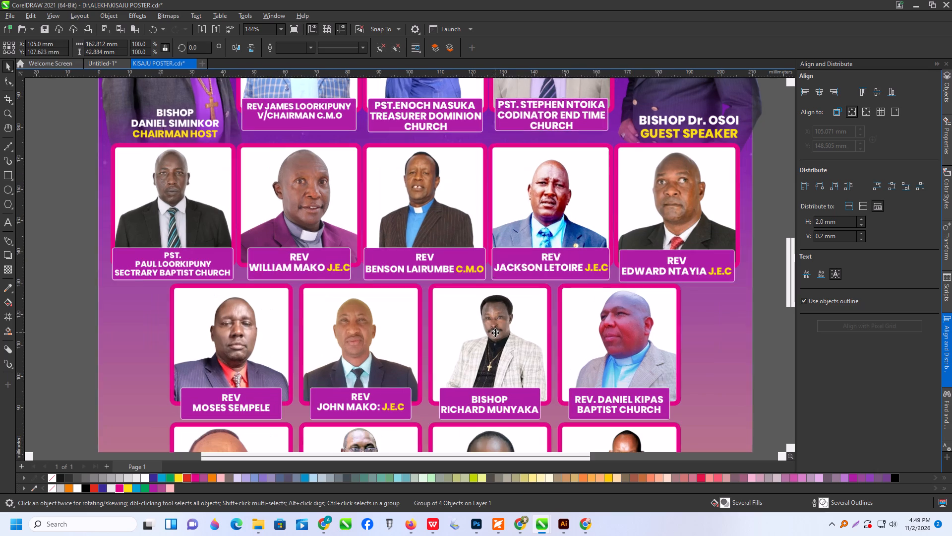
pyautogui.click(539, 62)
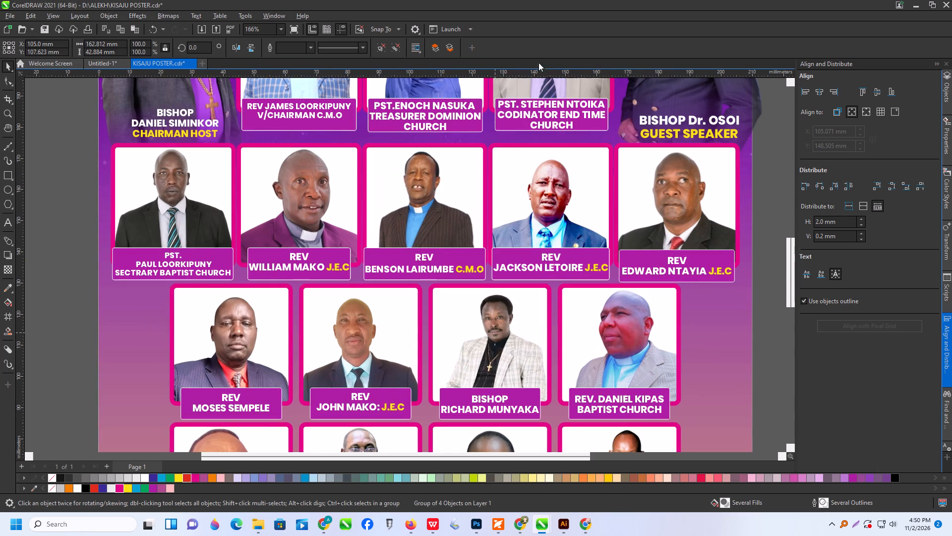
pyautogui.click(769, 269)
pyautogui.click(701, 199)
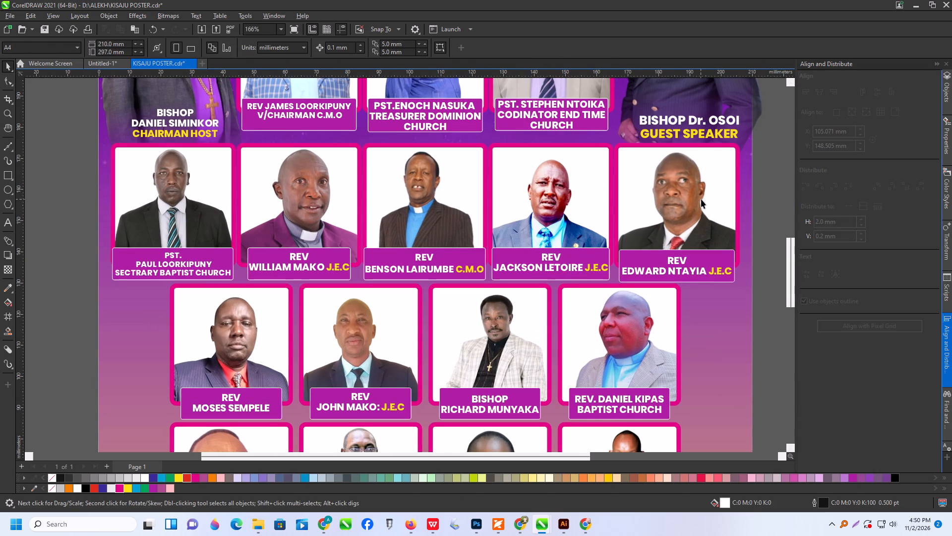
pyautogui.rightClick(701, 199)
pyautogui.click(746, 220)
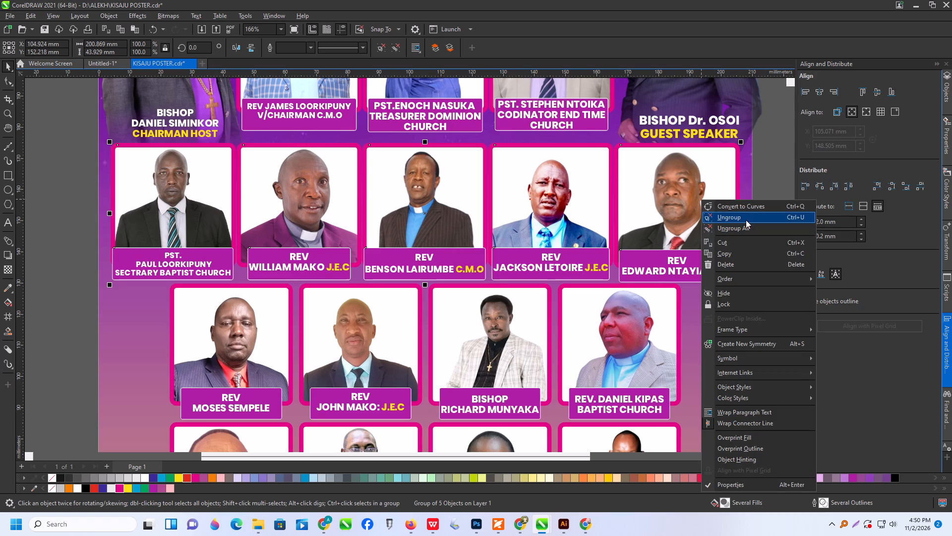
pyautogui.click(413, 264)
# Move the last portrait of the second row, with its name label, off the poster onto the pasteboard to the right.
pyautogui.scroll(-3, 34, 283)
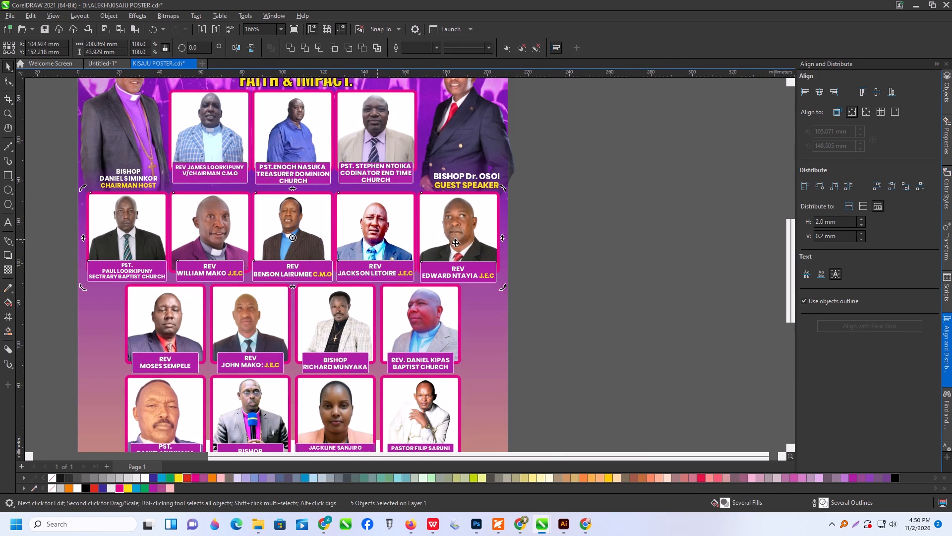
pyautogui.click(465, 243)
pyautogui.click(546, 255)
pyautogui.click(464, 256)
pyautogui.moveTo(467, 251); pyautogui.dragTo(476, 251)
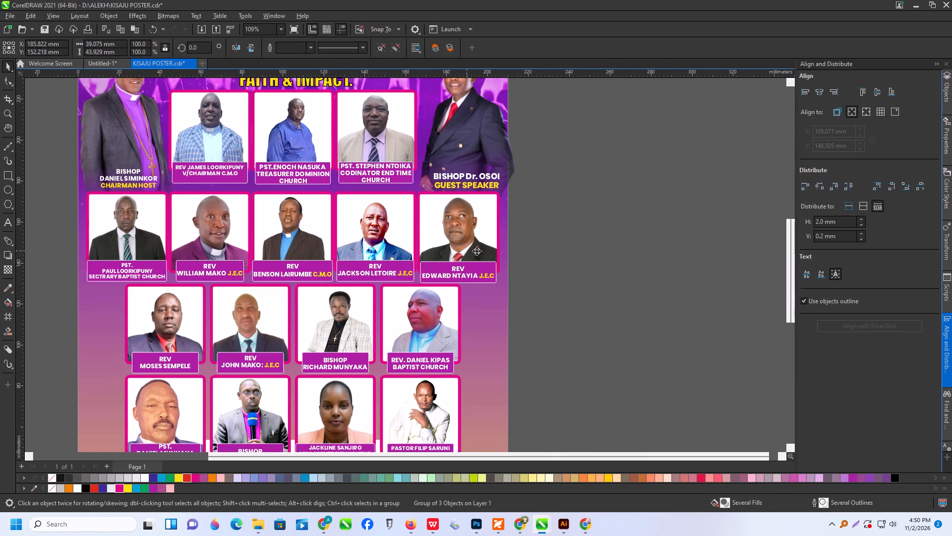
pyautogui.moveTo(476, 251); pyautogui.dragTo(704, 245)
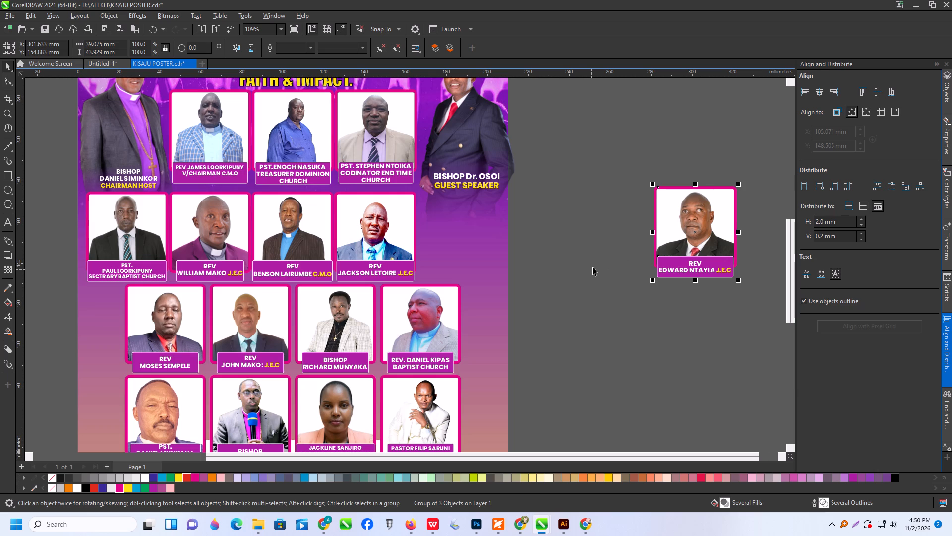
pyautogui.click(370, 327)
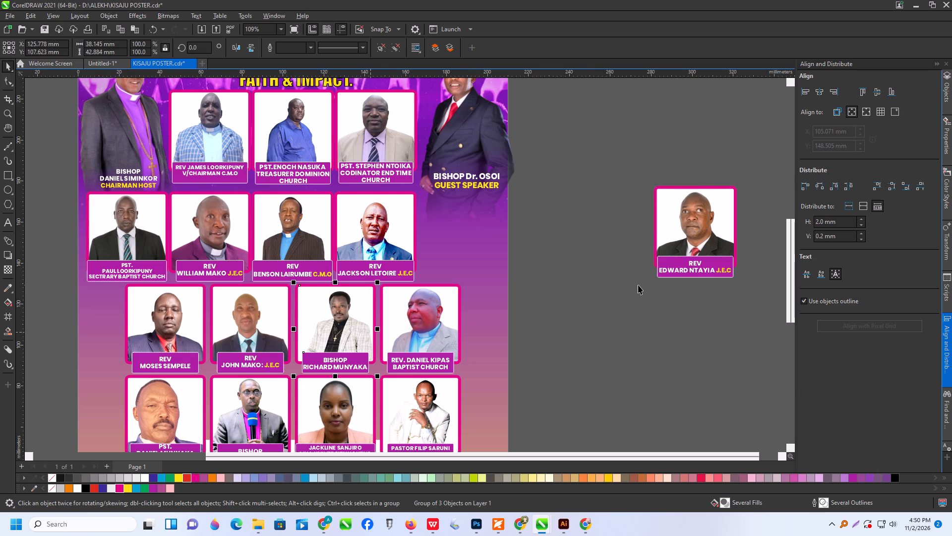
pyautogui.click(638, 285)
pyautogui.click(398, 238)
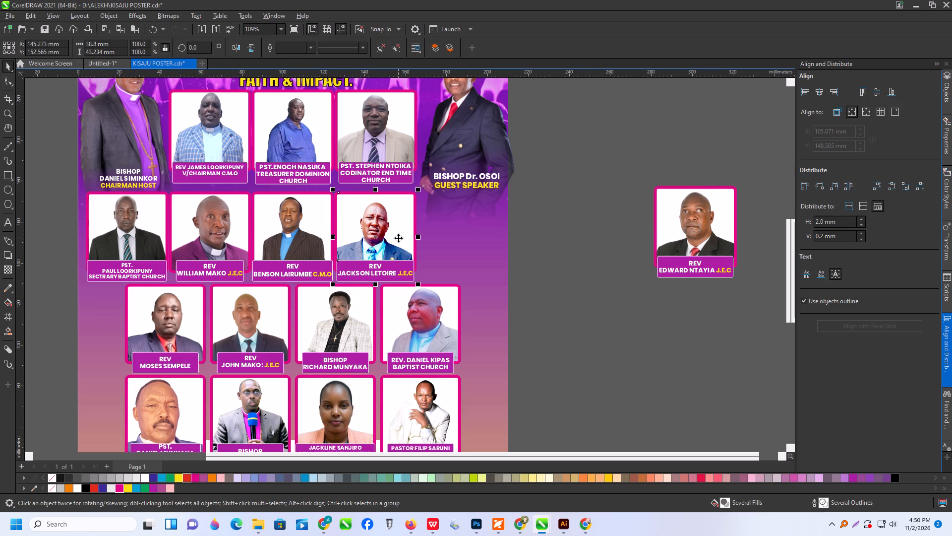
pyautogui.moveTo(689, 229); pyautogui.dragTo(466, 230)
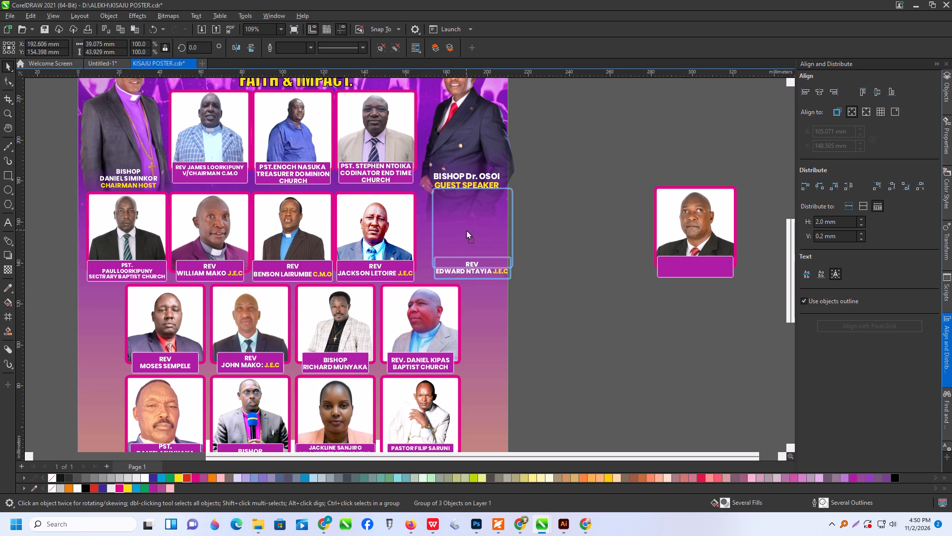
pyautogui.moveTo(466, 230); pyautogui.dragTo(590, 236)
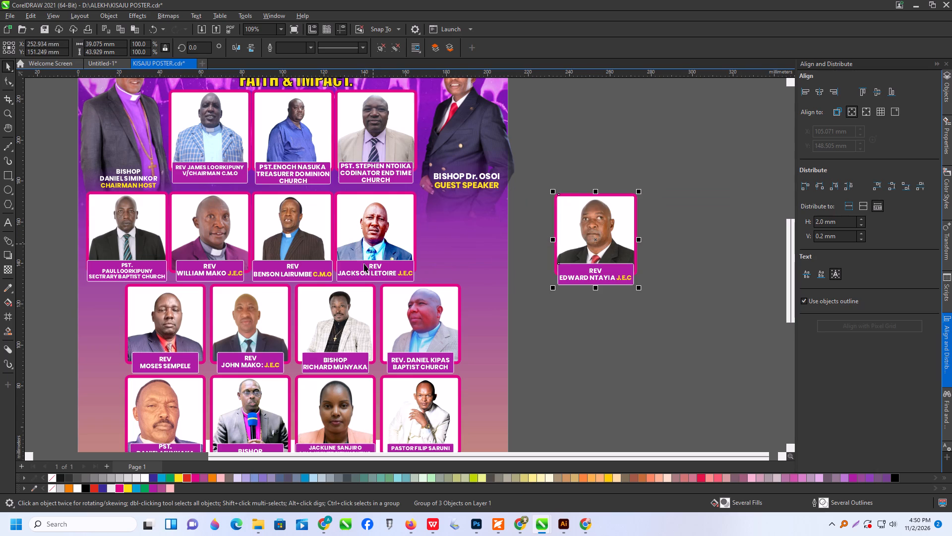
# Move the third portrait of the third row into the empty last slot of the second row, below the guest speaker.
pyautogui.moveTo(345, 332); pyautogui.dragTo(469, 238)
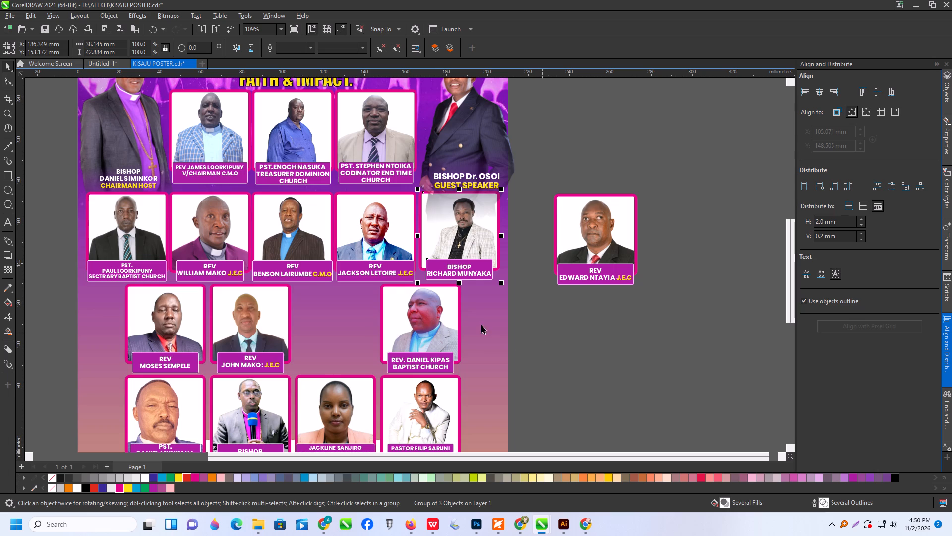
# Move the fourth portrait of the second row into the empty third slot of the third row.
pyautogui.moveTo(391, 253); pyautogui.dragTo(346, 351)
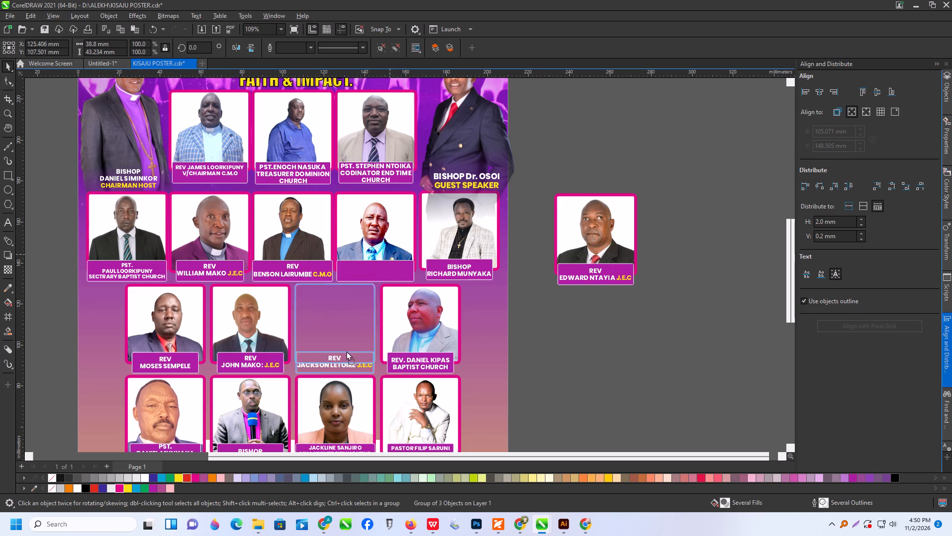
# Settle the portrait with its name label into the empty third slot of the third row.
pyautogui.moveTo(346, 351); pyautogui.dragTo(349, 346)
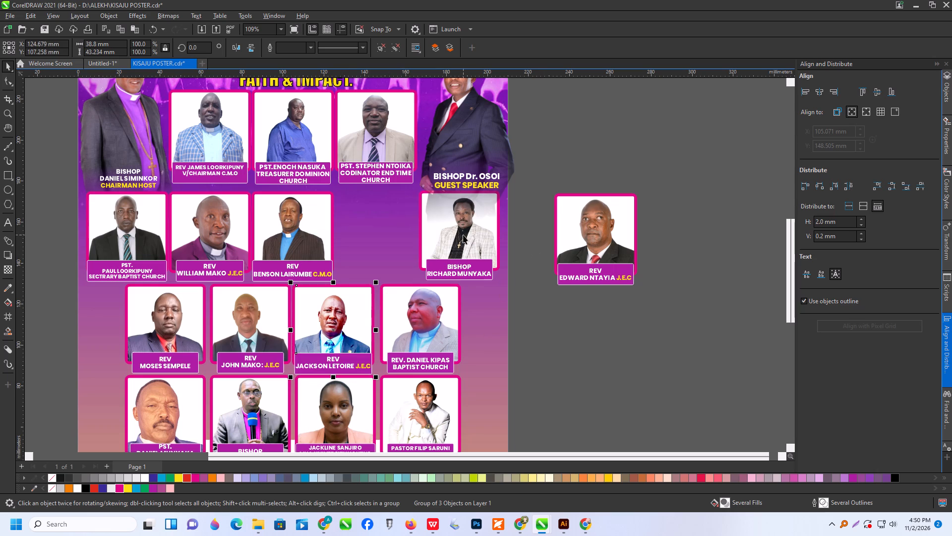
# Move the portrait parked on the pasteboard, with its name label, into the empty fourth slot of the second row.
pyautogui.moveTo(597, 249); pyautogui.dragTo(380, 249)
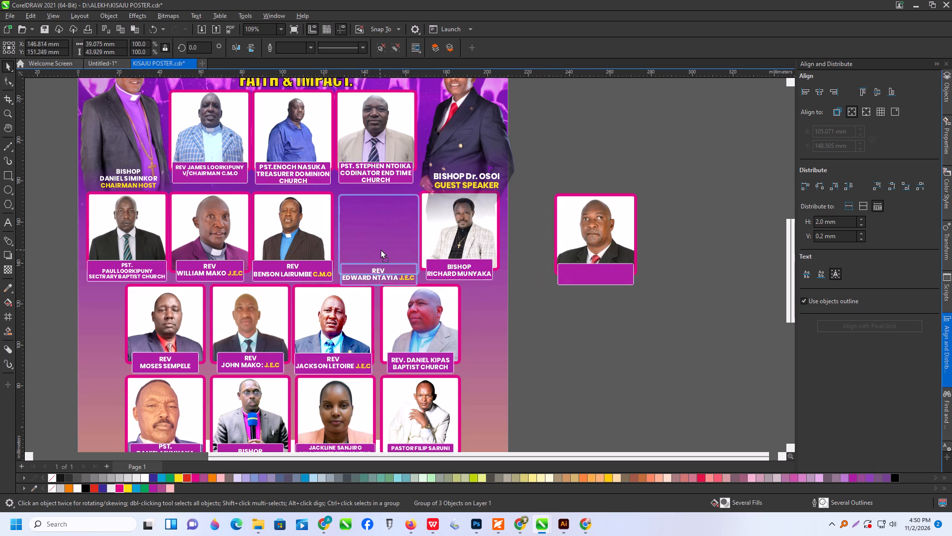
pyautogui.moveTo(380, 249); pyautogui.dragTo(379, 248)
# Bring the last portrait of the second row, below the guest speaker, to the front of the page.
pyautogui.click(486, 140)
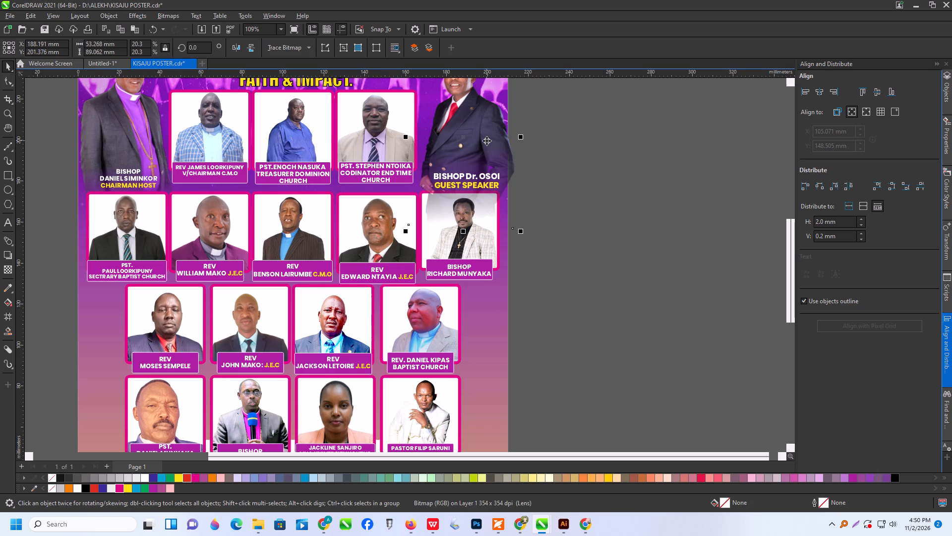
pyautogui.click(448, 219)
pyautogui.click(476, 263)
pyautogui.rightClick(474, 261)
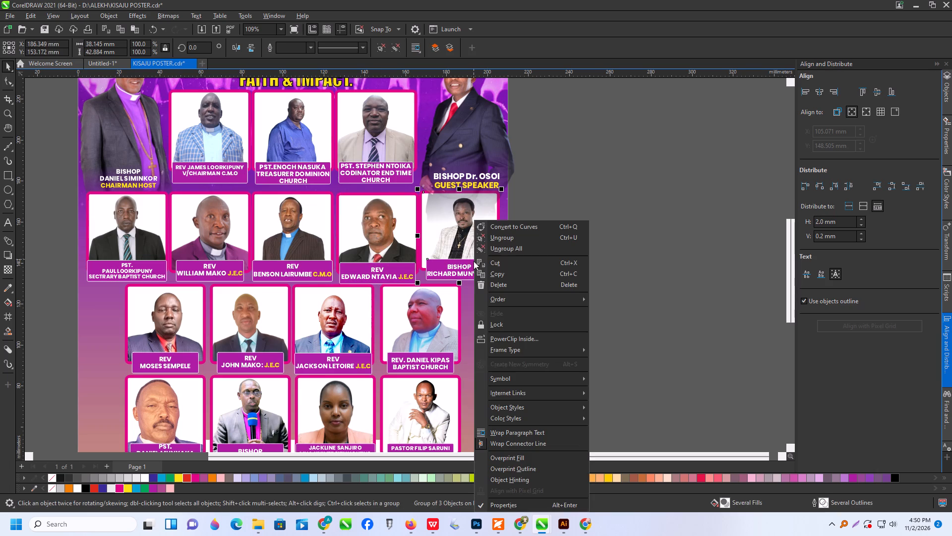
pyautogui.click(515, 298)
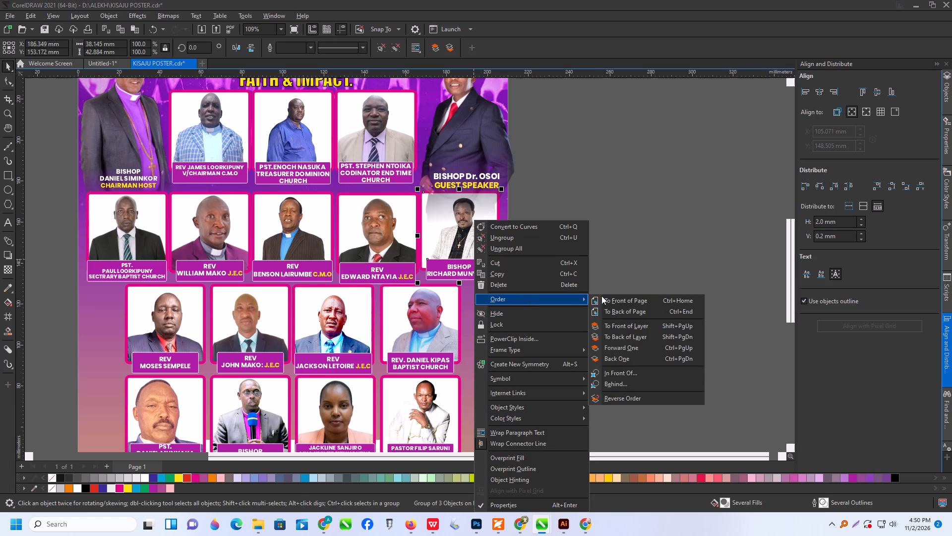
pyautogui.click(651, 299)
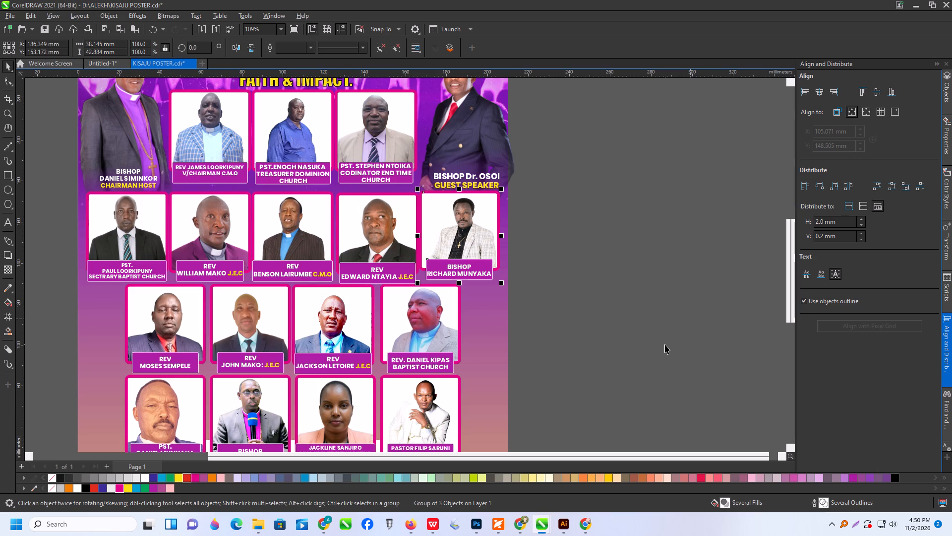
# Ungroup the fourth portrait row, including its nested group, so each portrait can be moved separately.
pyautogui.click(266, 401)
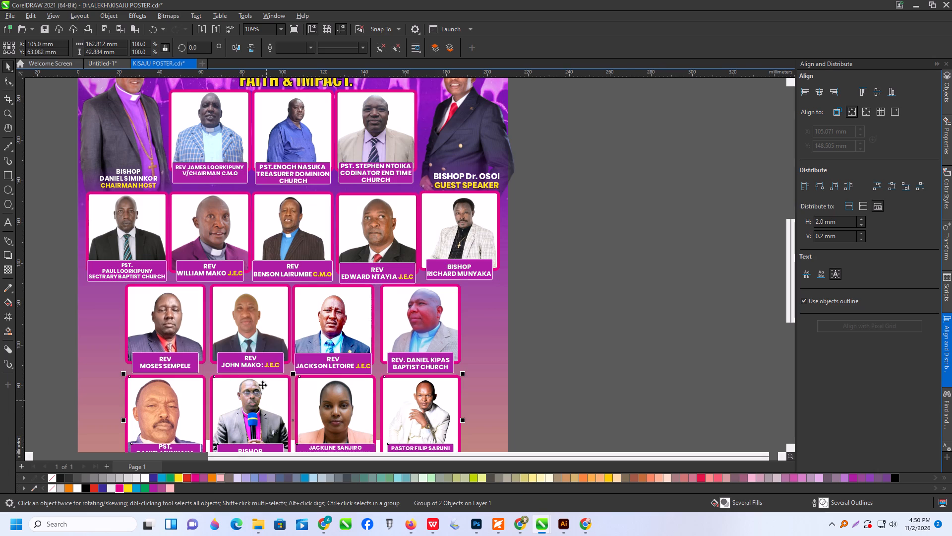
pyautogui.scroll(-4, 260, 374)
pyautogui.rightClick(257, 399)
pyautogui.click(309, 125)
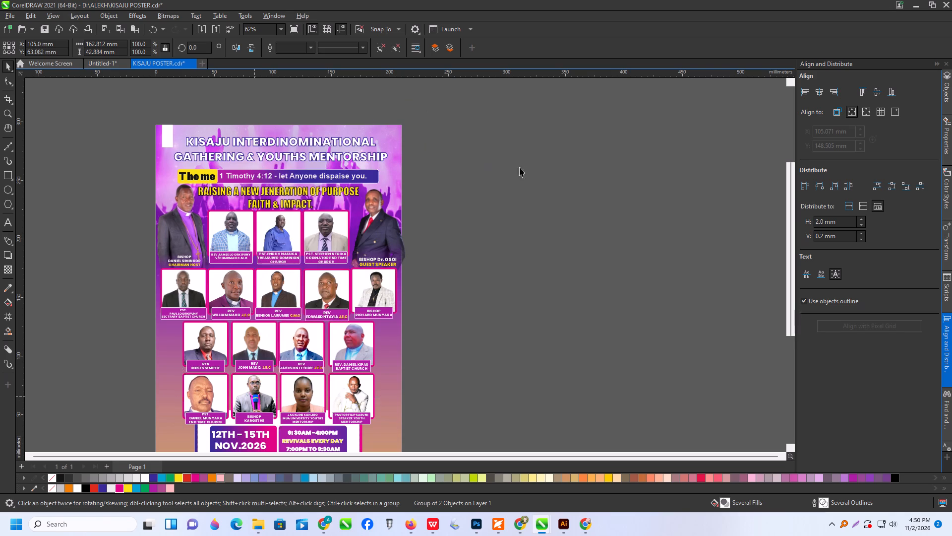
pyautogui.click(525, 168)
pyautogui.scroll(2, 237, 425)
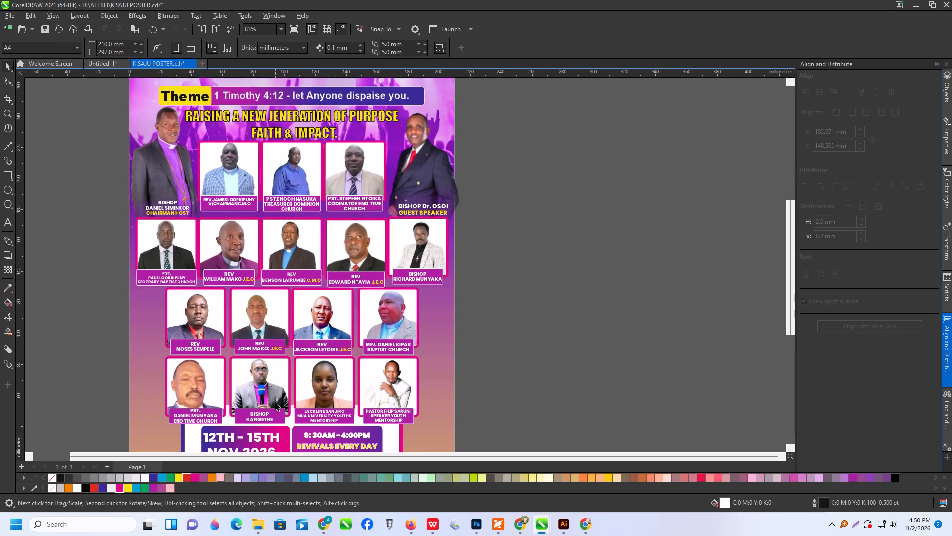
pyautogui.scroll(1, 262, 415)
pyautogui.click(262, 409)
pyautogui.rightClick(257, 398)
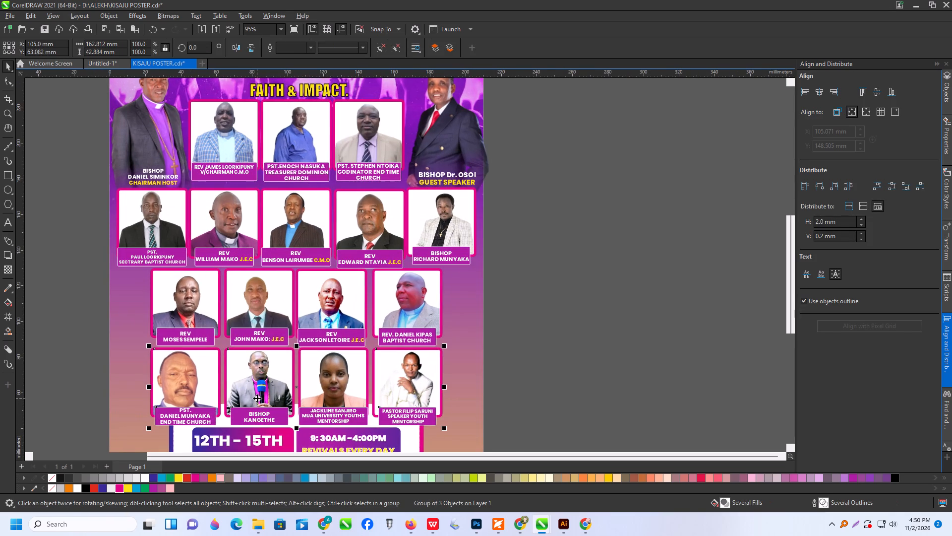
pyautogui.click(299, 122)
pyautogui.click(605, 209)
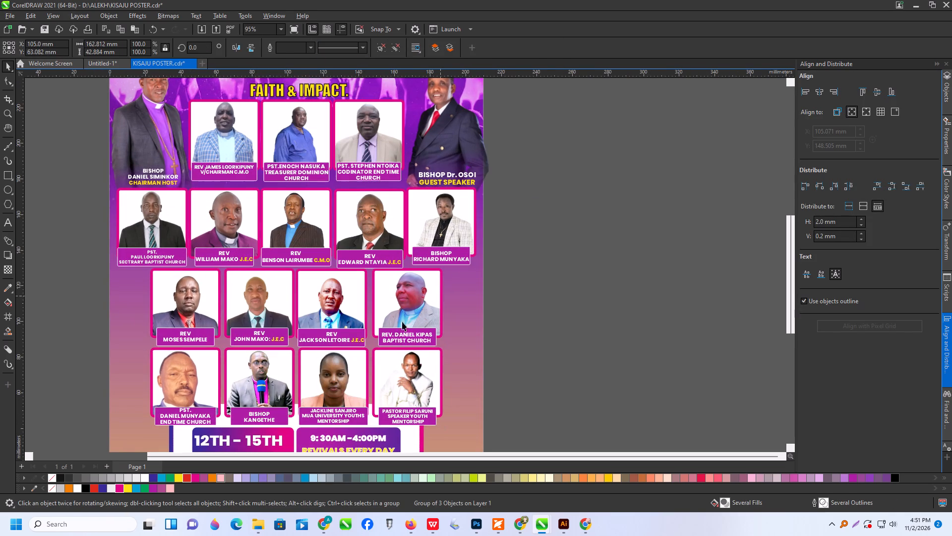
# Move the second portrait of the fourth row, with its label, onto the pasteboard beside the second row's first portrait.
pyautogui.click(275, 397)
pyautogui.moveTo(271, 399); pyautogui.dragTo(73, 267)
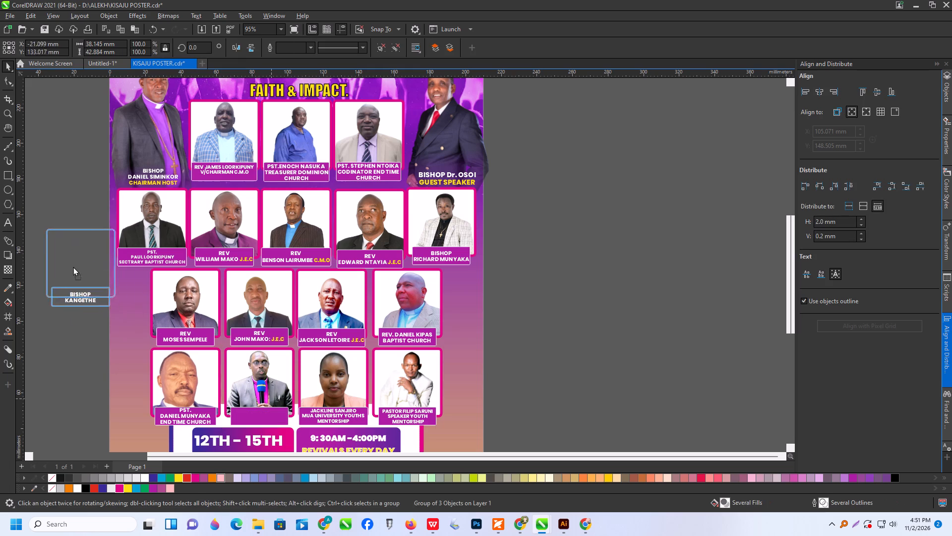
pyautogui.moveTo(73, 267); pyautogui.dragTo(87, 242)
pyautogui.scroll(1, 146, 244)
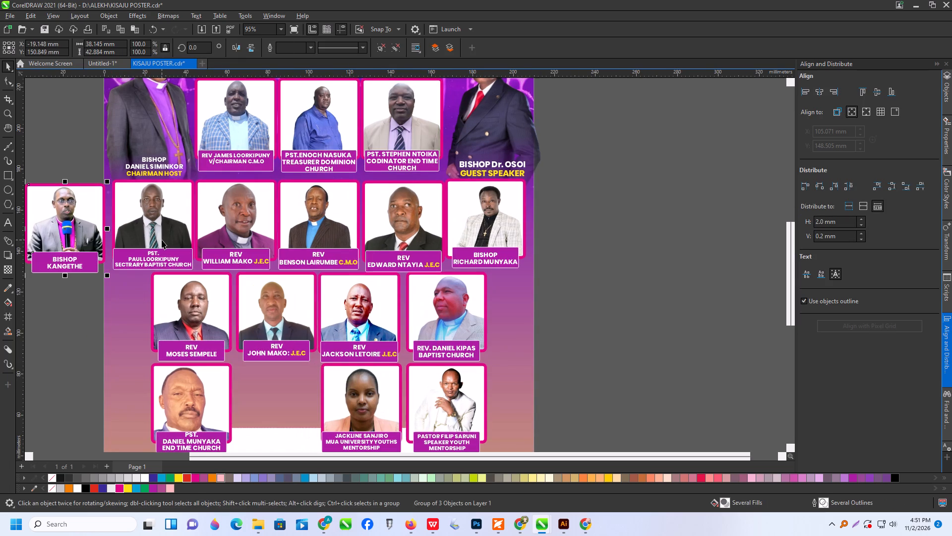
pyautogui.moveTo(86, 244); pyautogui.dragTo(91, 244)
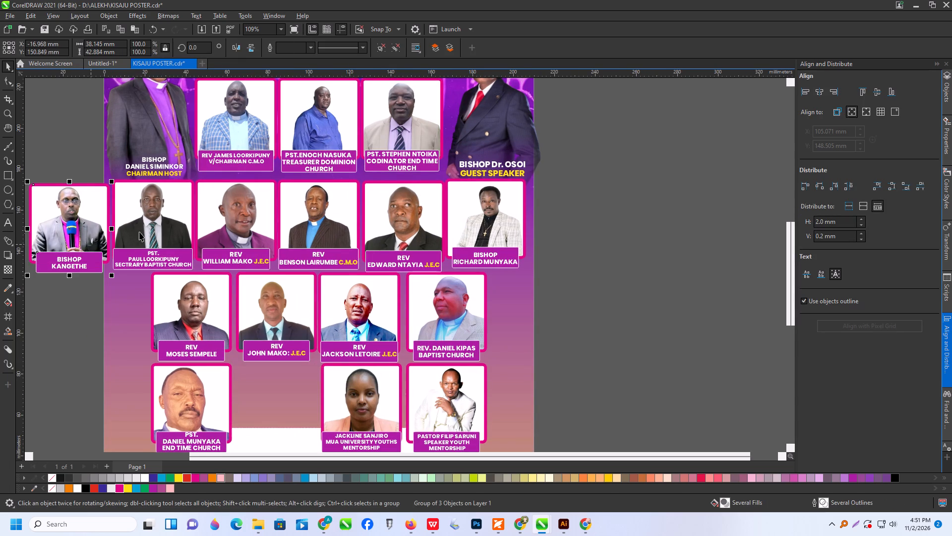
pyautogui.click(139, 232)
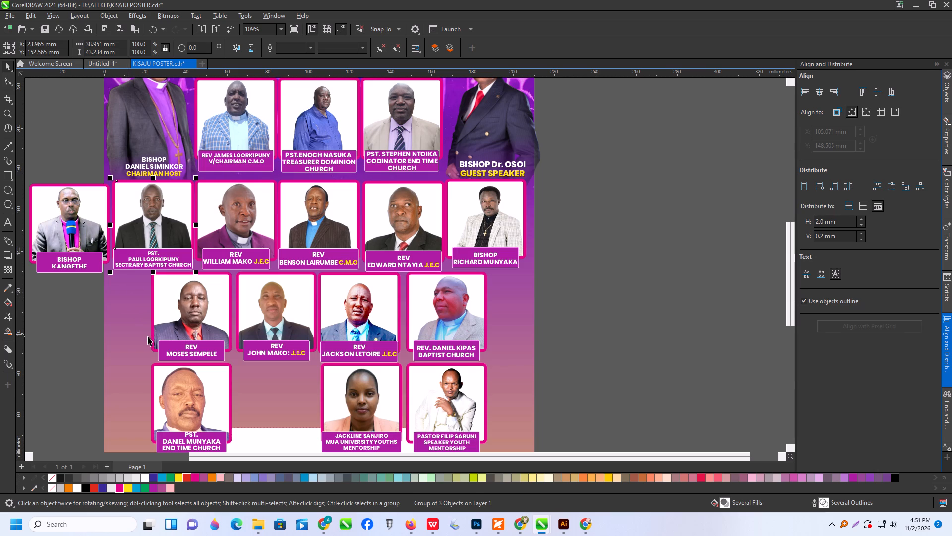
# Move the bishop holding a microphone, with his label, to the start of the third row, before its first portrait.
pyautogui.moveTo(72, 246); pyautogui.dragTo(84, 302)
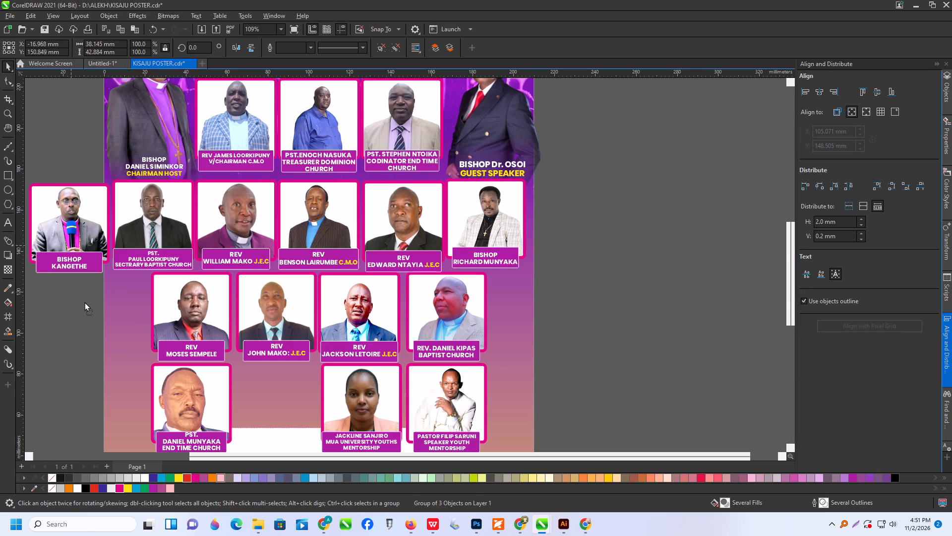
pyautogui.moveTo(84, 302); pyautogui.dragTo(101, 329)
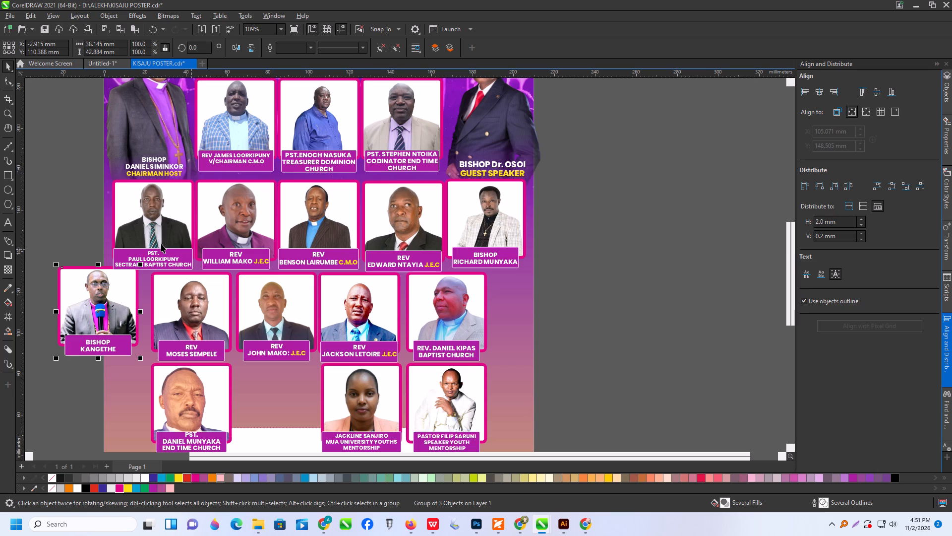
pyautogui.moveTo(93, 333); pyautogui.dragTo(98, 338)
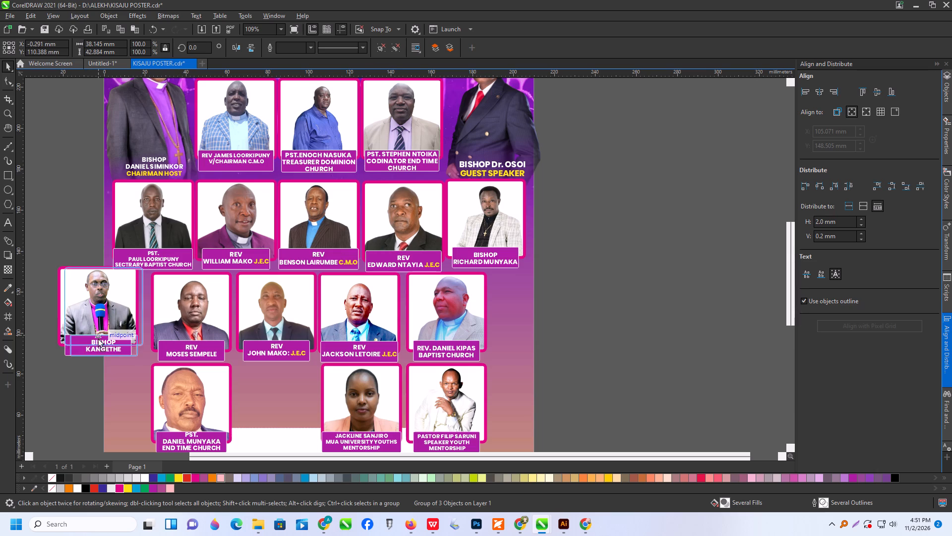
pyautogui.moveTo(98, 338); pyautogui.dragTo(104, 346)
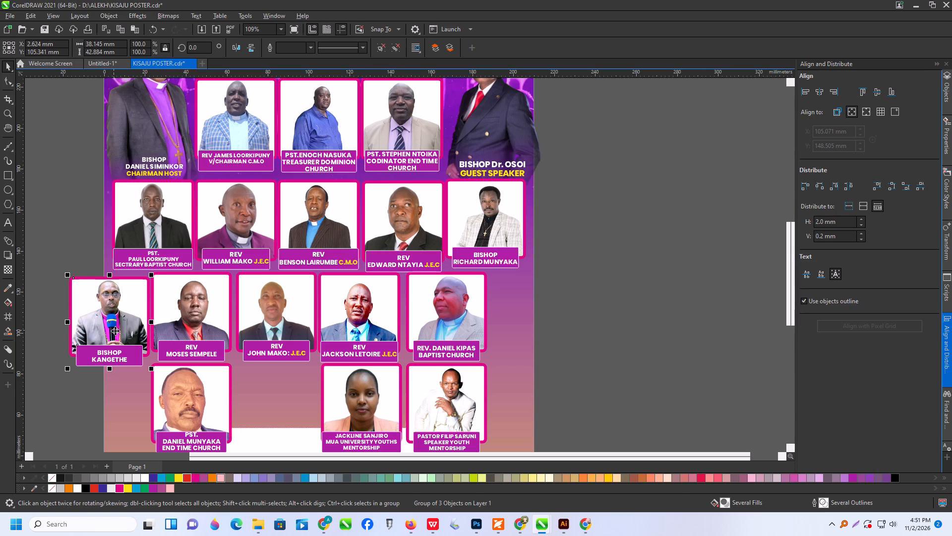
pyautogui.click(176, 334)
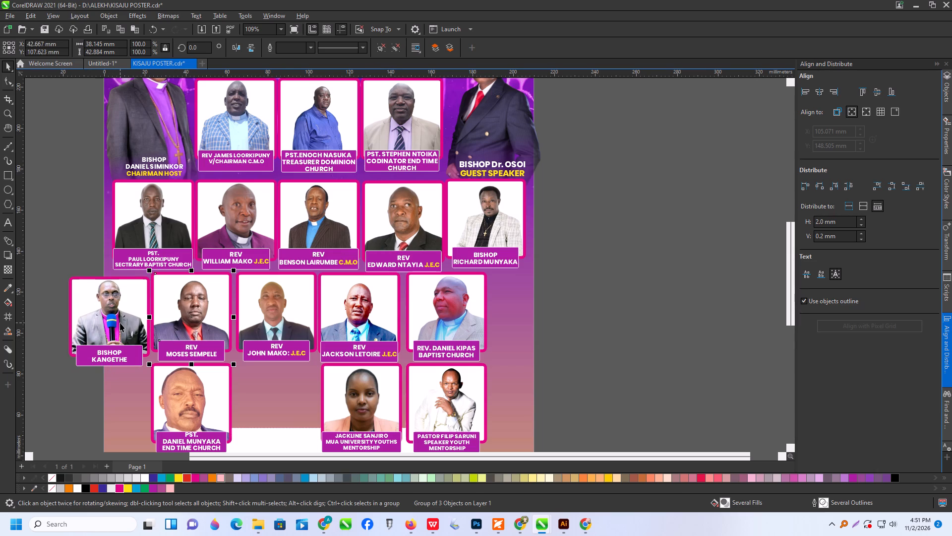
pyautogui.moveTo(120, 323); pyautogui.dragTo(114, 319)
pyautogui.click(114, 319)
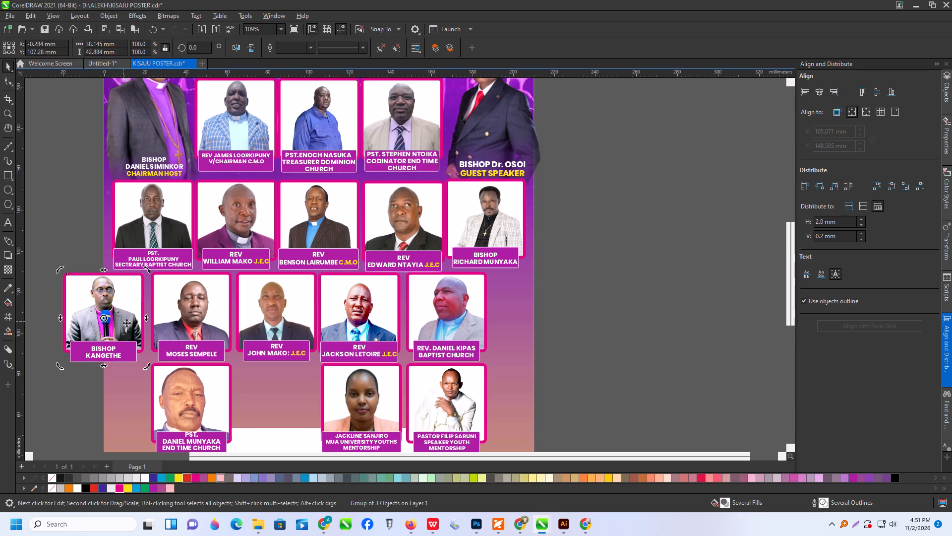
pyautogui.click(110, 381)
pyautogui.moveTo(103, 315); pyautogui.dragTo(114, 319)
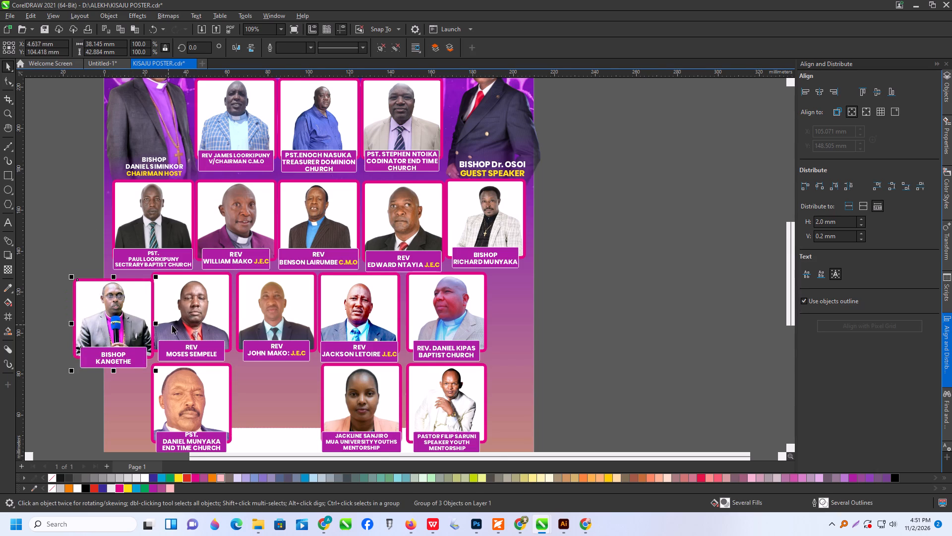
# Top-align the third row's other four portraits, leaving out the newly added bishop.
pyautogui.scroll(1, 185, 322)
pyautogui.click(212, 325)
pyautogui.keyDown('shift'); pyautogui.click(304, 316); pyautogui.keyUp('shift')
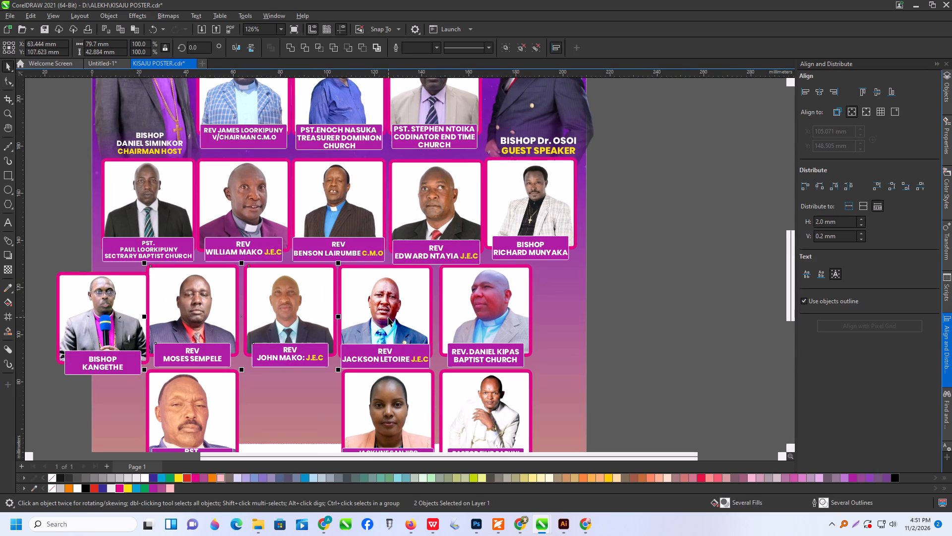
pyautogui.keyDown('shift'); pyautogui.click(388, 317); pyautogui.keyUp('shift')
pyautogui.keyDown('shift'); pyautogui.click(508, 311); pyautogui.keyUp('shift')
pyautogui.press('t')
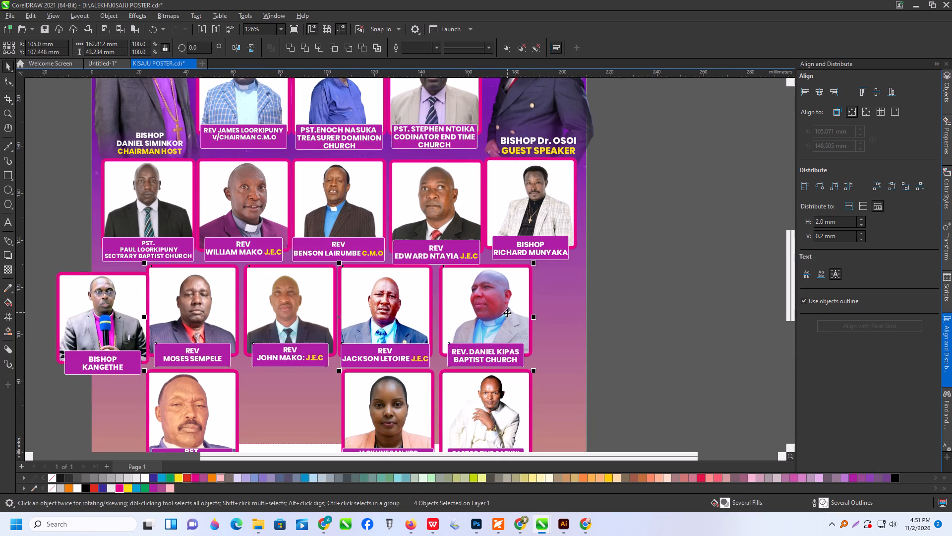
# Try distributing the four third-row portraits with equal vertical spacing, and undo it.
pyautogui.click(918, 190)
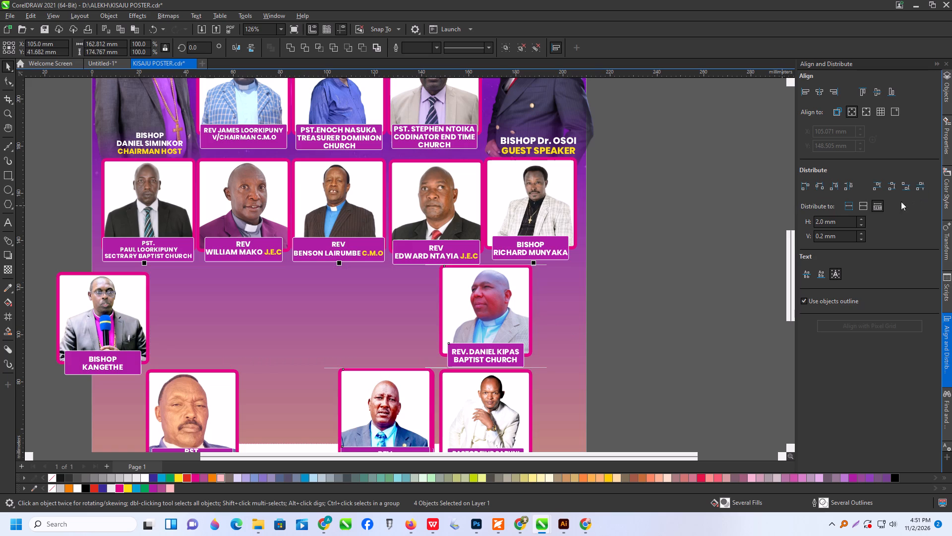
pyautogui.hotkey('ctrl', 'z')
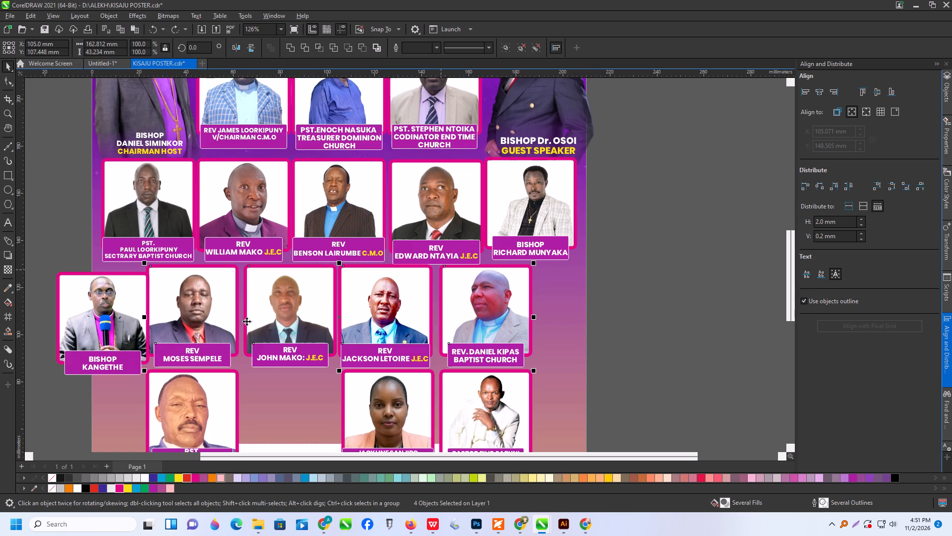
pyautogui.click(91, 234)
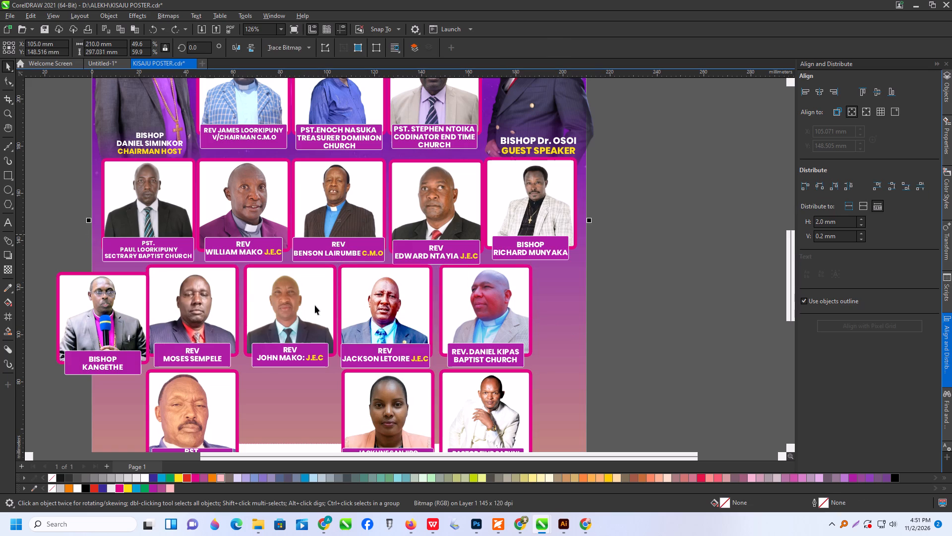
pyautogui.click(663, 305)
# Distribute all five third-row portraits with 2.0 mm horizontal spacing and align their top edges.
pyautogui.click(90, 316)
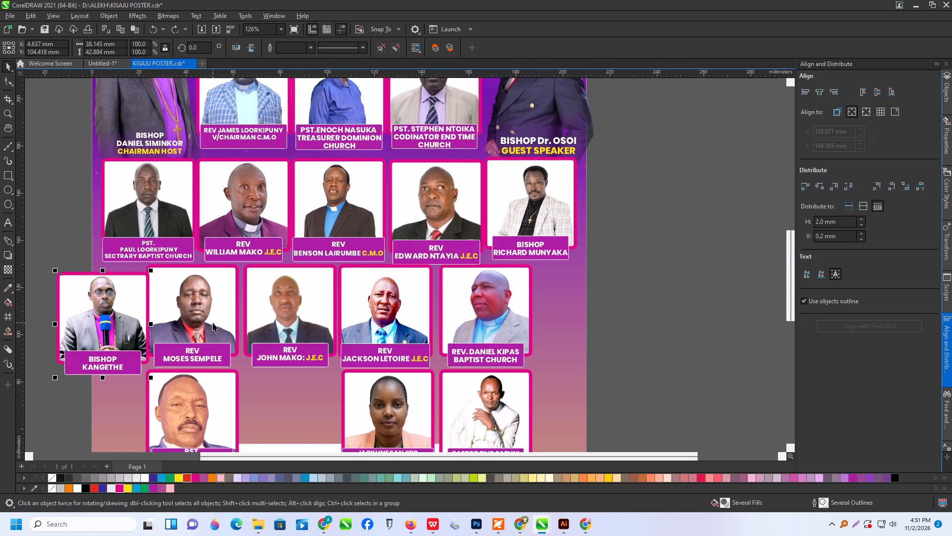
pyautogui.click(213, 323)
pyautogui.keyDown('shift'); pyautogui.click(118, 316); pyautogui.keyUp('shift')
pyautogui.keyDown('shift'); pyautogui.click(289, 315); pyautogui.keyUp('shift')
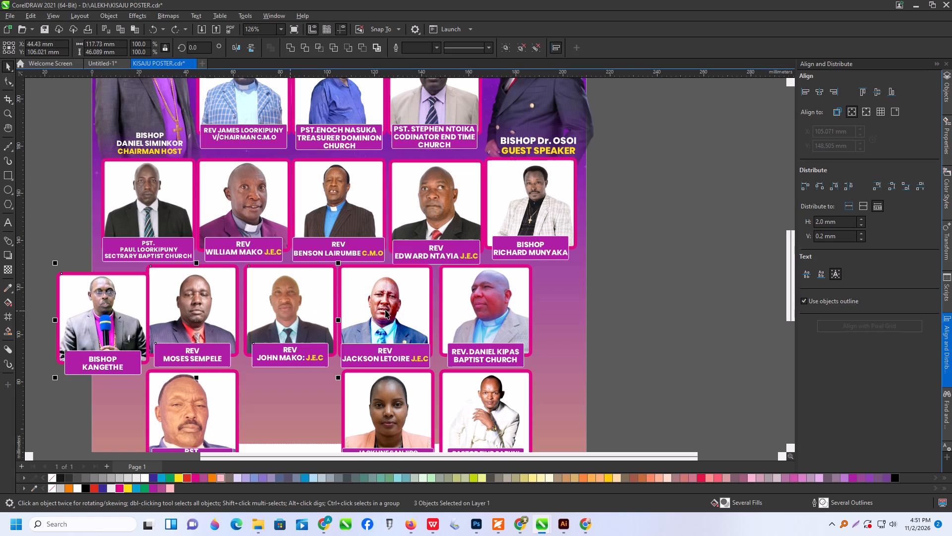
pyautogui.keyDown('shift'); pyautogui.click(386, 310); pyautogui.keyUp('shift')
pyautogui.keyDown('shift'); pyautogui.click(511, 321); pyautogui.keyUp('shift')
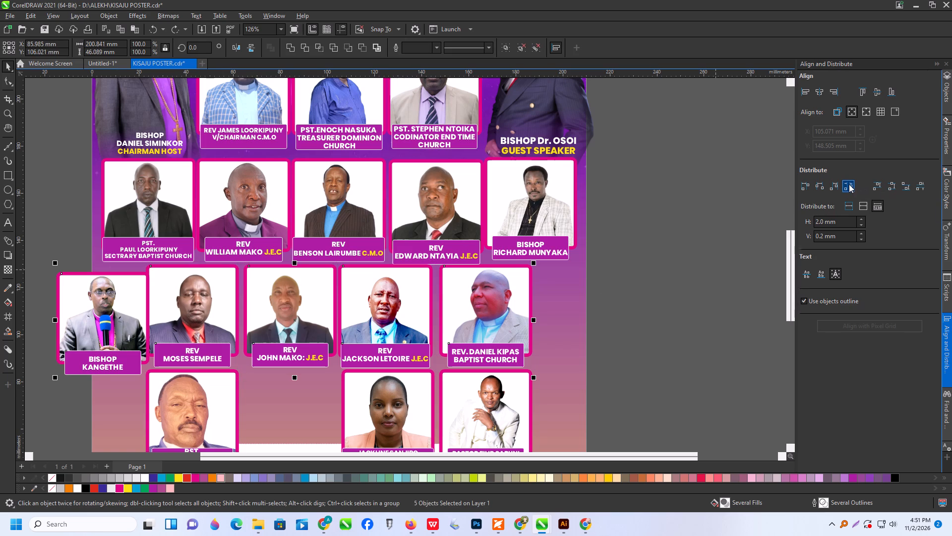
pyautogui.click(849, 185)
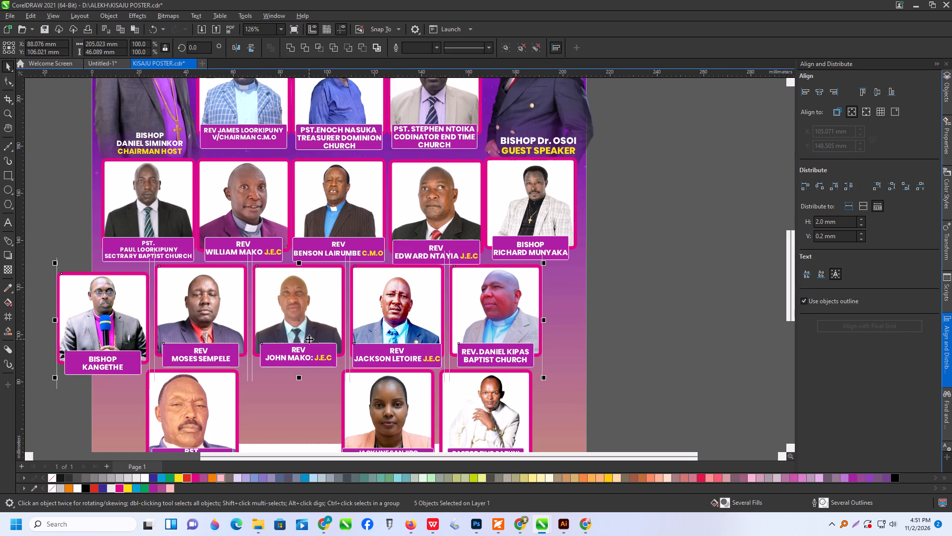
pyautogui.press('t')
# Move the five-portrait third row across so it sits within the poster's side edges, roughly centred below the second row.
pyautogui.moveTo(280, 332); pyautogui.dragTo(309, 330)
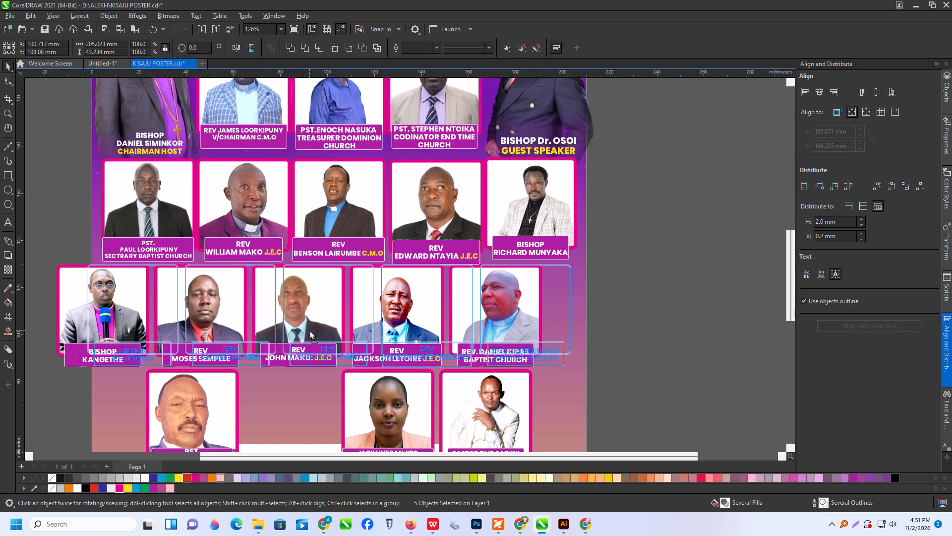
pyautogui.moveTo(309, 330); pyautogui.dragTo(314, 330)
pyautogui.scroll(2, 322, 327)
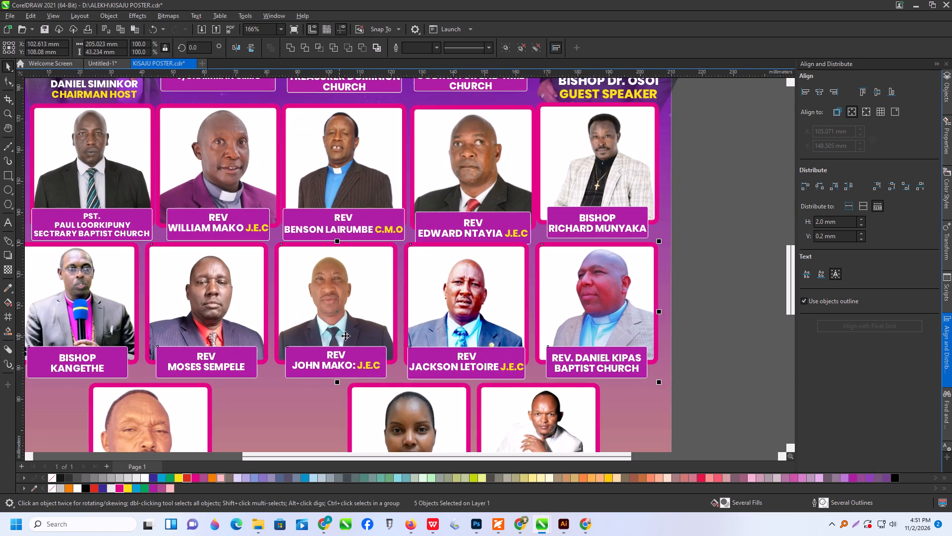
pyautogui.click(346, 335)
pyautogui.scroll(-9, 349, 336)
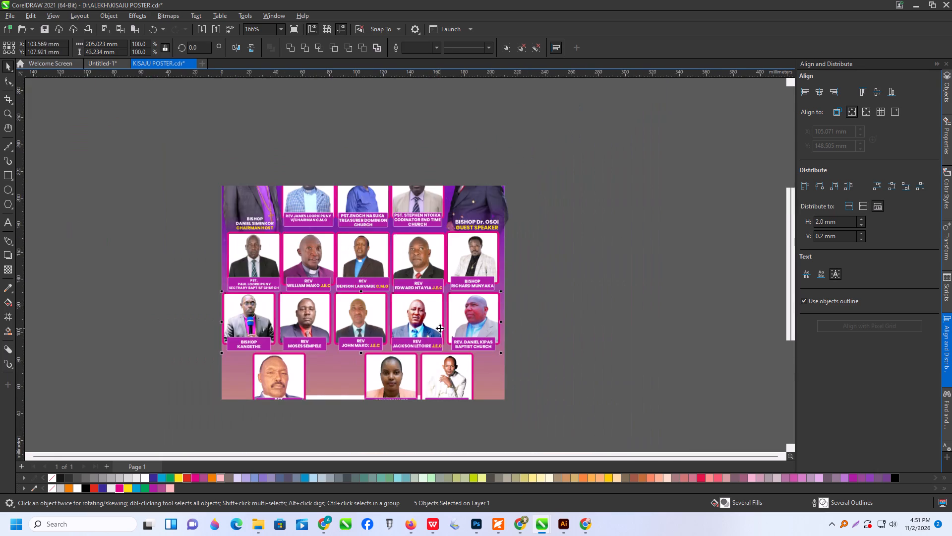
pyautogui.scroll(-3, 440, 328)
pyautogui.scroll(2, 427, 420)
pyautogui.click(615, 311)
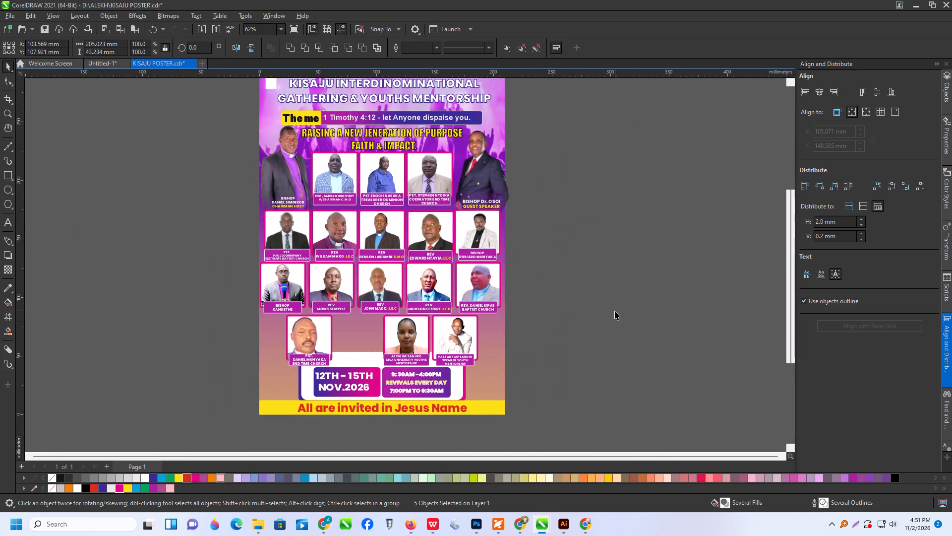
# Move the Baptist Church reverend's portrait from the end of the third row off the poster onto the empty workspace.
pyautogui.scroll(1, 467, 338)
pyautogui.click(491, 276)
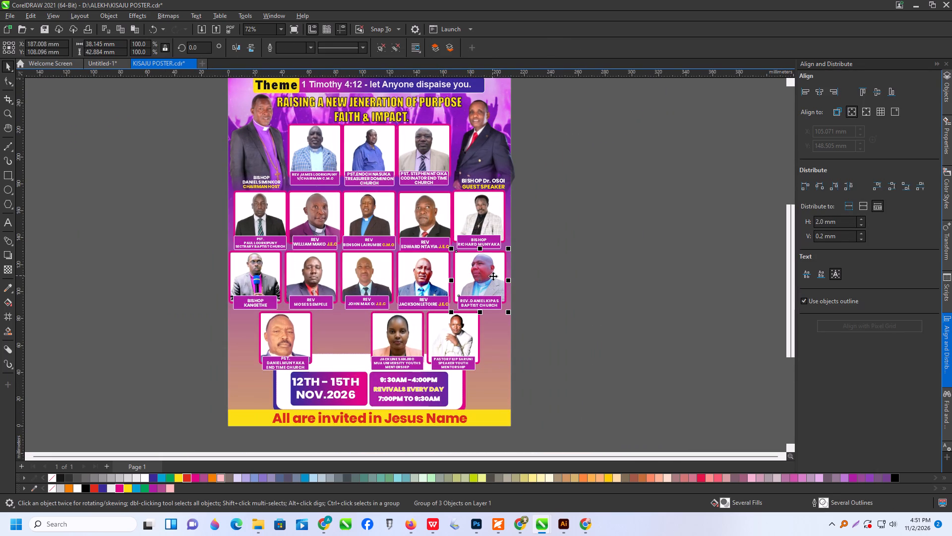
pyautogui.moveTo(493, 276); pyautogui.dragTo(588, 309)
# Move the third row's remaining four portraits across and slightly down so they sit roughly centred below the second row.
pyautogui.scroll(1, 412, 307)
pyautogui.moveTo(144, 234); pyautogui.dragTo(234, 277)
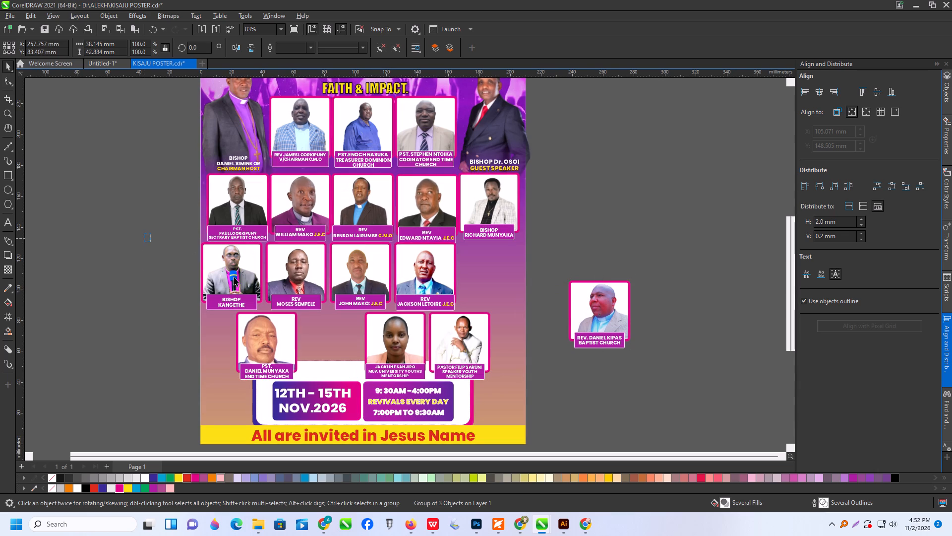
pyautogui.moveTo(234, 277); pyautogui.dragTo(537, 335)
pyautogui.moveTo(389, 289); pyautogui.dragTo(420, 289)
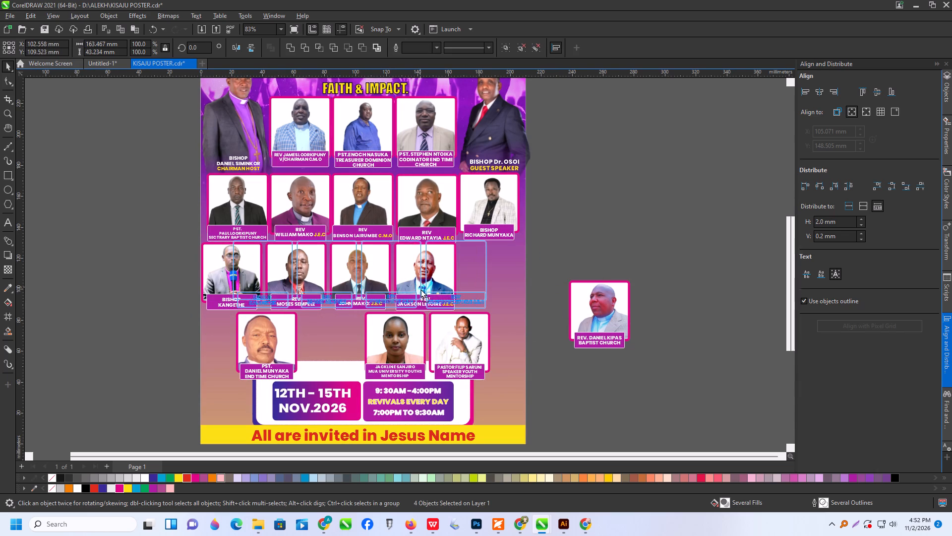
pyautogui.moveTo(420, 289); pyautogui.dragTo(420, 295)
pyautogui.scroll(3, 421, 294)
pyautogui.click(419, 297)
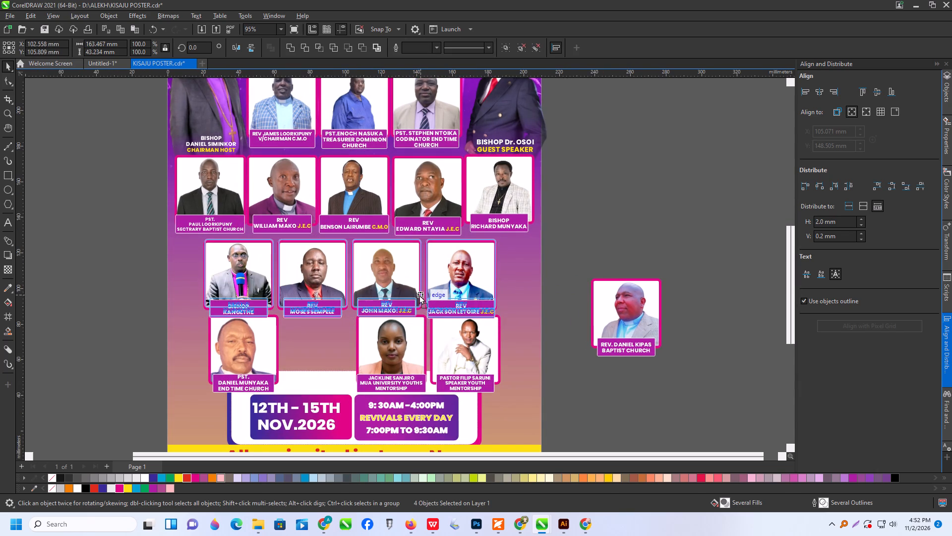
# Align the top edges of the second row's five portraits.
pyautogui.click(423, 215)
pyautogui.keyDown('shift'); pyautogui.click(515, 186); pyautogui.keyUp('shift')
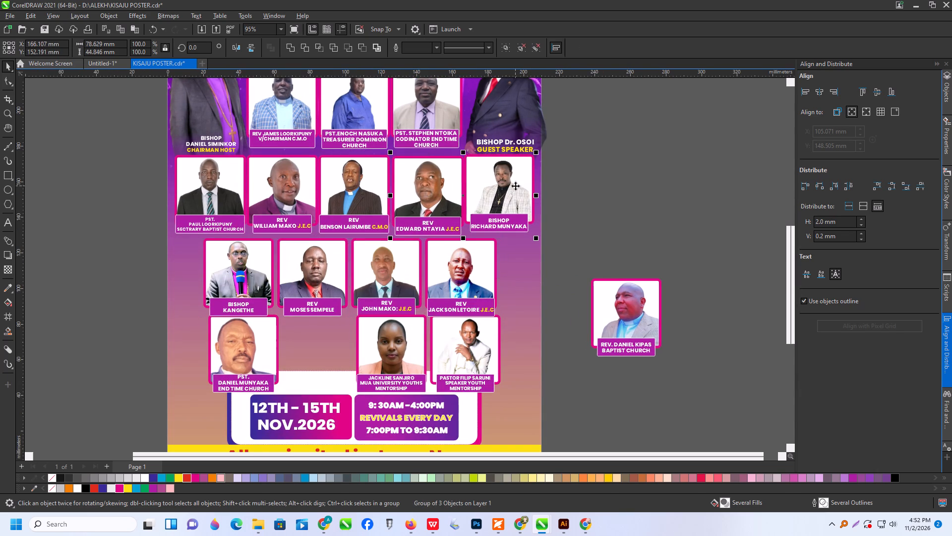
pyautogui.keyDown('shift'); pyautogui.click(350, 187); pyautogui.keyUp('shift')
pyautogui.keyDown('shift'); pyautogui.click(286, 193); pyautogui.keyUp('shift')
pyautogui.keyDown('shift'); pyautogui.click(231, 199); pyautogui.keyUp('shift')
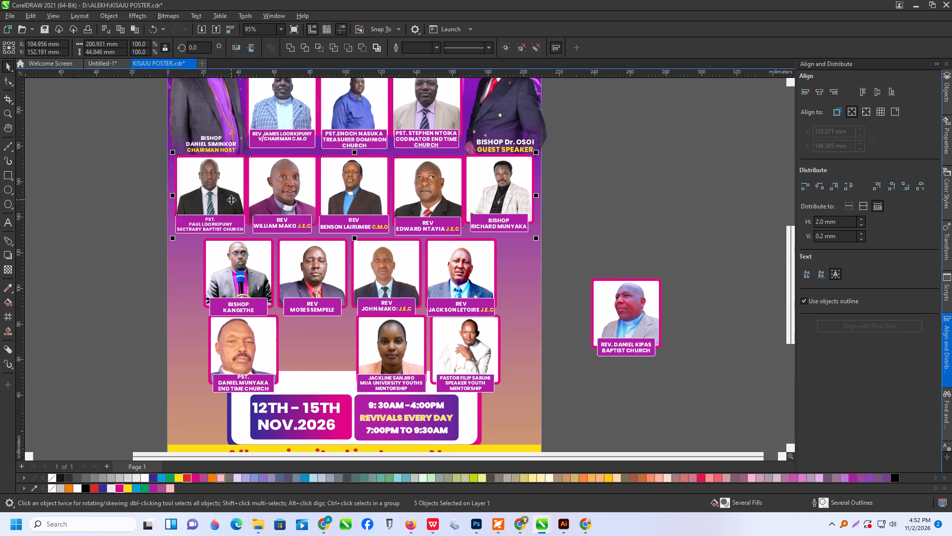
pyautogui.press('t')
pyautogui.click(654, 176)
# Shift the End Time Church pastor beside the female youth mentor in the bottom row and place the set-aside reverend's portrait before him.
pyautogui.scroll(2, 520, 294)
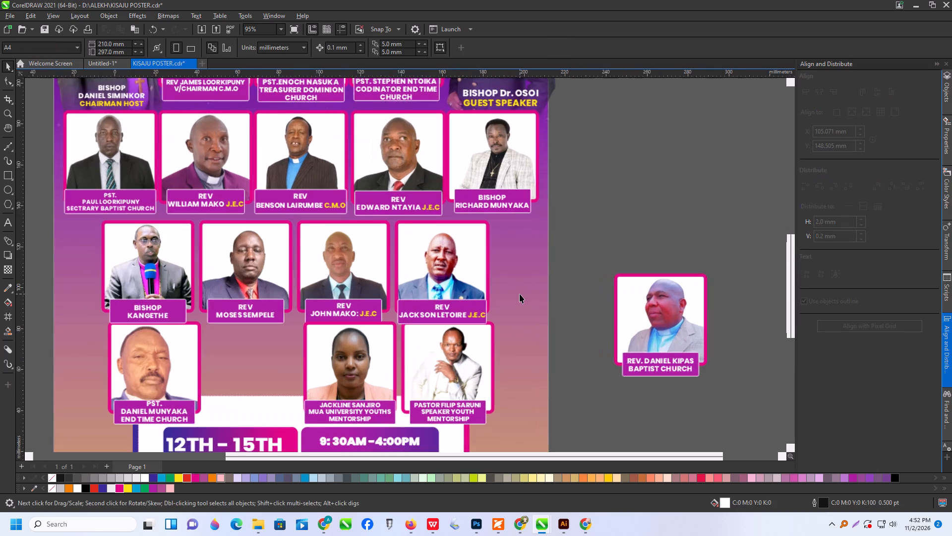
pyautogui.scroll(2, 483, 305)
pyautogui.scroll(-2, 424, 312)
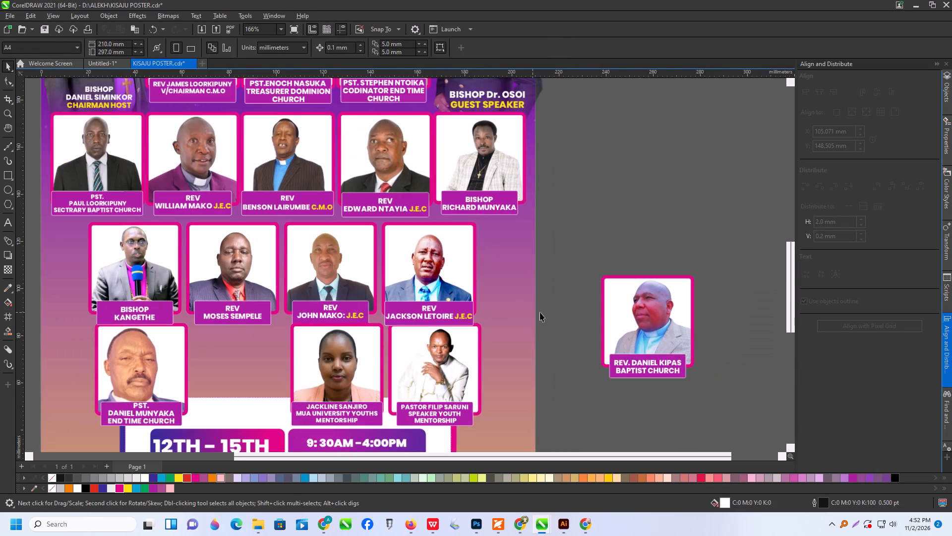
pyautogui.scroll(-1, 561, 314)
pyautogui.moveTo(208, 374); pyautogui.dragTo(276, 371)
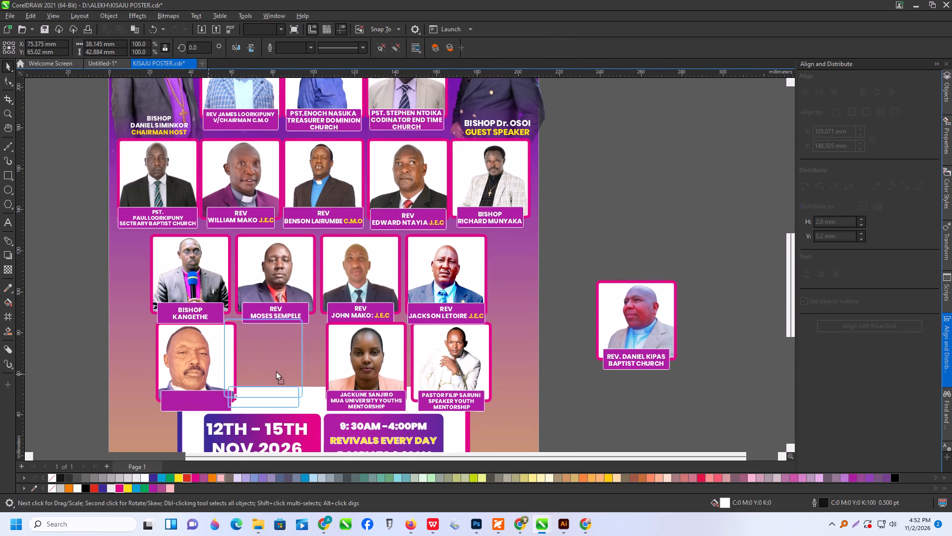
pyautogui.moveTo(276, 371); pyautogui.dragTo(292, 377)
pyautogui.moveTo(637, 320); pyautogui.dragTo(185, 368)
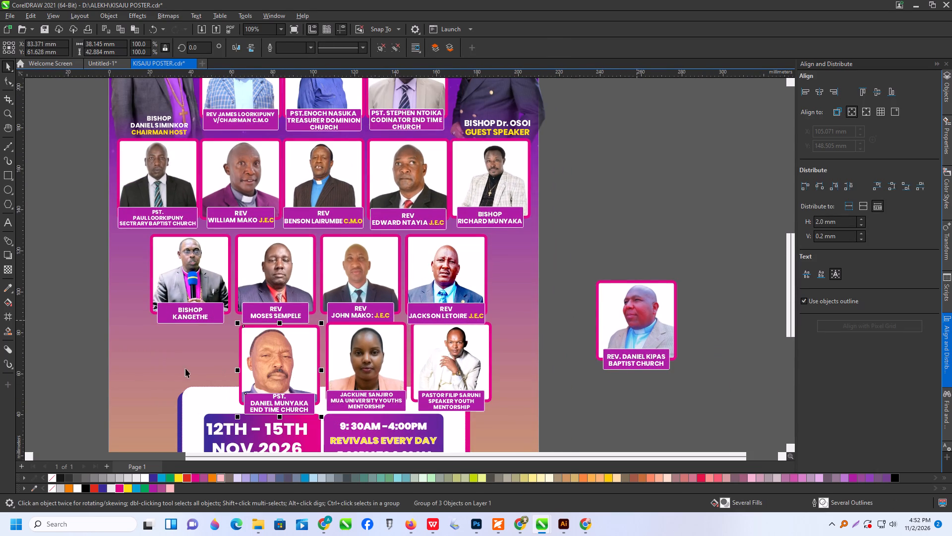
pyautogui.moveTo(185, 368); pyautogui.dragTo(197, 366)
# Align the top edges of the bottom row's four portraits.
pyautogui.scroll(1, 197, 366)
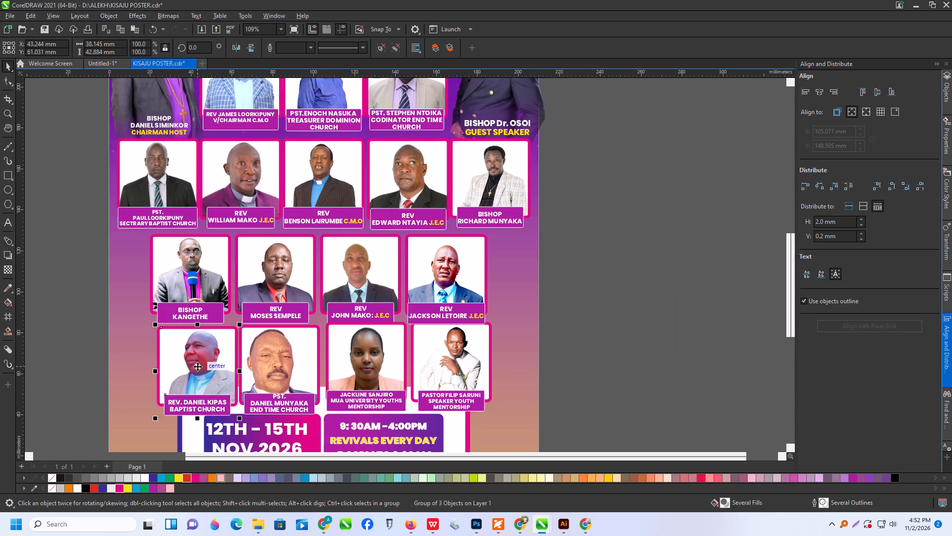
pyautogui.keyDown('shift'); pyautogui.click(299, 367); pyautogui.keyUp('shift')
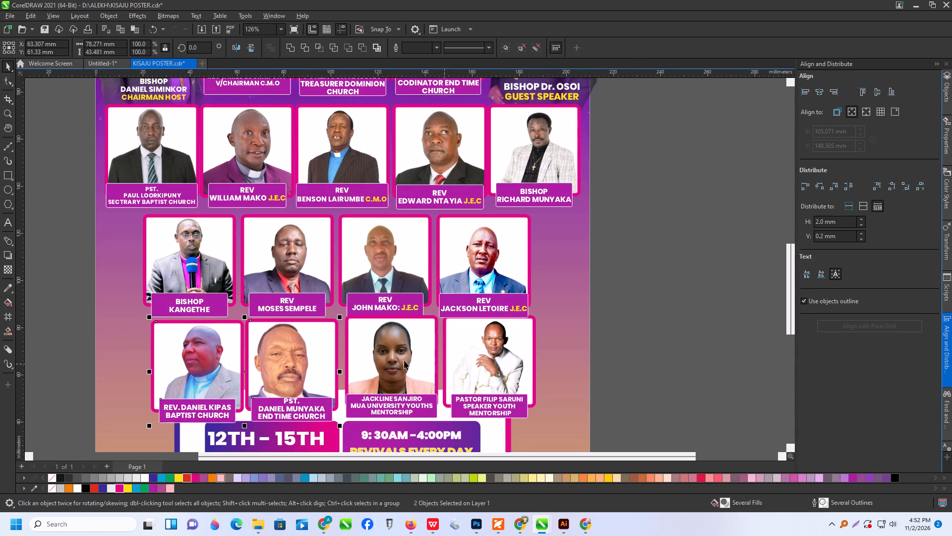
pyautogui.keyDown('shift'); pyautogui.click(404, 360); pyautogui.keyUp('shift')
pyautogui.keyDown('shift'); pyautogui.click(475, 364); pyautogui.keyUp('shift')
pyautogui.press('t')
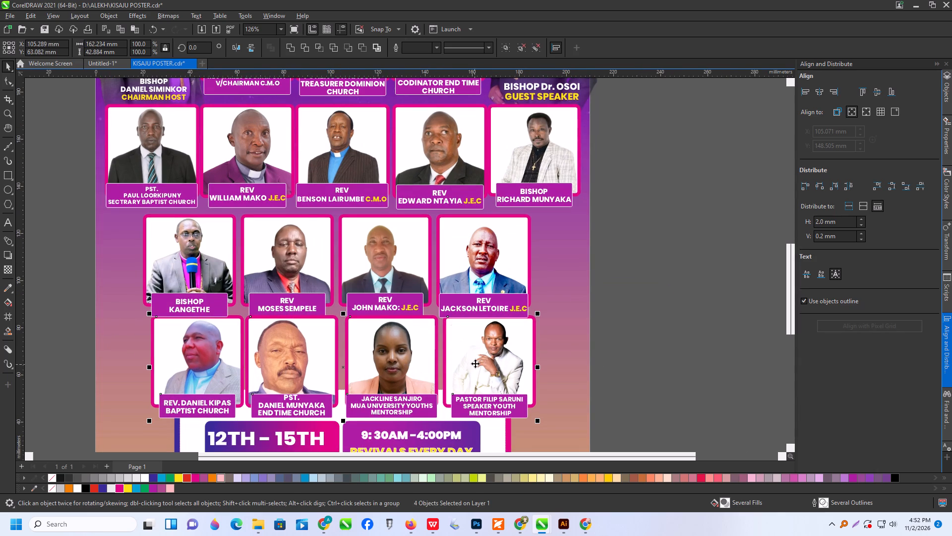
# Nudge the third row's four portraits up 1.7 mm, closer to the second row.
pyautogui.scroll(-1, 408, 325)
pyautogui.click(210, 258)
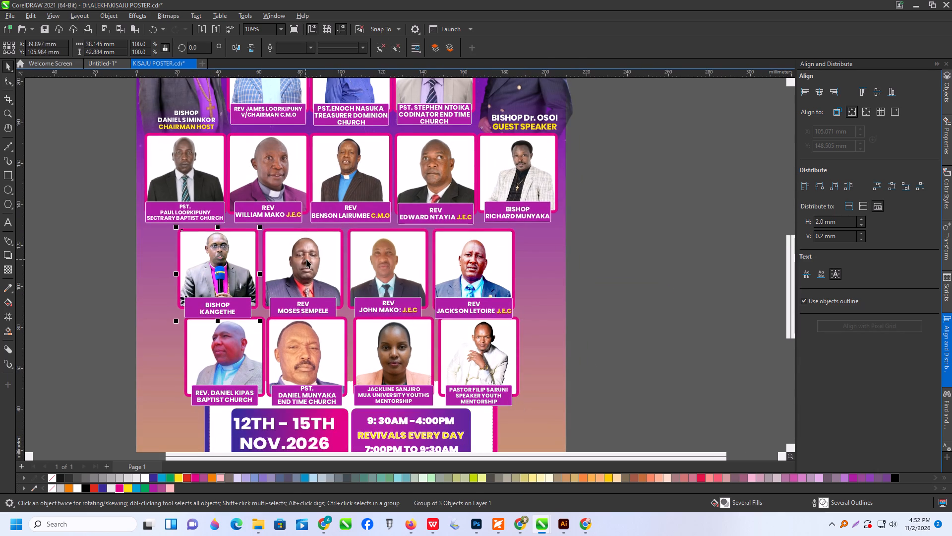
pyautogui.keyDown('shift'); pyautogui.click(306, 259); pyautogui.keyUp('shift')
pyautogui.keyDown('shift'); pyautogui.click(386, 258); pyautogui.keyUp('shift')
pyautogui.keyDown('shift'); pyautogui.click(500, 269); pyautogui.keyUp('shift')
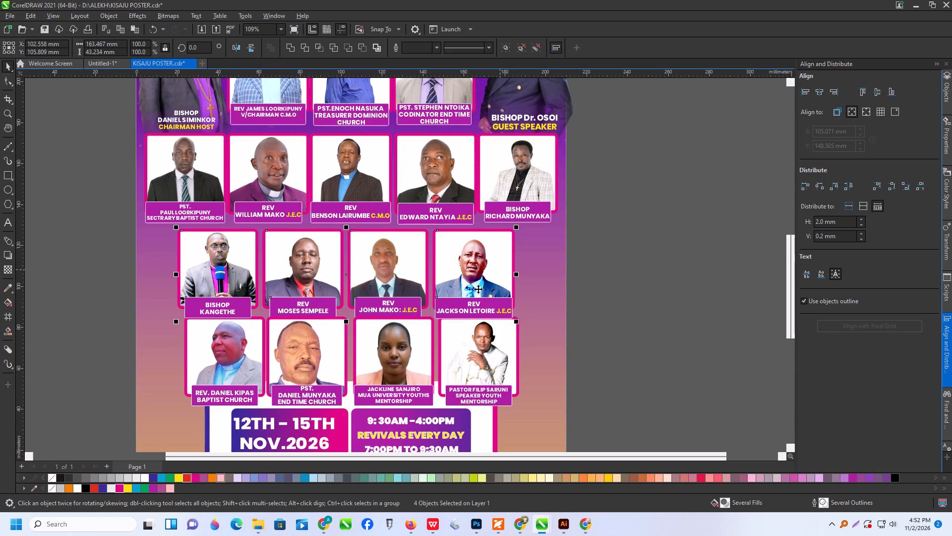
pyautogui.press('Up')
pyautogui.press('Up')
pyautogui.press('Up')
pyautogui.press('Up')
pyautogui.press('Up')
pyautogui.press('Up')
pyautogui.press('Up')
pyautogui.press('Up')
pyautogui.press('Up')
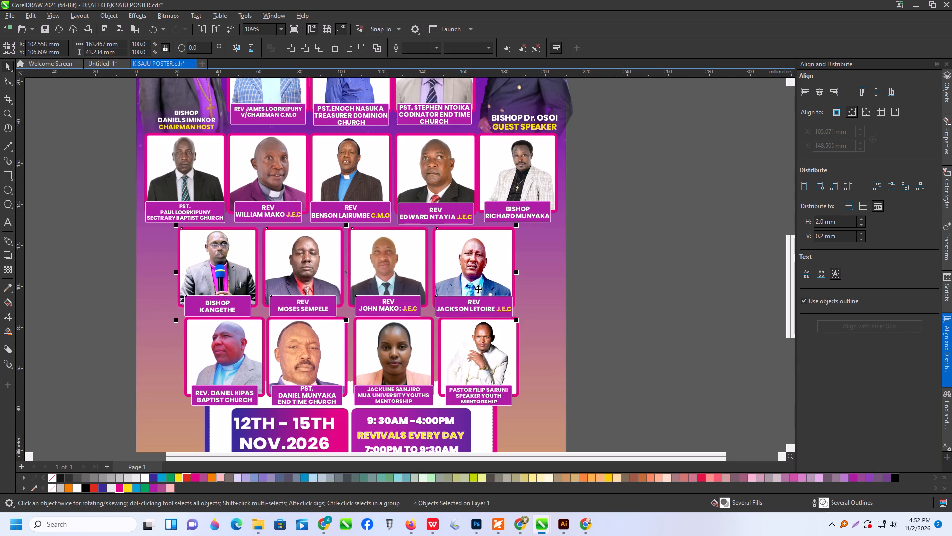
pyautogui.press('Up')
pyautogui.press('Up')
pyautogui.press('Up')
pyautogui.press('Up')
pyautogui.press('Up')
pyautogui.press('Up')
pyautogui.press('Up')
pyautogui.press('Up')
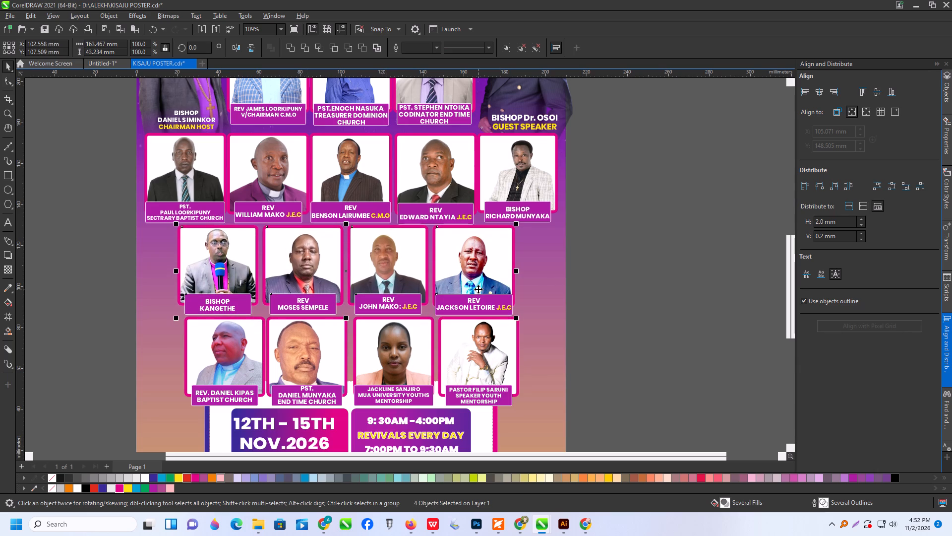
# Nudge the second row's five portraits up 0.7 mm.
pyautogui.click(194, 163)
pyautogui.keyDown('shift'); pyautogui.click(278, 164); pyautogui.keyUp('shift')
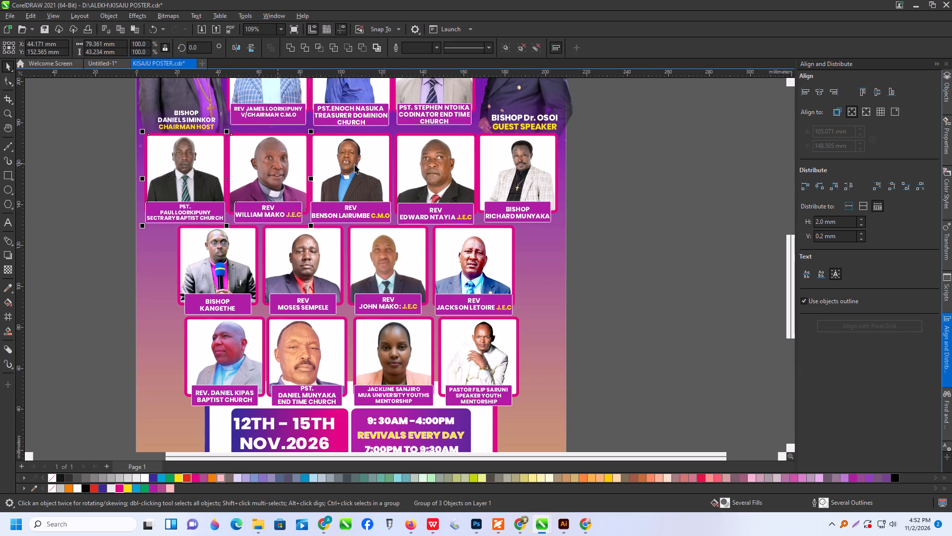
pyautogui.keyDown('shift'); pyautogui.click(355, 164); pyautogui.keyUp('shift')
pyautogui.keyDown('shift'); pyautogui.click(442, 168); pyautogui.keyUp('shift')
pyautogui.keyDown('shift'); pyautogui.click(510, 185); pyautogui.keyUp('shift')
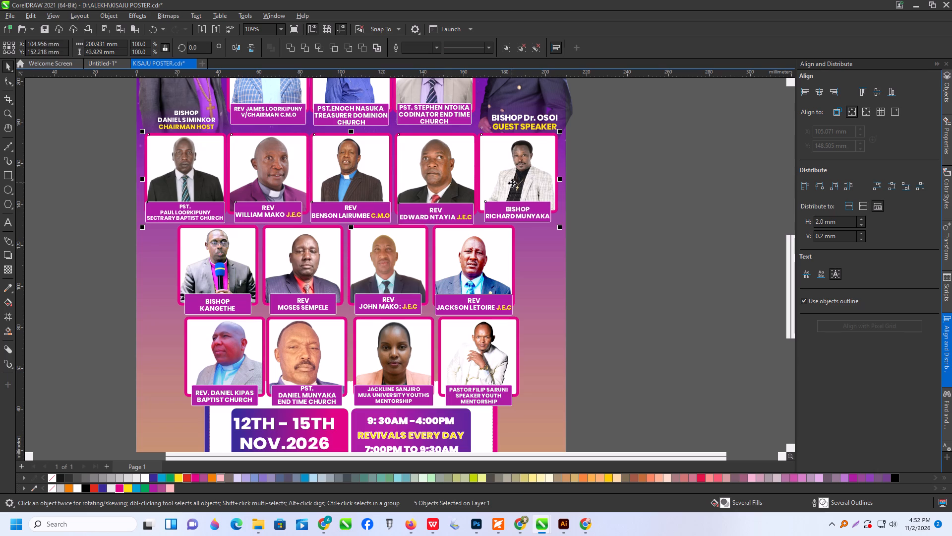
pyautogui.press('Up')
pyautogui.press('Up')
pyautogui.press('Up')
pyautogui.press('Up')
pyautogui.press('Up')
pyautogui.press('Up')
pyautogui.press('Up')
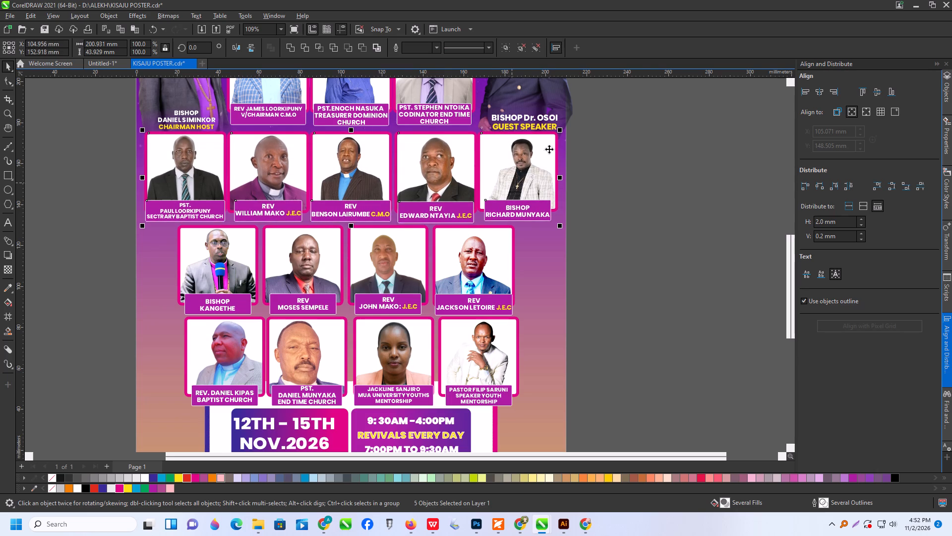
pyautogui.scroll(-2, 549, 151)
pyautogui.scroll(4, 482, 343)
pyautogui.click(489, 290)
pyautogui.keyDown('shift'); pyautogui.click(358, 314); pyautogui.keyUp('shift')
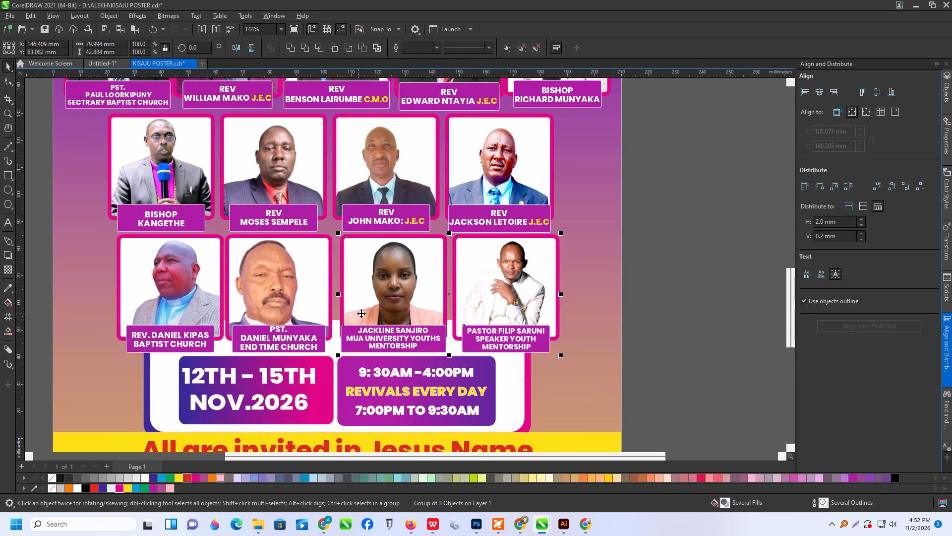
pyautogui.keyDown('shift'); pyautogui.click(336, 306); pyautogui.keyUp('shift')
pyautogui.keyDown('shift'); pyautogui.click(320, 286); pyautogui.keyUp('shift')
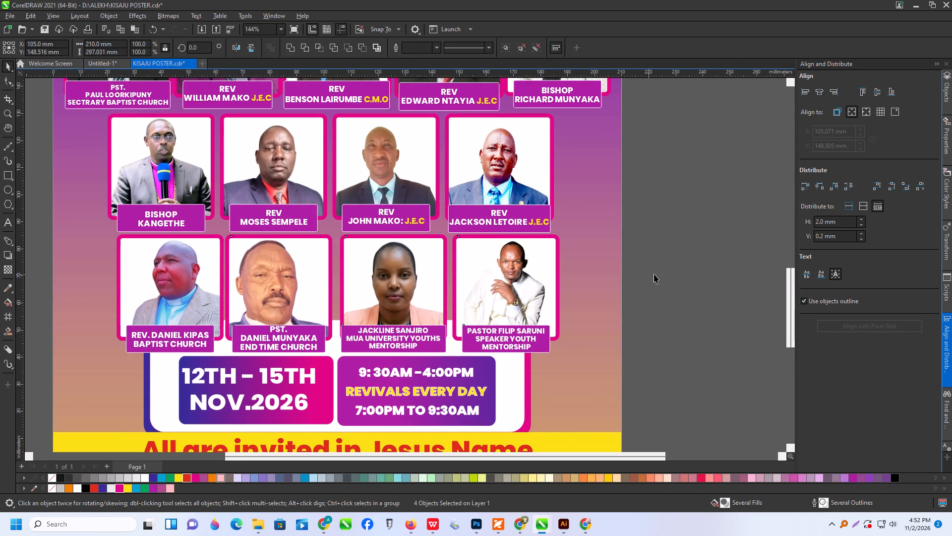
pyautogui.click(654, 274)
# Distribute the bottom row's four portraits with 2.0 mm horizontal spacing and align their top edges.
pyautogui.click(478, 287)
pyautogui.keyDown('shift'); pyautogui.click(381, 290); pyautogui.keyUp('shift')
pyautogui.keyDown('shift'); pyautogui.click(286, 293); pyautogui.keyUp('shift')
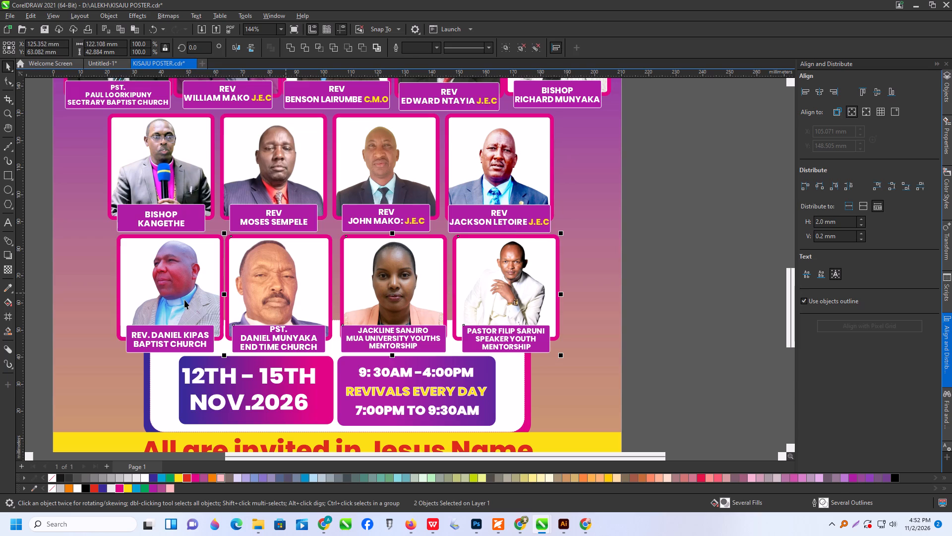
pyautogui.keyDown('shift'); pyautogui.click(173, 296); pyautogui.keyUp('shift')
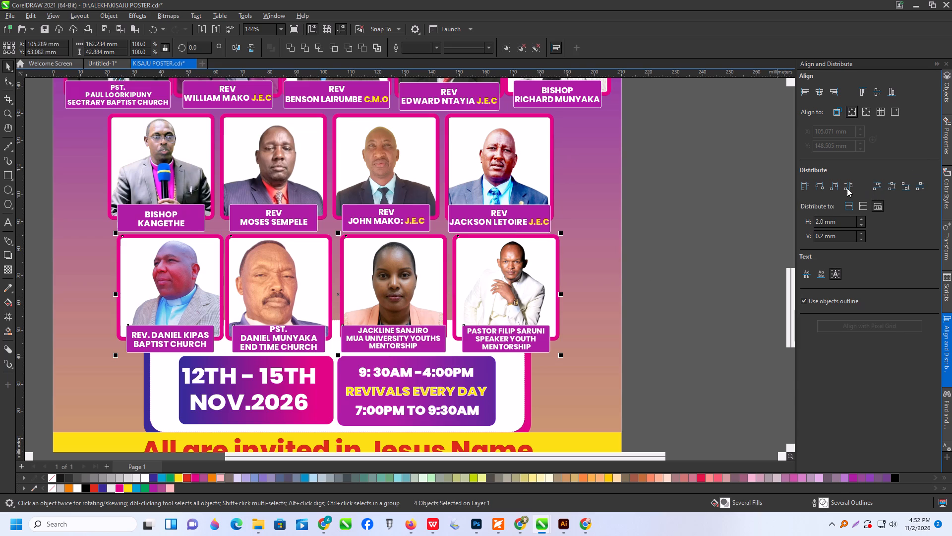
pyautogui.click(847, 186)
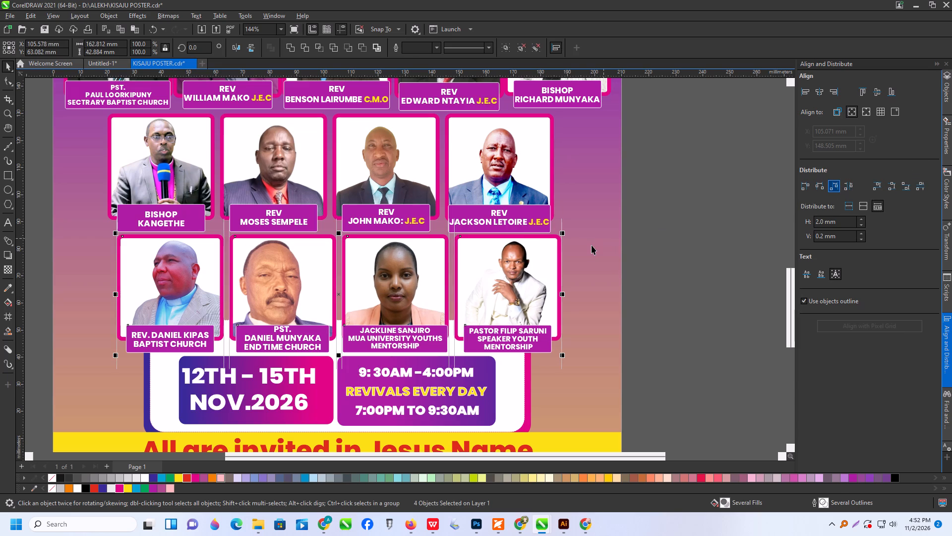
pyautogui.press('t')
pyautogui.scroll(-3, 222, 287)
pyautogui.click(61, 289)
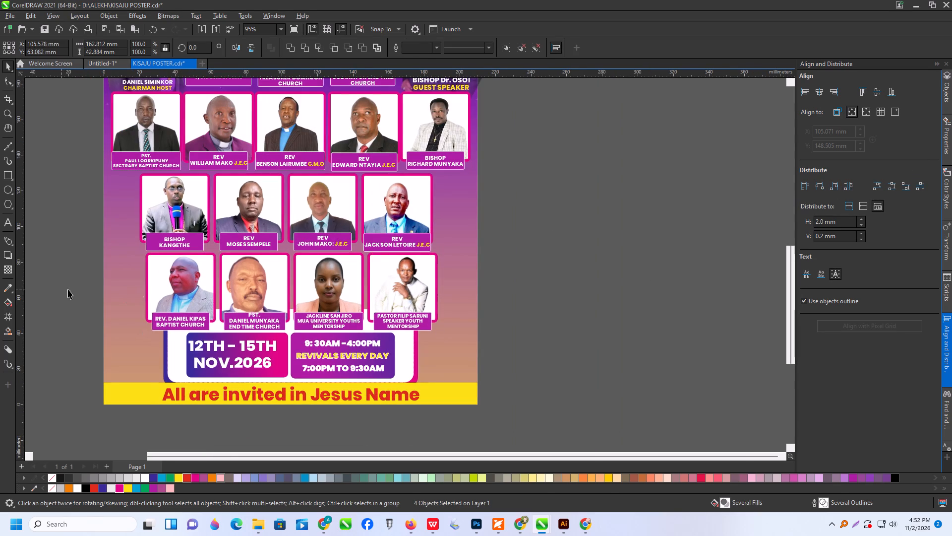
# Review the whole poster, checking the spacing and centring of the portrait rows.
pyautogui.scroll(1, 265, 301)
pyautogui.scroll(1, 358, 291)
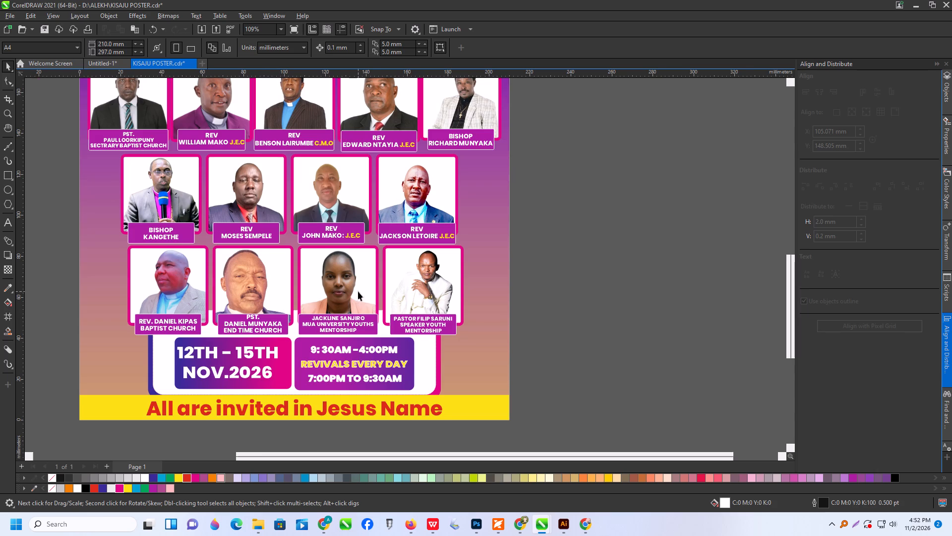
pyautogui.scroll(1, 358, 291)
pyautogui.scroll(3, 421, 274)
pyautogui.scroll(-10, 424, 278)
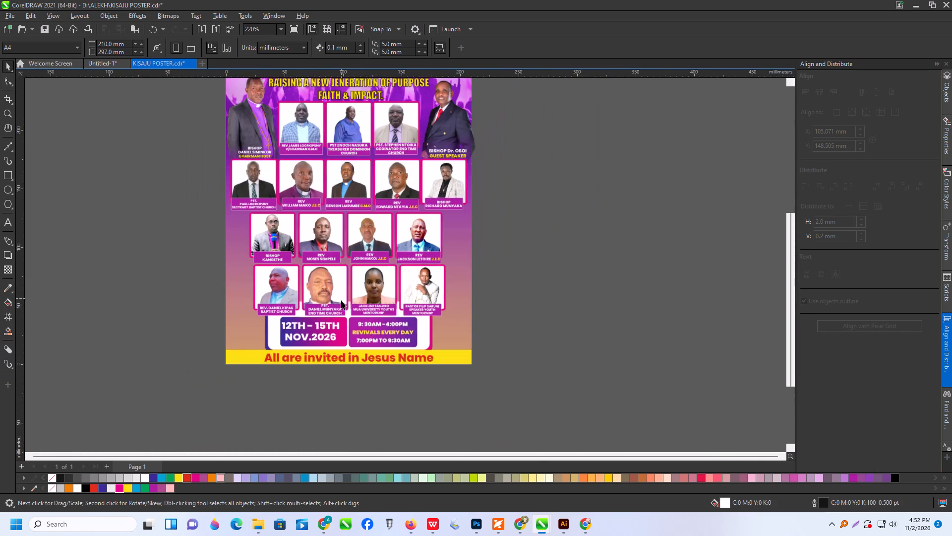
pyautogui.scroll(-1, 341, 300)
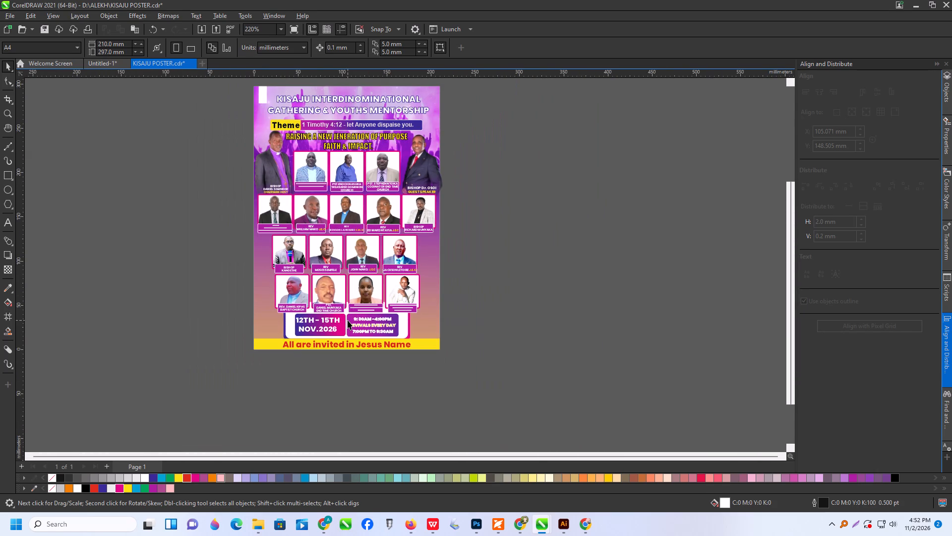
# Top-align and group the bottom row's first three portraits, and centre the group horizontally on the page.
pyautogui.scroll(1, 348, 320)
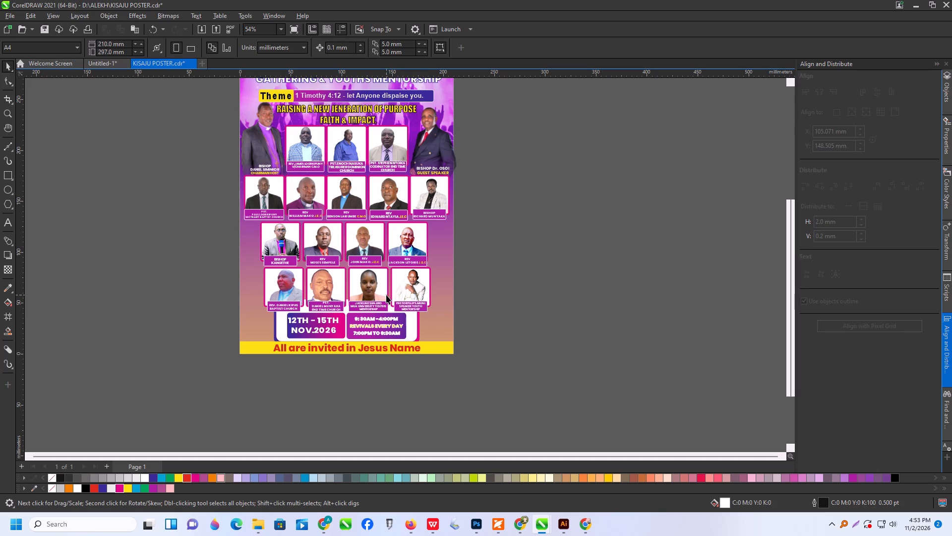
pyautogui.scroll(5, 352, 295)
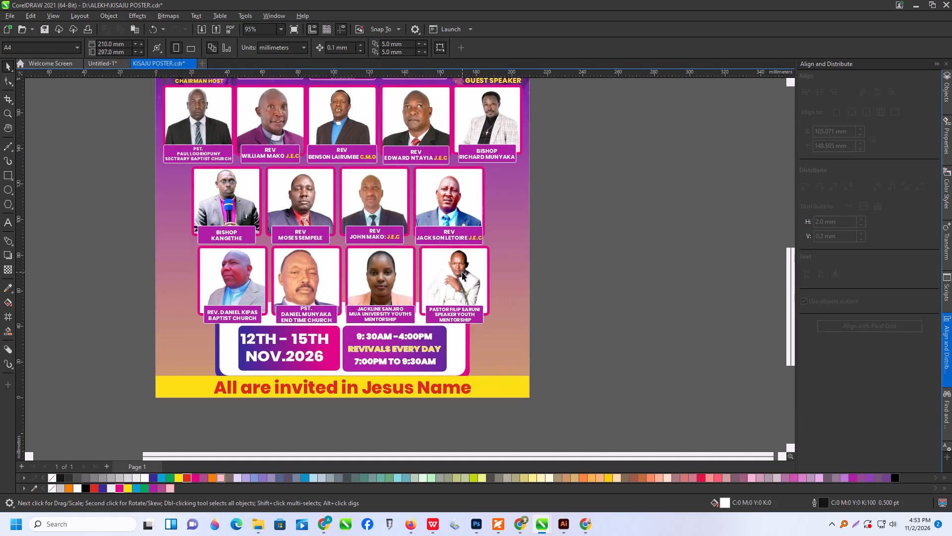
pyautogui.click(463, 272)
pyautogui.click(395, 275)
pyautogui.keyDown('shift'); pyautogui.click(331, 276); pyautogui.keyUp('shift')
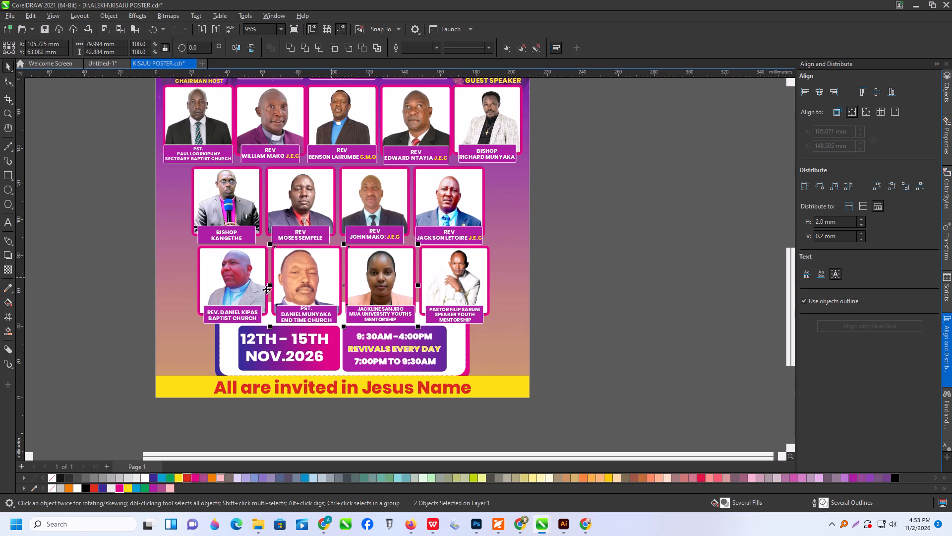
pyautogui.keyDown('shift'); pyautogui.click(236, 282); pyautogui.keyUp('shift')
pyautogui.press('t')
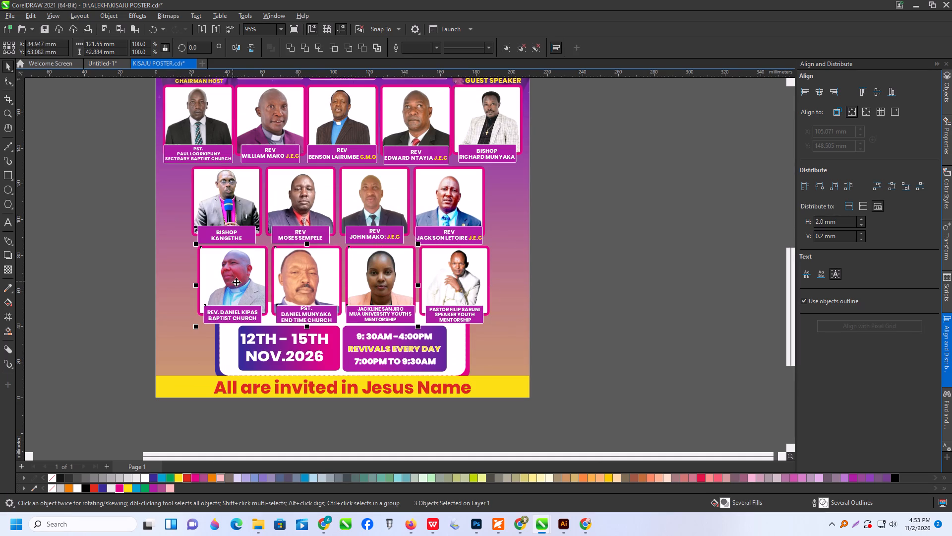
pyautogui.hotkey('ctrl', 'g')
pyautogui.click(819, 85)
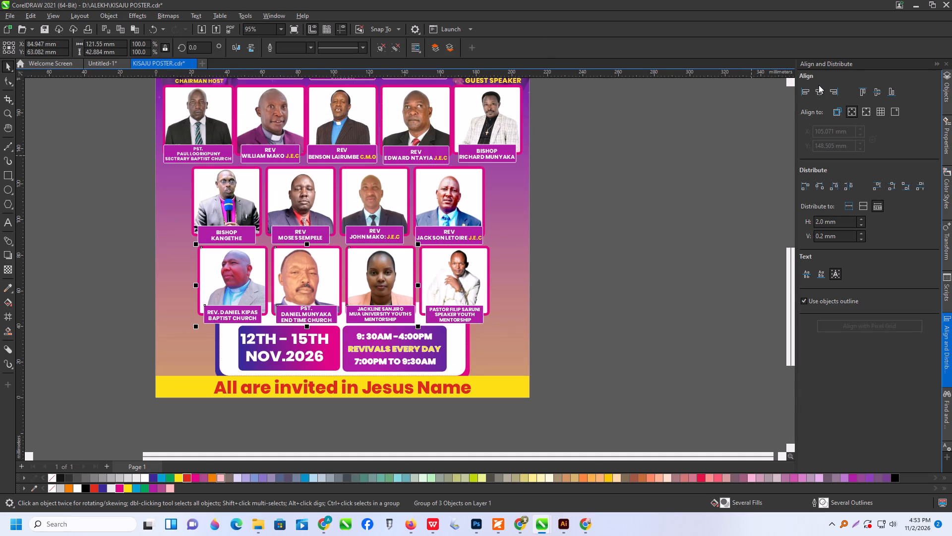
pyautogui.click(818, 89)
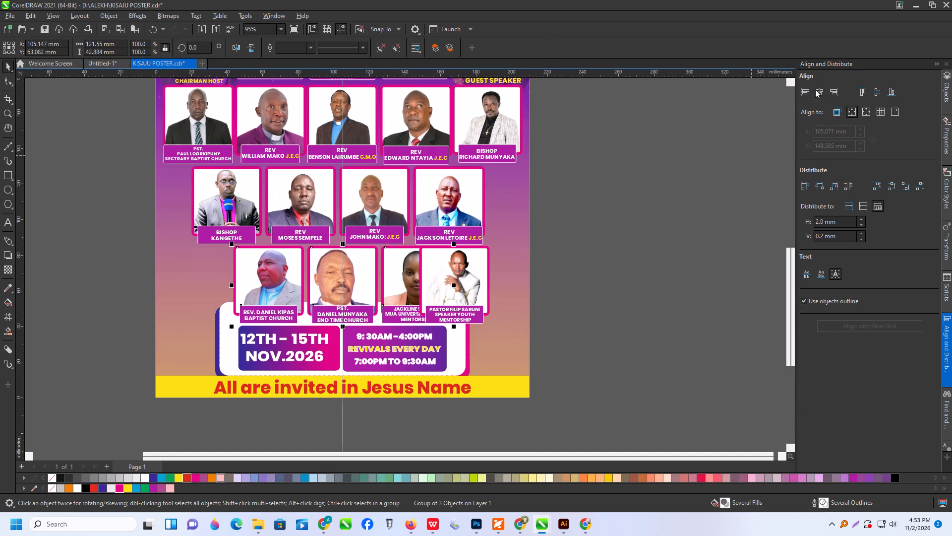
# Undo the horizontal centring of the bottom row's three-portrait group.
pyautogui.hotkey('ctrl', 'z')
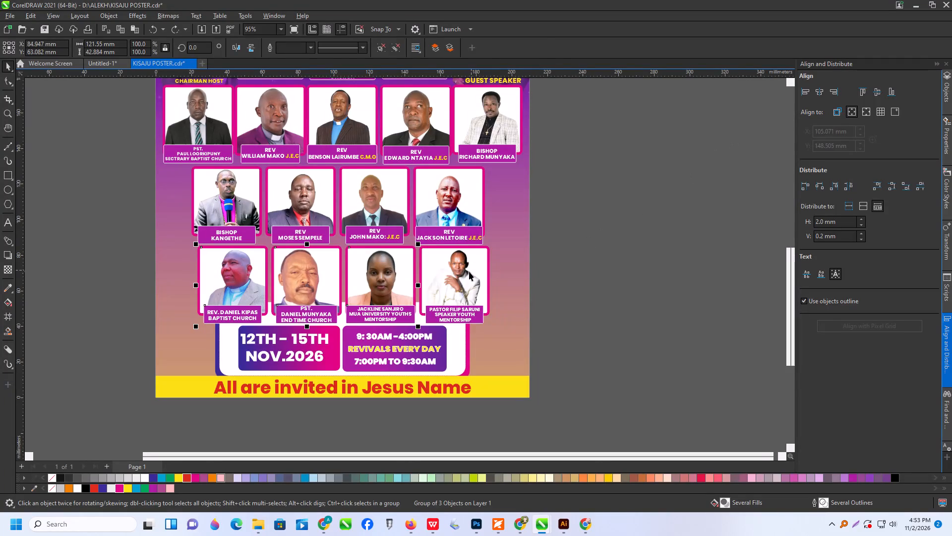
# Add the fourth bottom-row portrait to the three-portrait group, top-align and group them, and centre the row horizontally on the page.
pyautogui.keyDown('shift'); pyautogui.click(469, 271); pyautogui.keyUp('shift')
pyautogui.press('t')
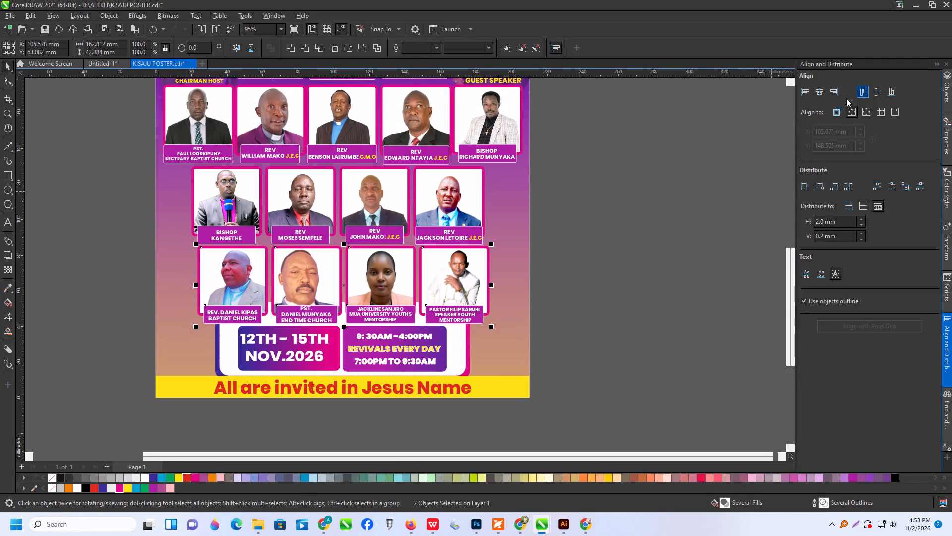
pyautogui.hotkey('ctrl', 'g')
pyautogui.click(816, 91)
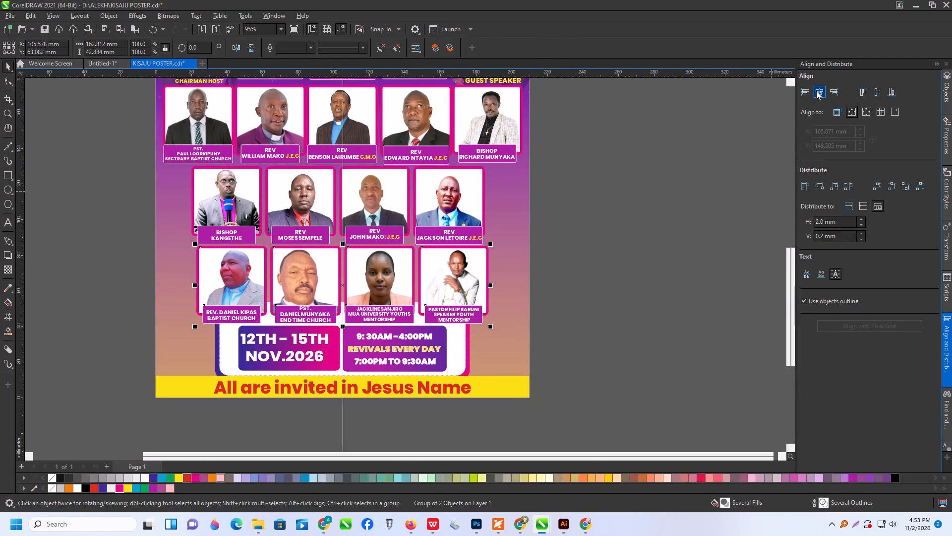
pyautogui.click(626, 187)
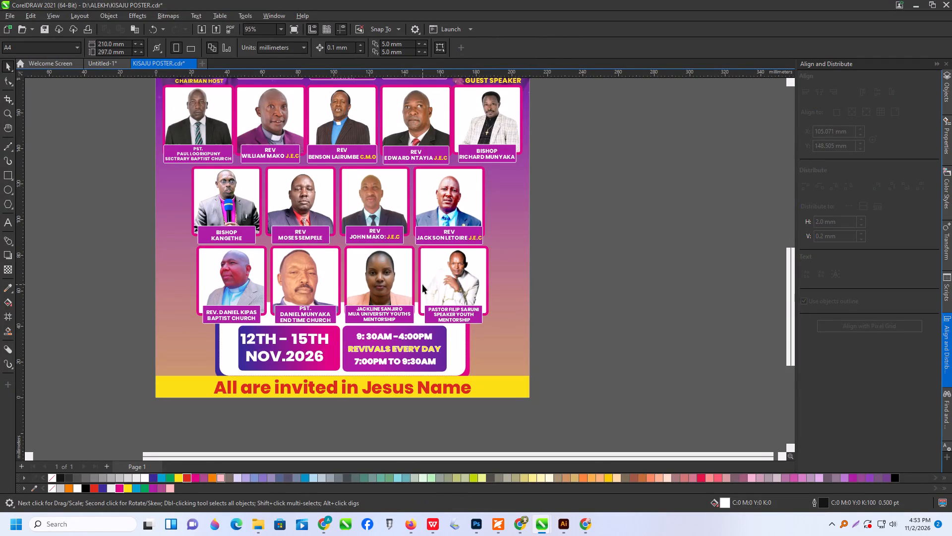
# Top-align and group the third row's four portraits.
pyautogui.click(370, 206)
pyautogui.keyDown('shift'); pyautogui.click(450, 204); pyautogui.keyUp('shift')
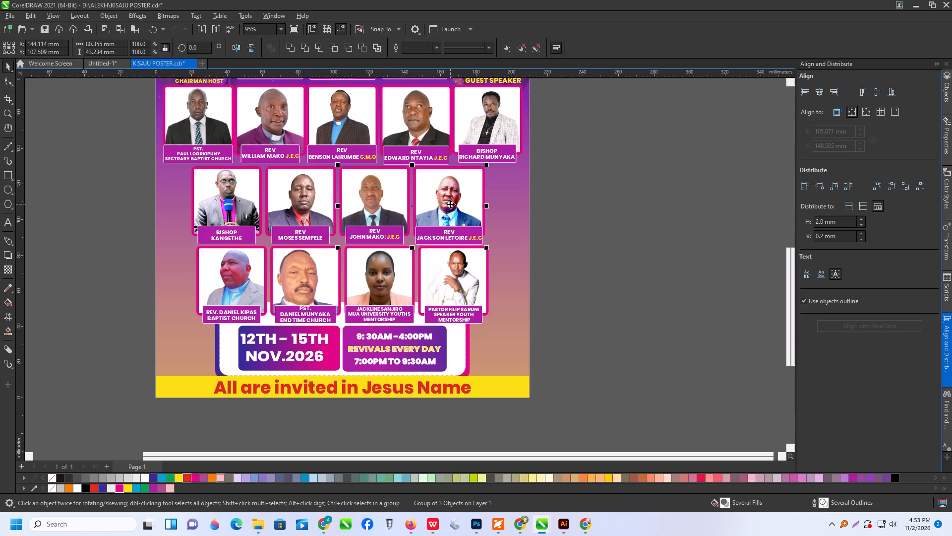
pyautogui.keyDown('shift'); pyautogui.click(302, 202); pyautogui.keyUp('shift')
pyautogui.keyDown('shift'); pyautogui.click(230, 205); pyautogui.keyUp('shift')
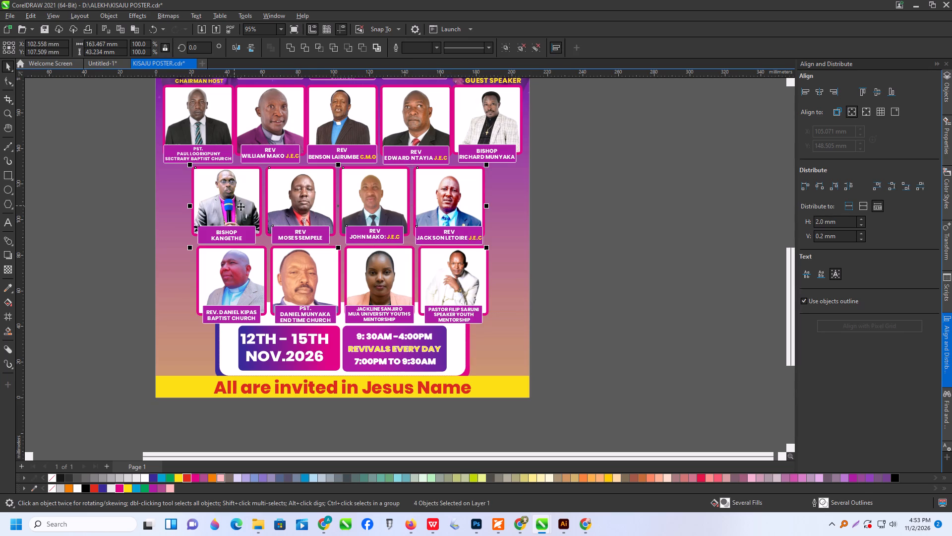
pyautogui.press('t')
pyautogui.hotkey('ctrl', 'g')
# Move the two-line poster title up about 6 mm, closer to the page's top edge.
pyautogui.scroll(3, 364, 228)
pyautogui.scroll(-3, 373, 250)
pyautogui.scroll(3, 316, 169)
pyautogui.scroll(1, 413, 217)
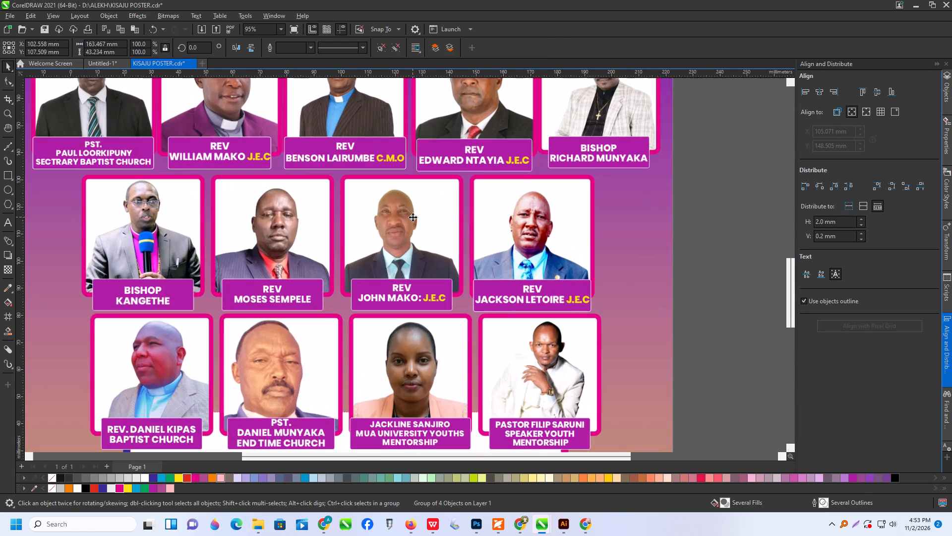
pyautogui.scroll(-8, 470, 472)
pyautogui.scroll(3, 349, 254)
pyautogui.scroll(-2, 271, 305)
pyautogui.scroll(-6, 265, 227)
pyautogui.scroll(6, 282, 133)
pyautogui.moveTo(296, 145); pyautogui.dragTo(296, 138)
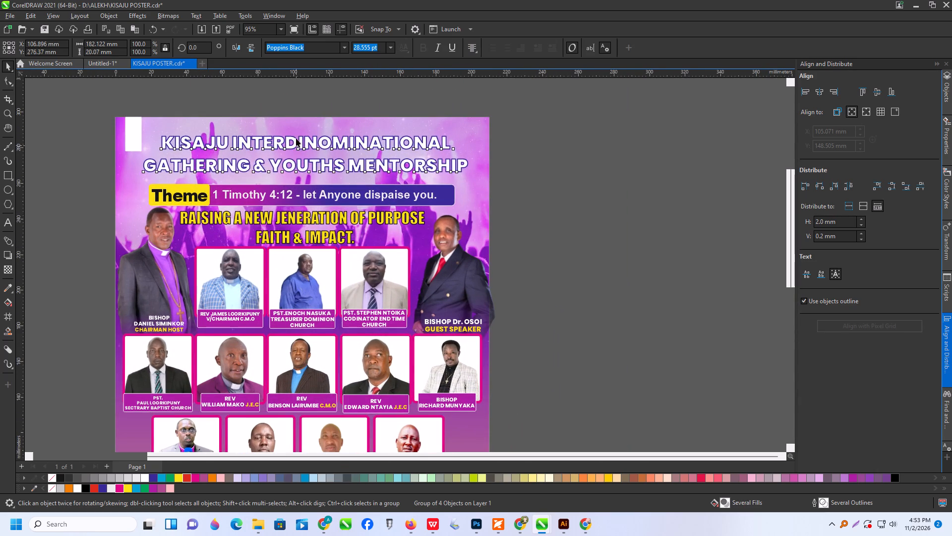
pyautogui.moveTo(296, 138); pyautogui.dragTo(298, 135)
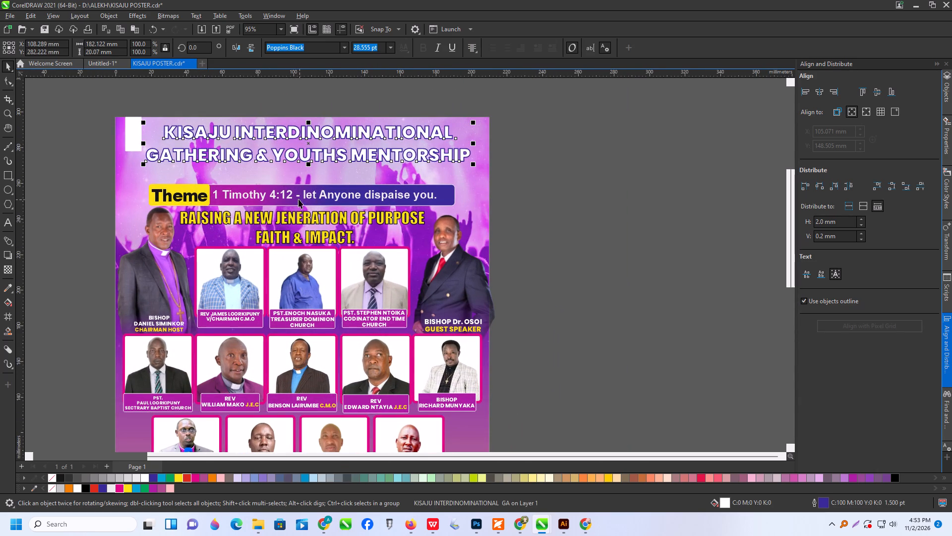
# Group the Theme banner's label, bar and verse text, and move the group up about 10 mm to just below the title.
pyautogui.moveTo(96, 168); pyautogui.dragTo(384, 209)
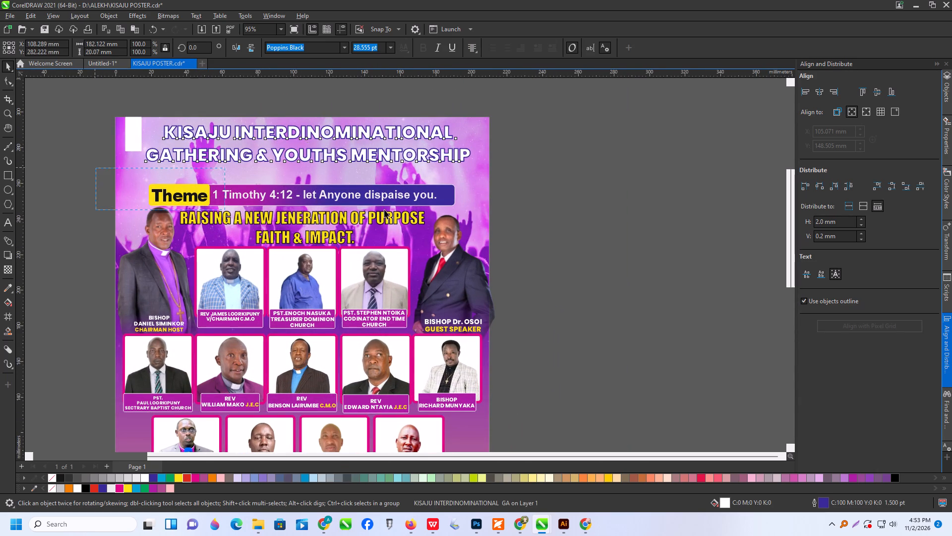
pyautogui.moveTo(384, 209); pyautogui.dragTo(502, 214)
pyautogui.hotkey('ctrl', 'g')
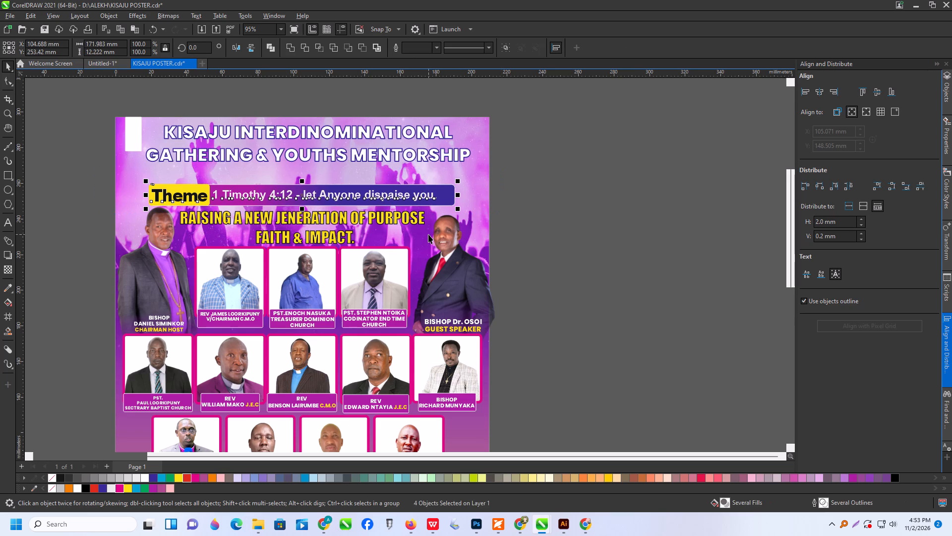
pyautogui.scroll(2, 268, 204)
pyautogui.moveTo(302, 197); pyautogui.dragTo(301, 178)
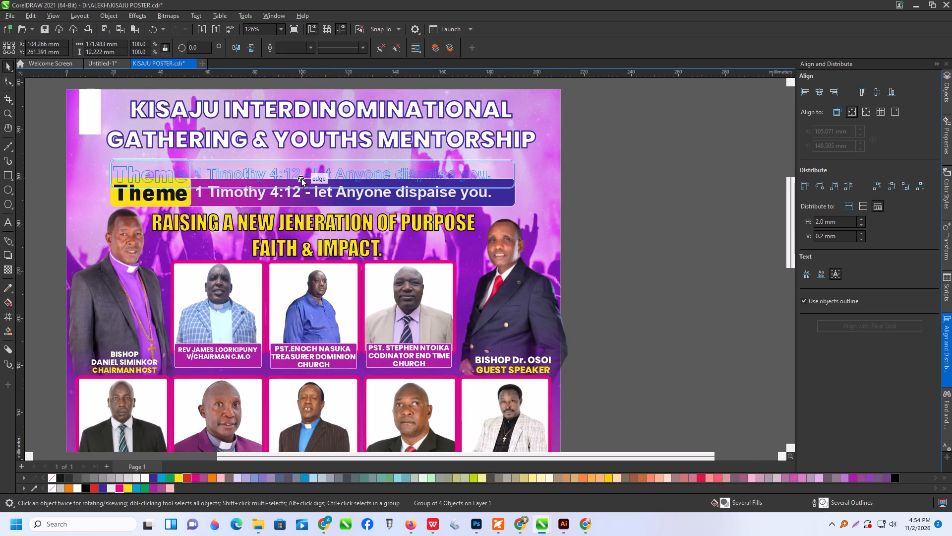
pyautogui.moveTo(301, 178); pyautogui.dragTo(301, 173)
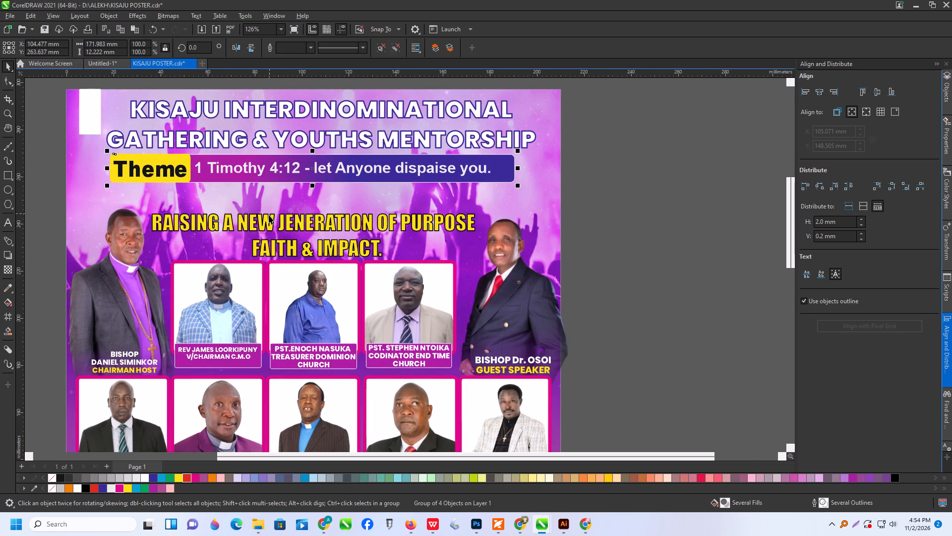
# Move the yellow "RAISING A NEW JENERATION OF PURPOSE FAITH & IMPACT." text up about 6 mm.
pyautogui.moveTo(269, 221); pyautogui.dragTo(269, 206)
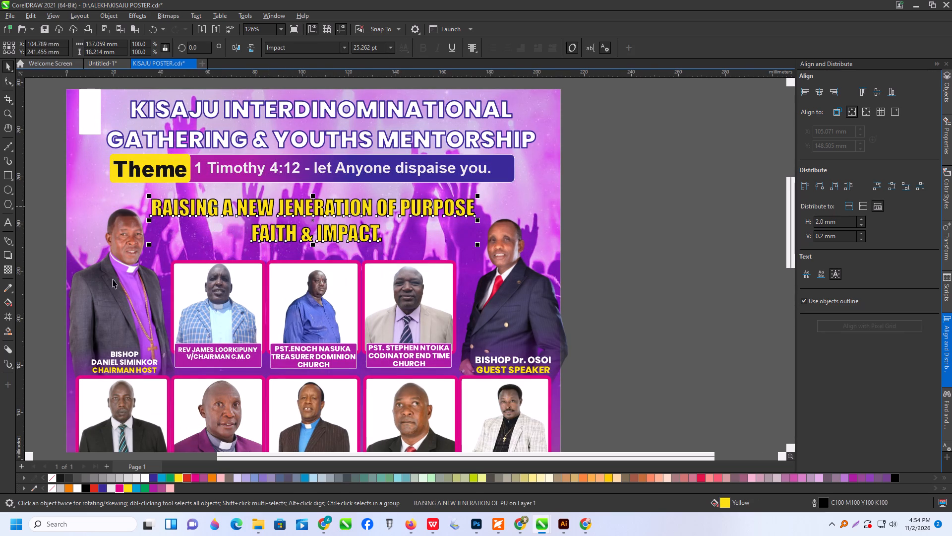
# Move the chairman host cutout up about 12 mm and the guest speaker cutout up about 14 mm.
pyautogui.moveTo(112, 284); pyautogui.dragTo(115, 260)
pyautogui.moveTo(126, 283); pyautogui.dragTo(123, 278)
pyautogui.moveTo(497, 290); pyautogui.dragTo(496, 257)
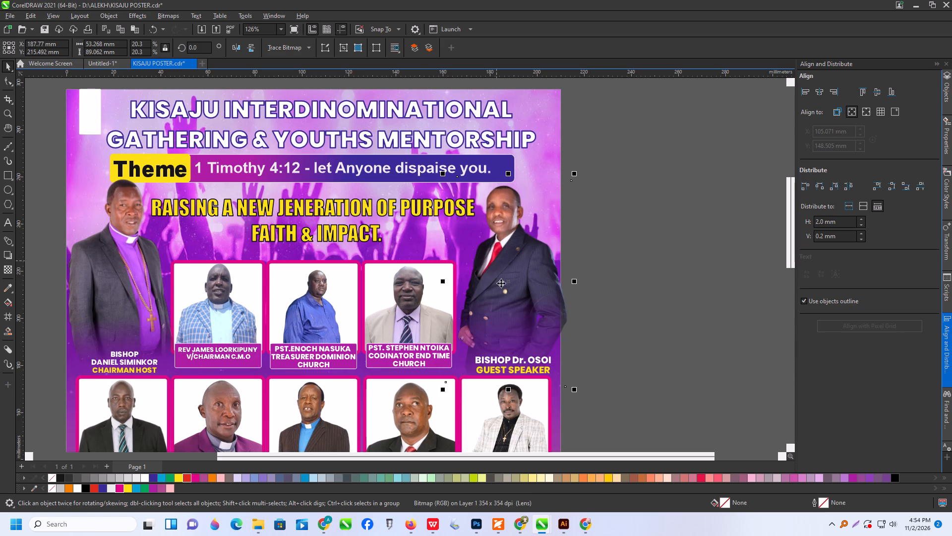
# Move the top row's three portraits up about 6 mm and enlarge them together to about 102%.
pyautogui.click(210, 356)
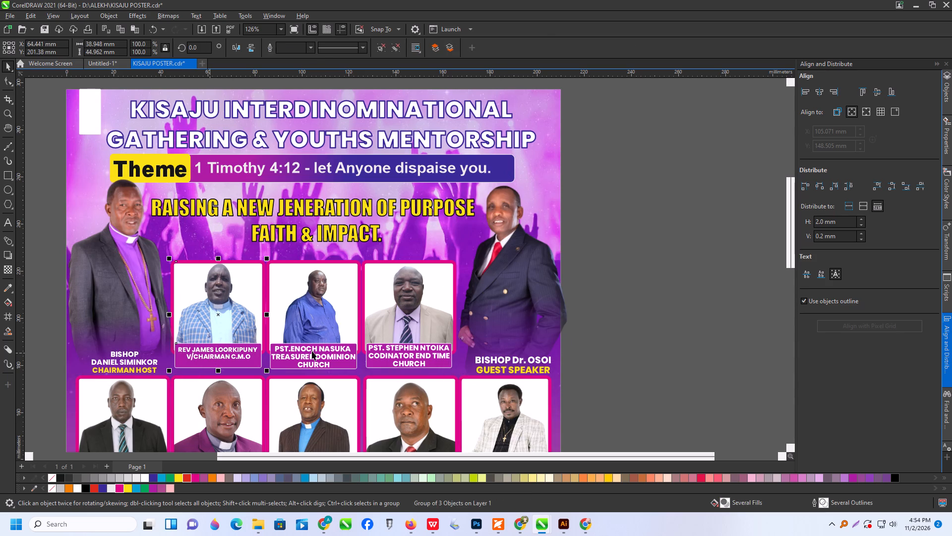
pyautogui.keyDown('shift'); pyautogui.click(312, 351); pyautogui.keyUp('shift')
pyautogui.keyDown('shift'); pyautogui.click(406, 324); pyautogui.keyUp('shift')
pyautogui.moveTo(416, 328); pyautogui.dragTo(416, 314)
pyautogui.moveTo(458, 358); pyautogui.dragTo(461, 362)
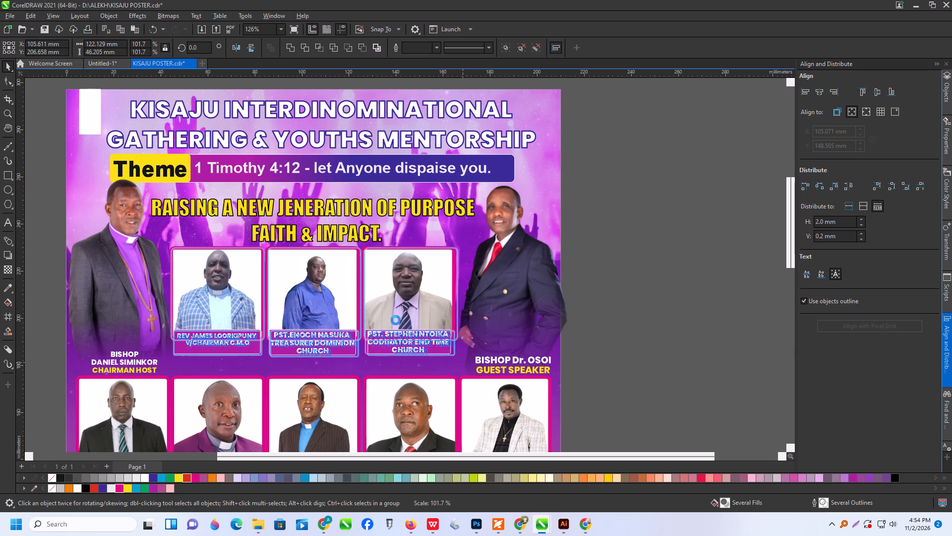
pyautogui.moveTo(384, 307); pyautogui.dragTo(382, 313)
# Move the chairman host's name caption up about 6 mm over the lower part of his cutout.
pyautogui.scroll(2, 114, 368)
pyautogui.moveTo(124, 365); pyautogui.dragTo(123, 362)
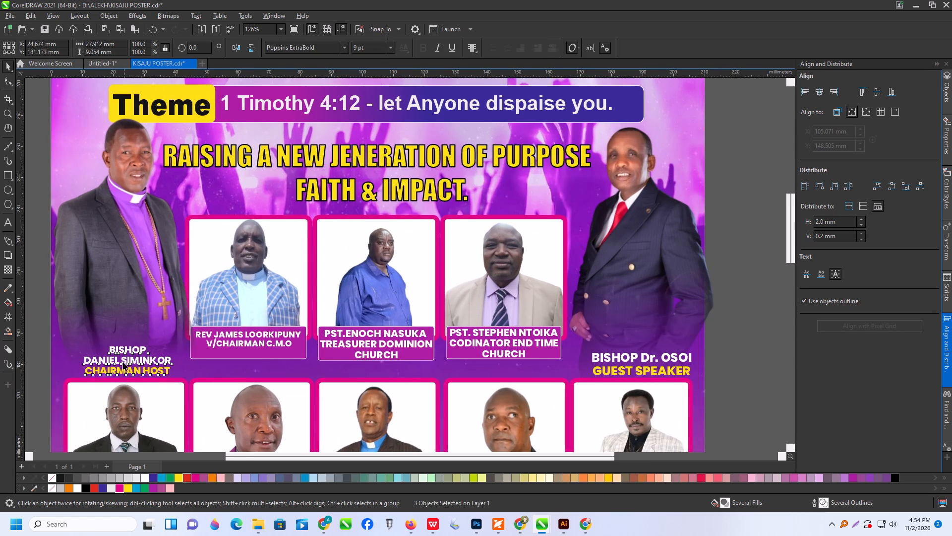
pyautogui.moveTo(123, 362); pyautogui.dragTo(121, 344)
# Move the guest speaker cutout up about 6 mm and its name caption up about 4 mm.
pyautogui.moveTo(620, 365); pyautogui.dragTo(619, 345)
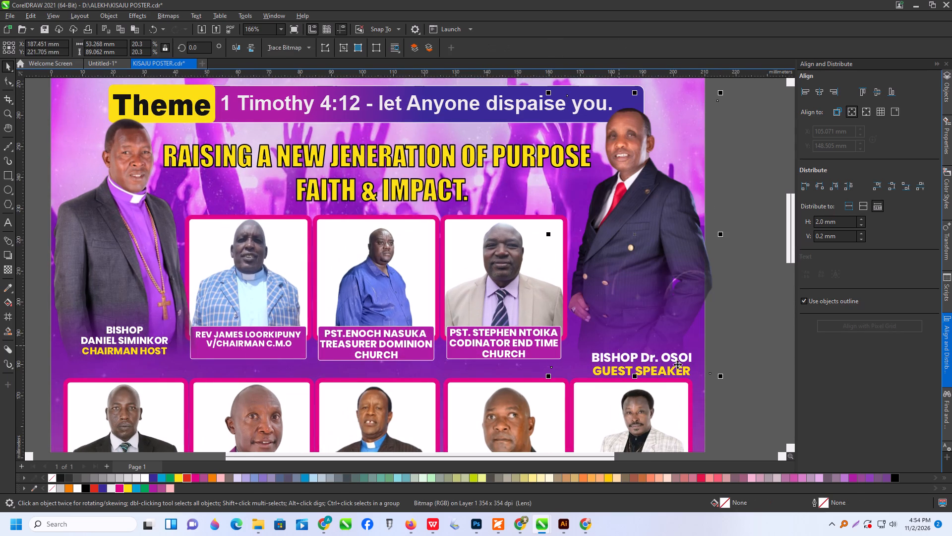
pyautogui.click(765, 364)
pyautogui.moveTo(643, 374); pyautogui.dragTo(644, 361)
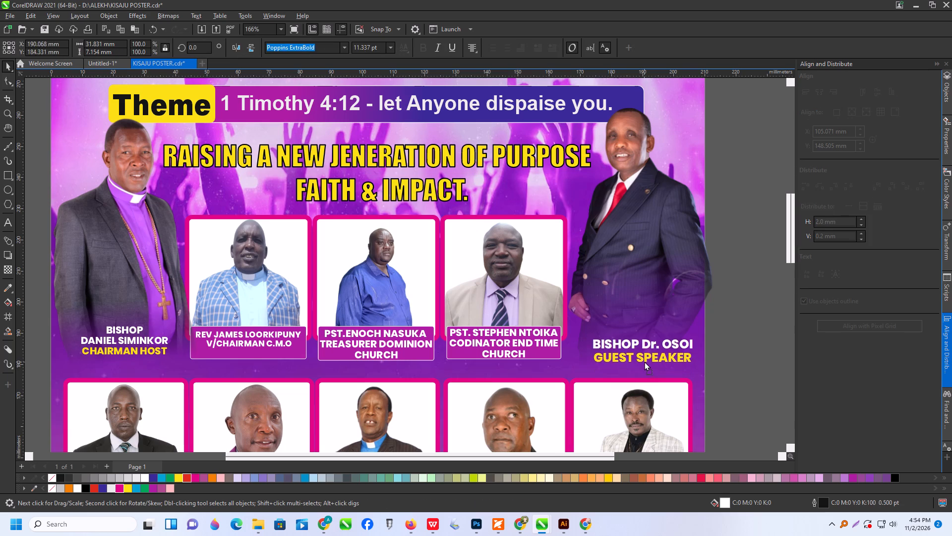
pyautogui.moveTo(644, 361); pyautogui.dragTo(643, 361)
# Nudge the second row's five portraits up 4.5 mm, close beneath the top row.
pyautogui.scroll(-6, 564, 334)
pyautogui.moveTo(246, 335); pyautogui.dragTo(711, 424)
pyautogui.scroll(2, 546, 409)
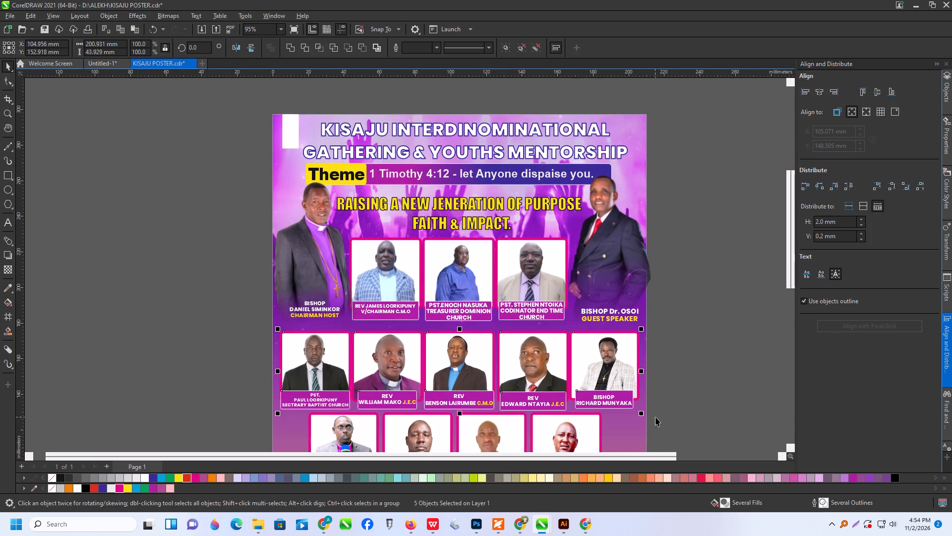
pyautogui.press('Up')
pyautogui.press('Up')
pyautogui.press('Up')
pyautogui.press('Up')
pyautogui.press('Up')
pyautogui.press('Up')
pyautogui.press('Up')
pyautogui.press('Up')
pyautogui.press('Up')
pyautogui.press('Up')
pyautogui.press('Up')
pyautogui.press('Up')
pyautogui.press('Up')
pyautogui.press('Up')
pyautogui.press('Up')
pyautogui.press('Up')
pyautogui.press('Up')
pyautogui.press('Up')
pyautogui.press('Up')
pyautogui.press('Up')
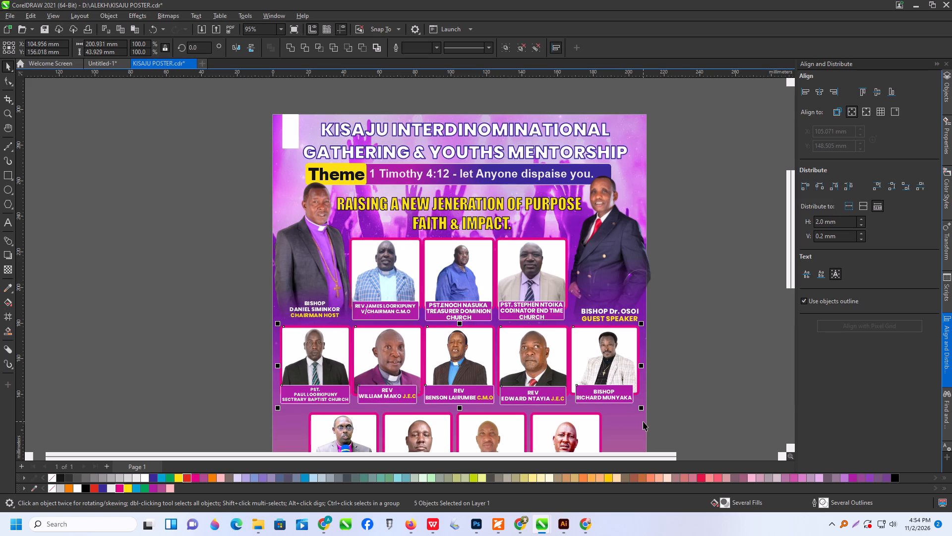
pyautogui.press('Up')
pyautogui.press('Up')
pyautogui.press('Up')
pyautogui.press('Up')
pyautogui.press('Up')
pyautogui.press('Up')
pyautogui.press('Up')
pyautogui.press('Up')
pyautogui.press('Up')
pyautogui.press('Up')
pyautogui.press('Up')
pyautogui.press('Up')
pyautogui.press('Up')
pyautogui.press('Up')
pyautogui.press('Up')
pyautogui.press('Up')
pyautogui.press('Up')
pyautogui.press('Up')
pyautogui.press('Up')
pyautogui.press('Up')
pyautogui.press('Up')
pyautogui.press('Up')
pyautogui.press('Up')
pyautogui.press('Up')
pyautogui.press('Up')
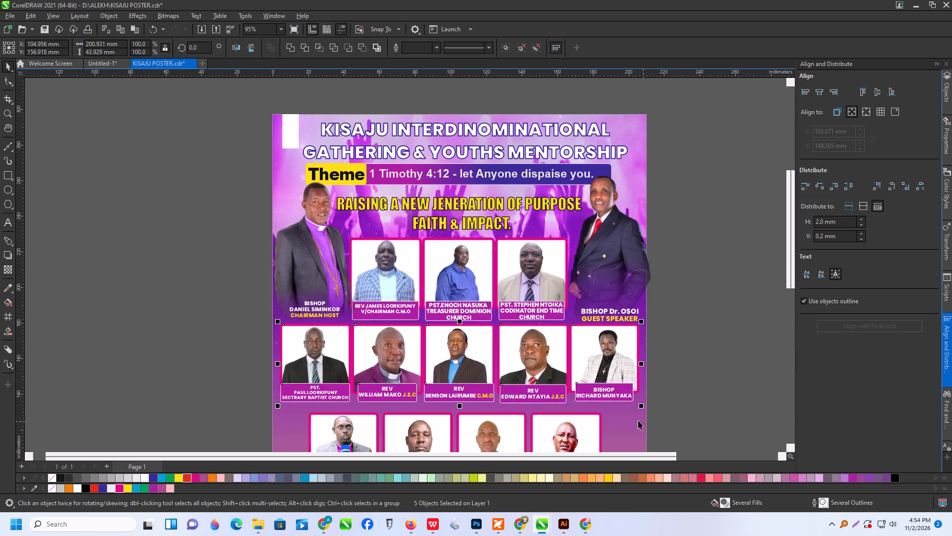
# Nudge the third row's four-portrait group up 4.7 mm, close beneath the second row.
pyautogui.scroll(-4, 531, 388)
pyautogui.scroll(-7, 358, 378)
pyautogui.scroll(3, 371, 370)
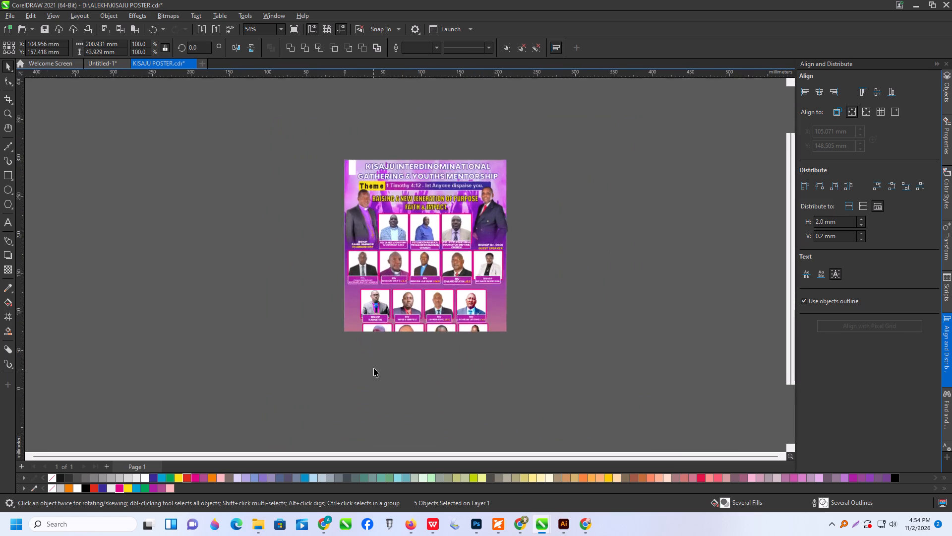
pyautogui.scroll(4, 374, 368)
pyautogui.click(233, 274)
pyautogui.moveTo(235, 272); pyautogui.dragTo(682, 362)
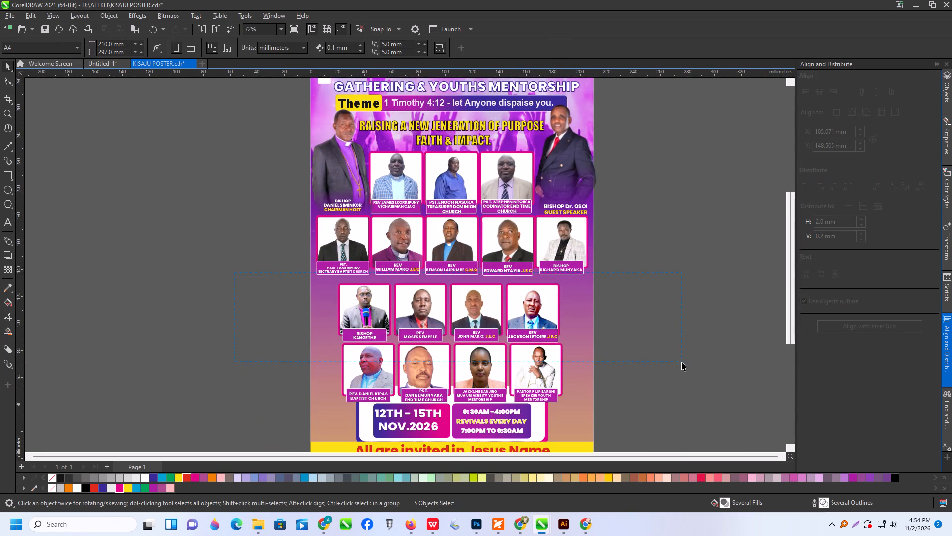
pyautogui.moveTo(682, 362); pyautogui.dragTo(681, 363)
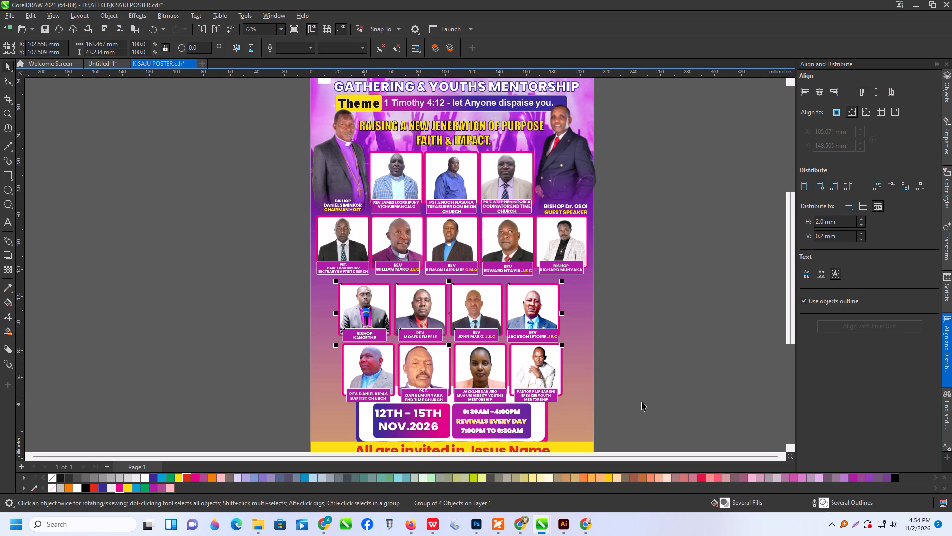
pyautogui.press('t')
pyautogui.press('Up')
pyautogui.press('Up')
pyautogui.press('Up')
pyautogui.press('Up')
pyautogui.press('Up')
pyautogui.press('Up')
pyautogui.press('Up')
pyautogui.press('Up')
pyautogui.press('Up')
pyautogui.press('Up')
pyautogui.press('Up')
pyautogui.press('Up')
pyautogui.press('Up')
pyautogui.press('Up')
pyautogui.press('Up')
pyautogui.press('Up')
pyautogui.press('Up')
pyautogui.press('Up')
pyautogui.press('Up')
pyautogui.press('Up')
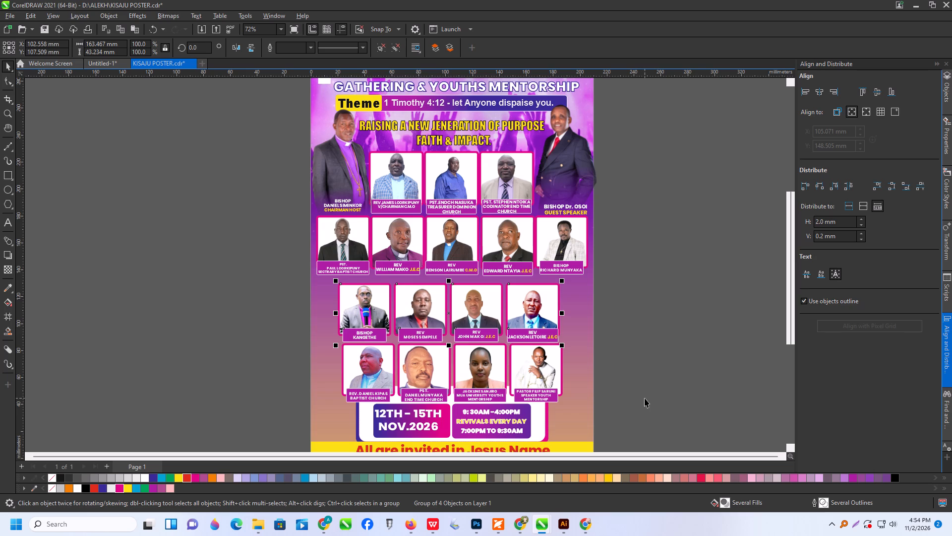
pyautogui.press('Up')
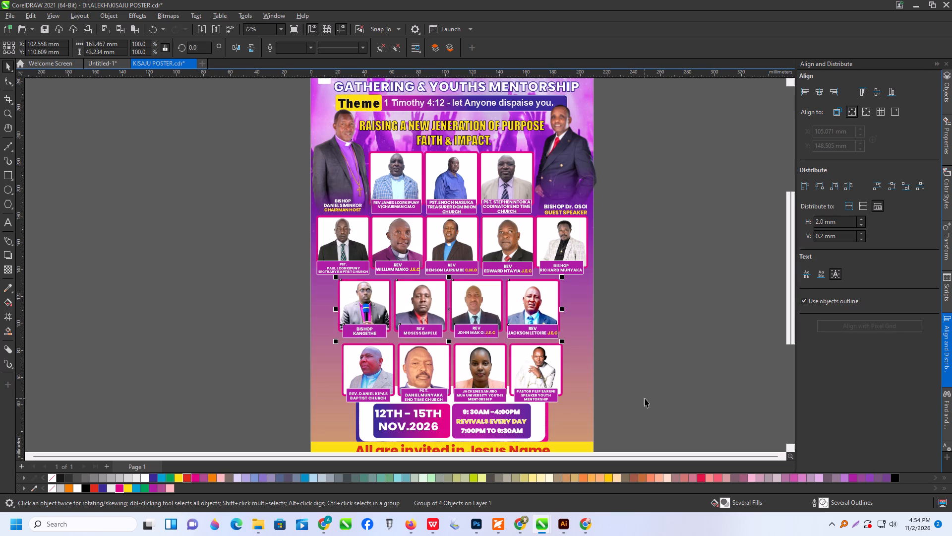
pyautogui.press('Up')
pyautogui.press('Up')
pyautogui.press('Up')
pyautogui.press('Up')
pyautogui.press('Up')
pyautogui.press('Up')
pyautogui.press('Up')
pyautogui.press('Up')
pyautogui.press('Up')
pyautogui.press('Up')
pyautogui.press('Up')
pyautogui.press('Up')
pyautogui.press('Up')
pyautogui.press('Up')
pyautogui.press('Up')
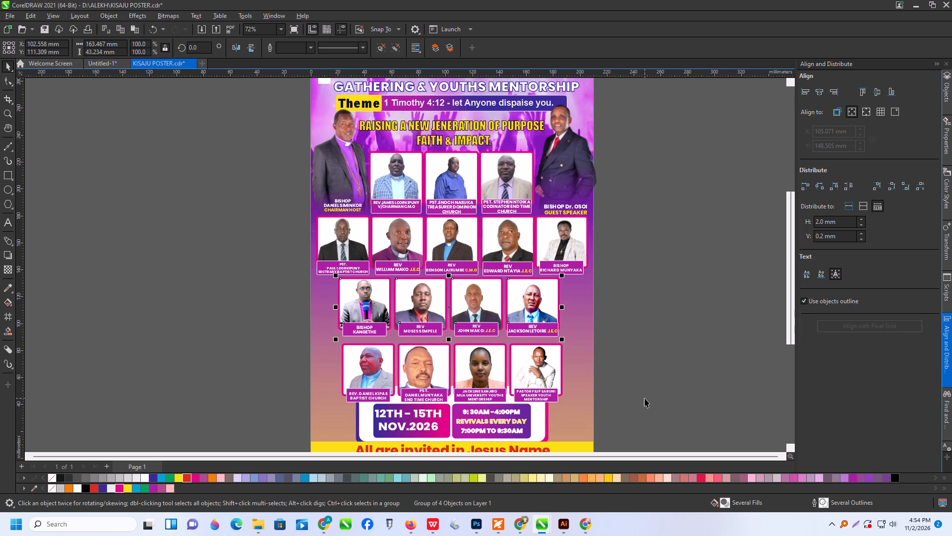
pyautogui.press('Up')
pyautogui.press('Up')
# Nudge the fourth row's four-portrait group up about 4 mm, close beneath the third row.
pyautogui.moveTo(230, 337); pyautogui.dragTo(675, 418)
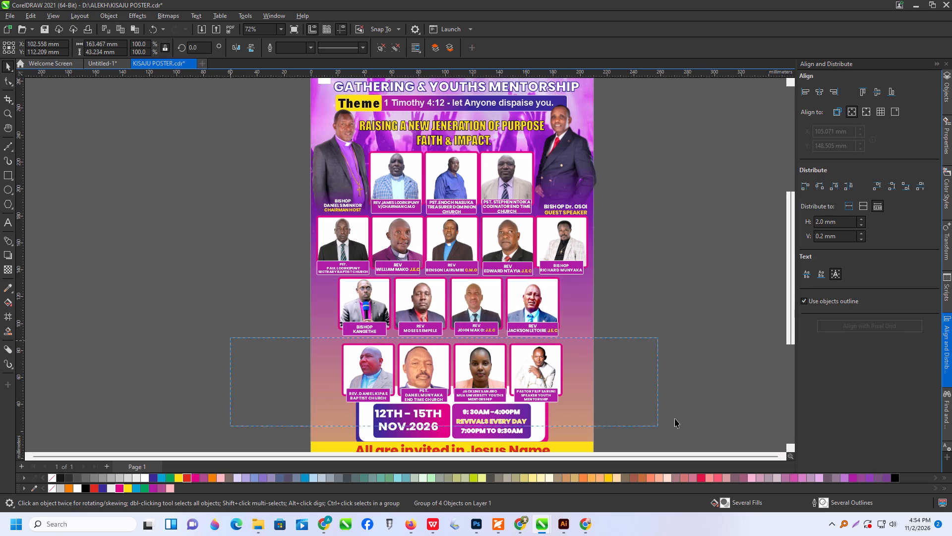
pyautogui.moveTo(675, 418); pyautogui.dragTo(688, 412)
pyautogui.press('Up')
pyautogui.press('Up')
pyautogui.press('Up')
pyautogui.press('Up')
pyautogui.press('Up')
pyautogui.press('Up')
pyautogui.press('Up')
pyautogui.press('Up')
pyautogui.press('Up')
pyautogui.press('Up')
pyautogui.press('Up')
pyautogui.press('Up')
pyautogui.press('Up')
pyautogui.press('Up')
pyautogui.press('Up')
pyautogui.press('Up')
pyautogui.press('Up')
pyautogui.press('Up')
pyautogui.press('Up')
pyautogui.press('Up')
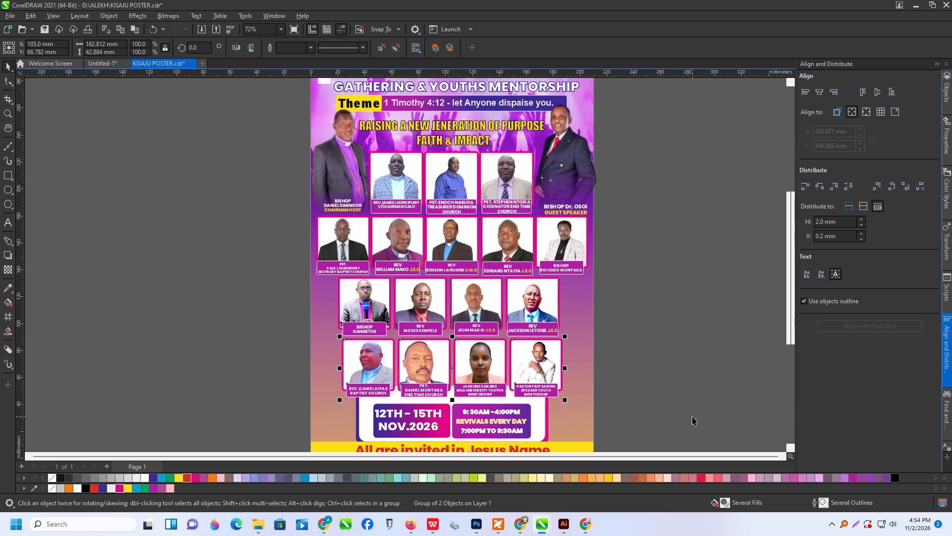
# Centre the fourth-row and third-row portrait groups horizontally on the page.
pyautogui.click(823, 91)
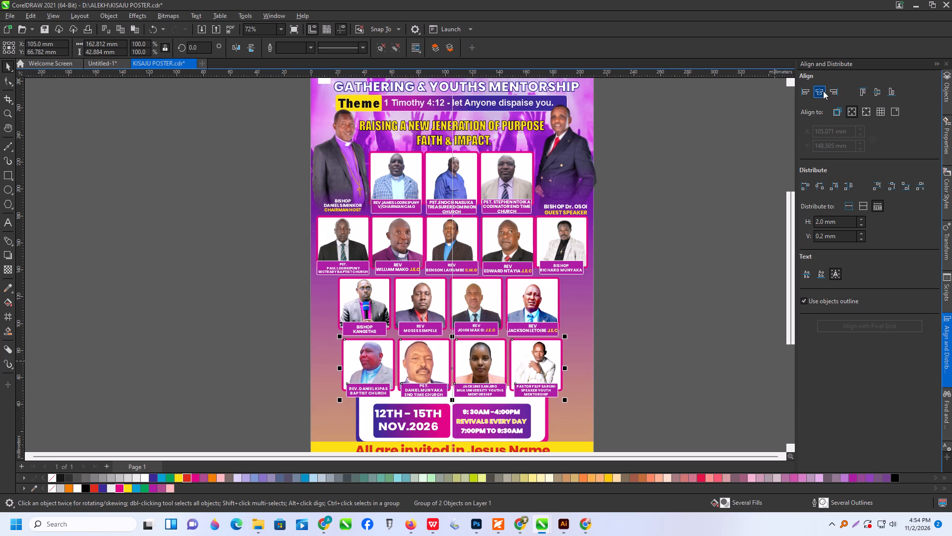
pyautogui.click(492, 324)
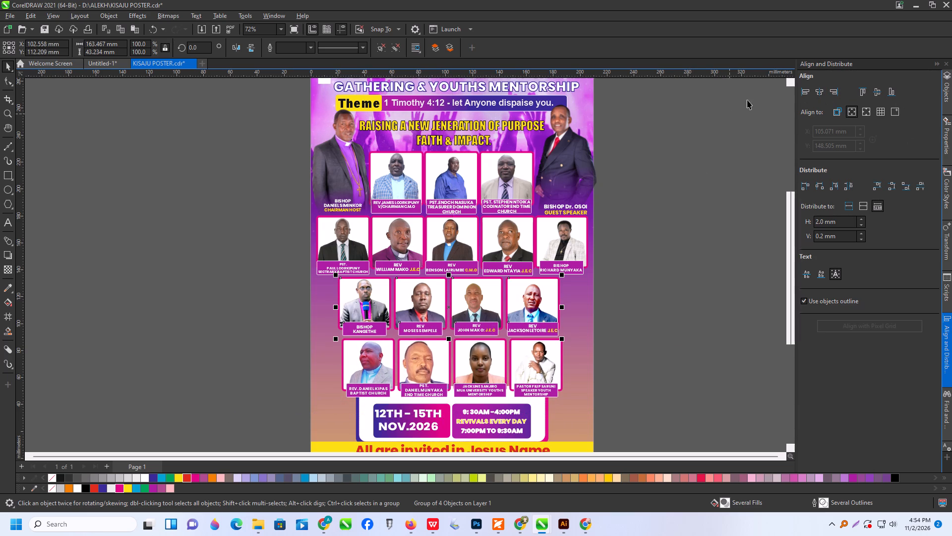
pyautogui.click(818, 91)
pyautogui.click(701, 190)
# Nudge the event date and session times group down 2 mm within its white panel.
pyautogui.scroll(-2, 210, 242)
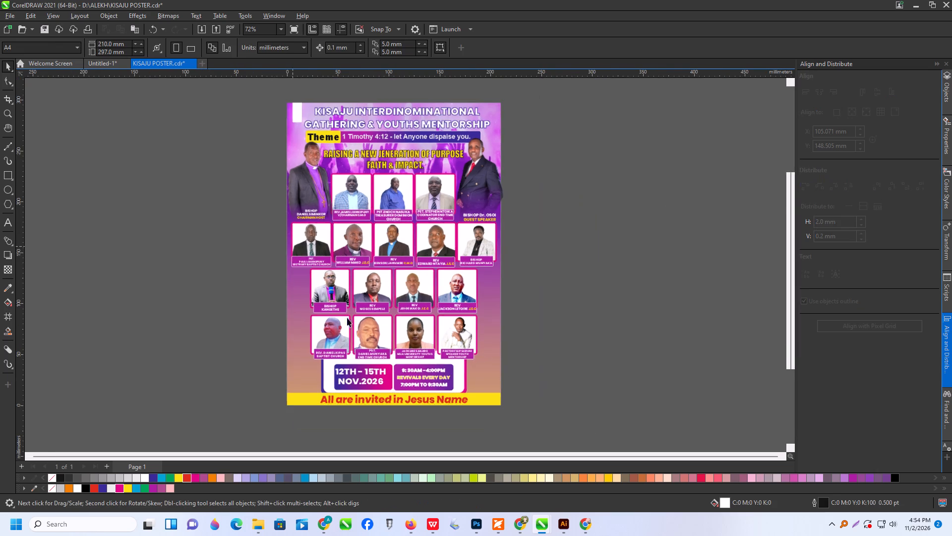
pyautogui.scroll(3, 356, 349)
pyautogui.scroll(1, 324, 386)
pyautogui.click(380, 380)
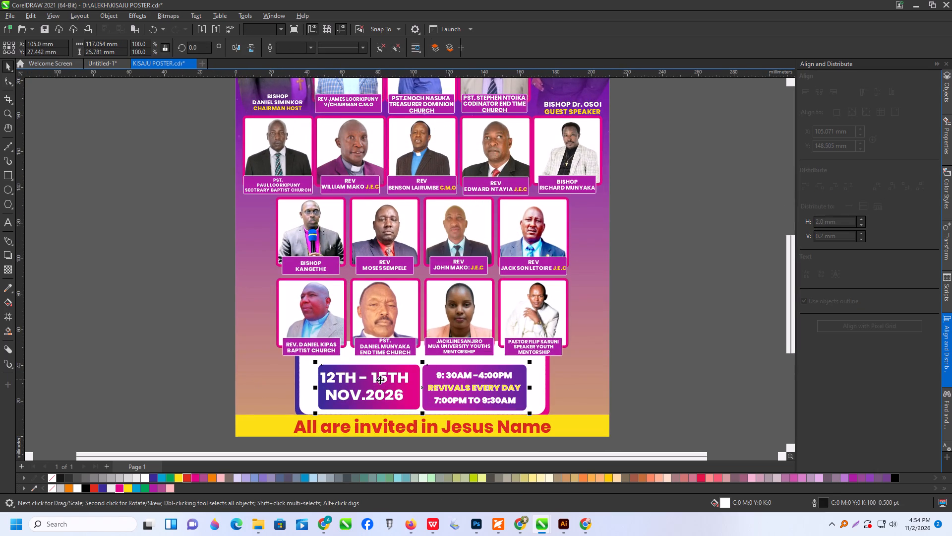
pyautogui.press('Down')
pyautogui.press('Down')
pyautogui.press('Down')
pyautogui.press('Down')
pyautogui.press('Down')
pyautogui.press('Down')
pyautogui.press('Down')
pyautogui.press('Down')
pyautogui.press('Down')
pyautogui.press('Down')
pyautogui.press('Down')
pyautogui.press('Down')
pyautogui.press('Down')
pyautogui.press('Down')
pyautogui.press('Down')
pyautogui.press('Down')
pyautogui.press('Down')
pyautogui.press('Down')
pyautogui.press('Down')
pyautogui.press('Down')
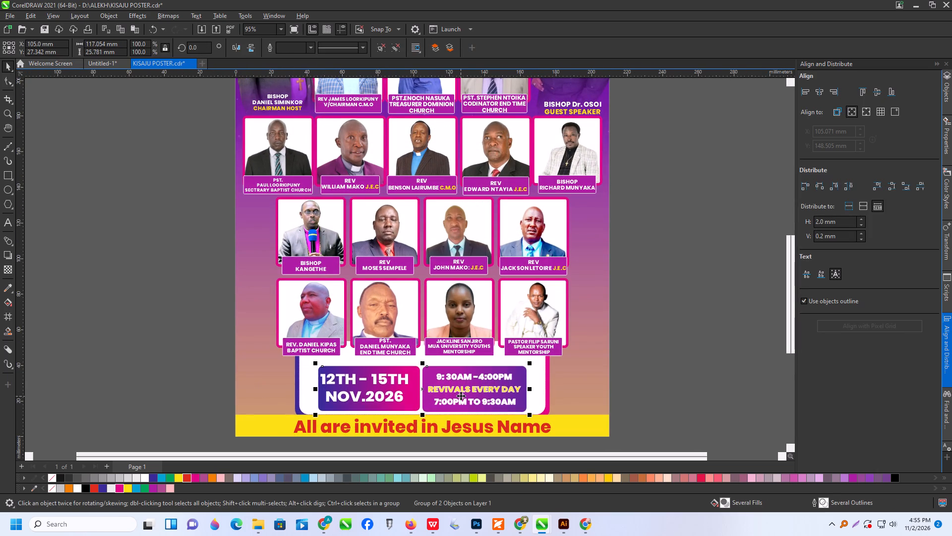
# Nudge the fourth row's portrait group up another 0.8 mm towards the third row.
pyautogui.scroll(1, 471, 432)
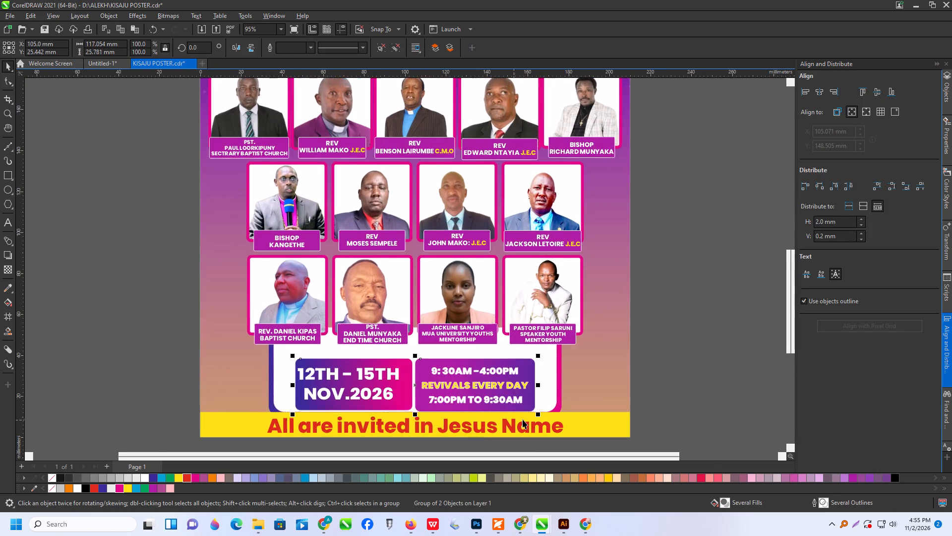
pyautogui.scroll(1, 523, 420)
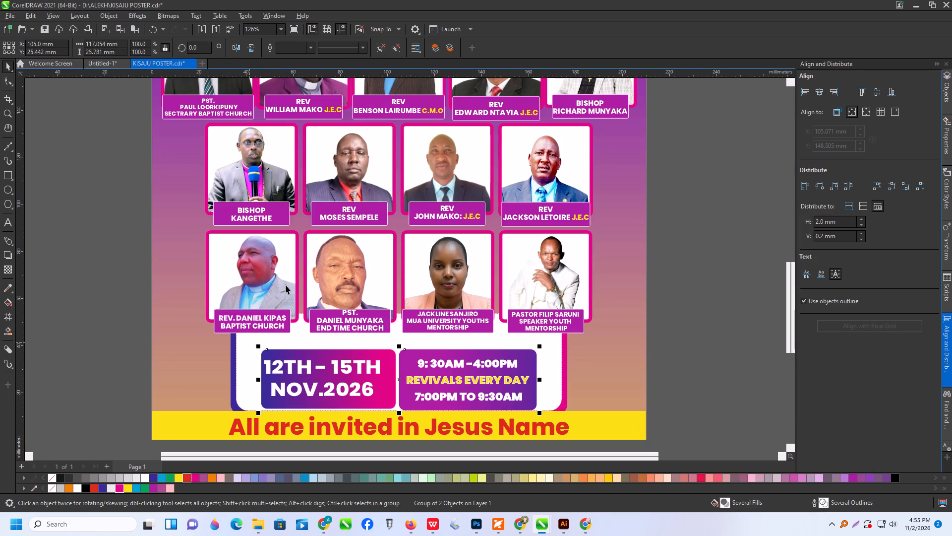
pyautogui.click(354, 275)
pyautogui.press('Up')
pyautogui.press('Up')
pyautogui.press('Up')
pyautogui.press('Up')
pyautogui.press('Up')
pyautogui.press('Up')
pyautogui.press('Up')
pyautogui.press('Up')
pyautogui.press('Up')
pyautogui.press('Up')
pyautogui.press('Up')
pyautogui.press('Up')
pyautogui.press('Up')
pyautogui.press('Up')
pyautogui.press('Up')
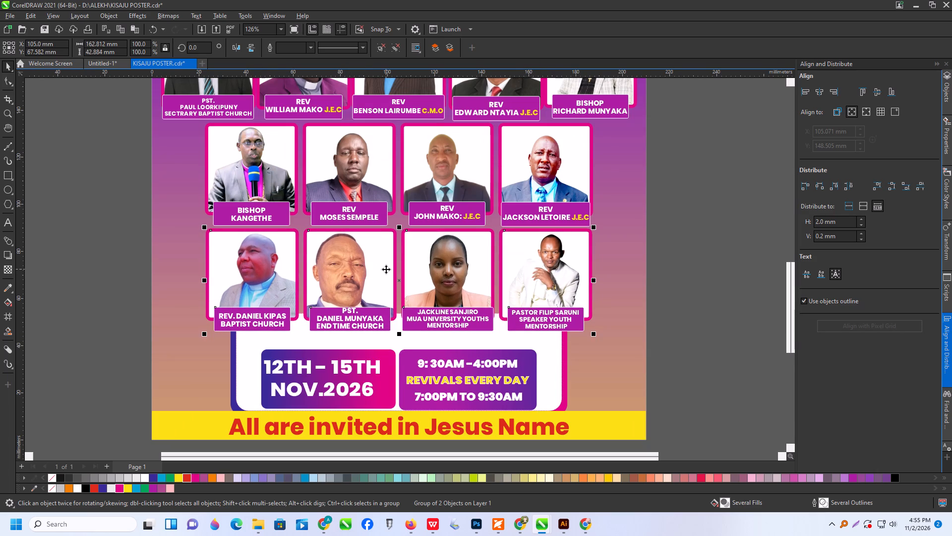
# Nudge the third row's portrait group up 0.8 mm towards the second row.
pyautogui.scroll(-1, 349, 326)
pyautogui.scroll(3, 453, 140)
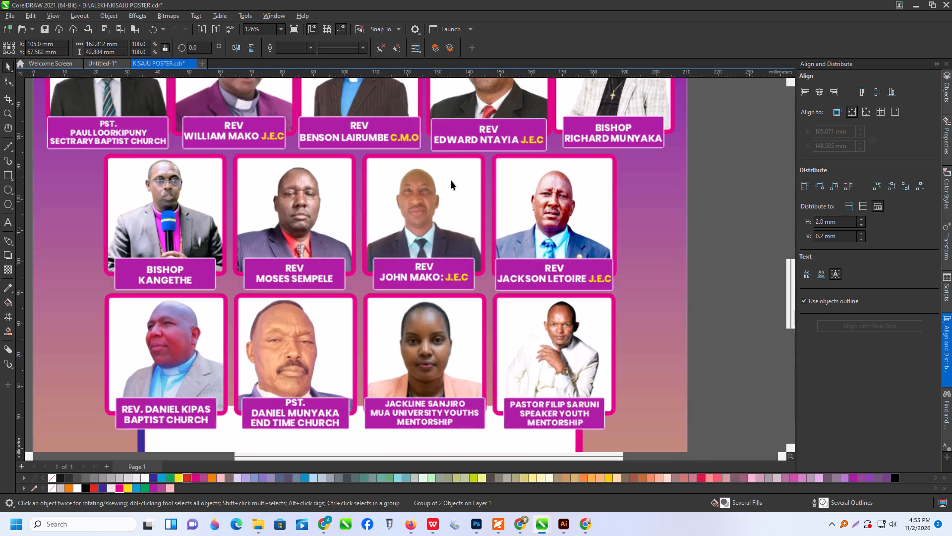
pyautogui.click(451, 182)
pyautogui.press('Up')
pyautogui.press('Up')
pyautogui.press('Up')
pyautogui.press('Up')
pyautogui.press('Up')
pyautogui.press('Up')
pyautogui.press('Up')
pyautogui.press('Up')
pyautogui.press('Up')
pyautogui.press('Up')
pyautogui.press('Up')
pyautogui.press('Up')
pyautogui.press('Up')
pyautogui.press('Up')
# Select the second row's five portraits together and nudge them up 0.1 mm.
pyautogui.scroll(1, 473, 217)
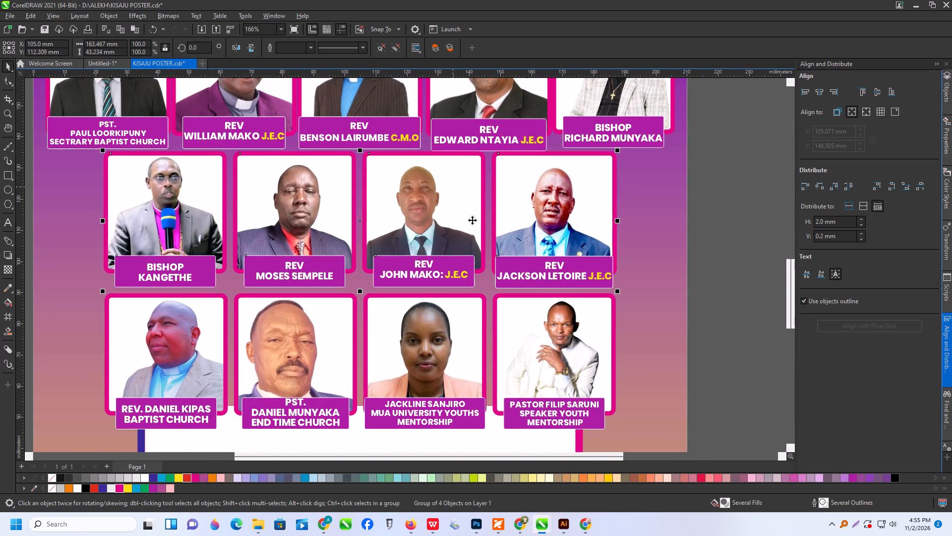
pyautogui.scroll(-9, 468, 228)
pyautogui.scroll(4, 341, 212)
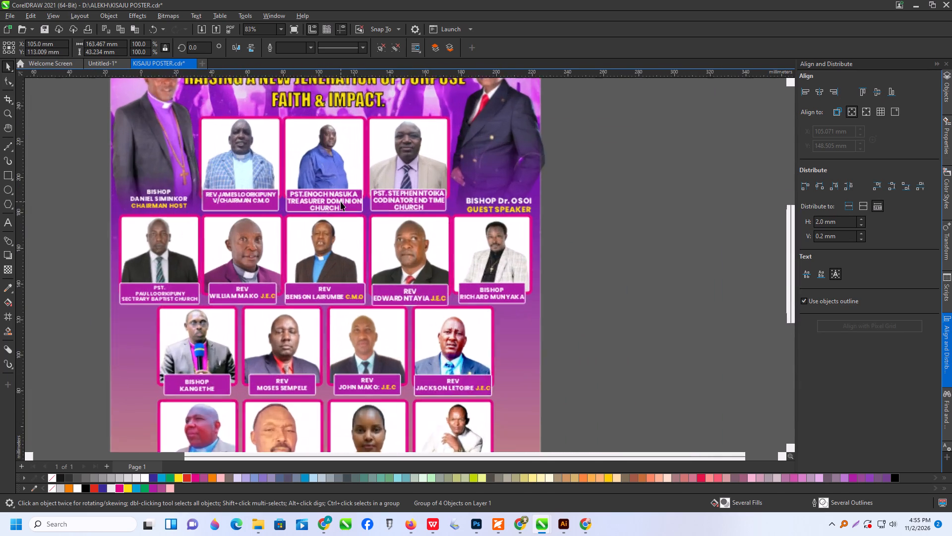
pyautogui.scroll(3, 341, 201)
pyautogui.click(346, 240)
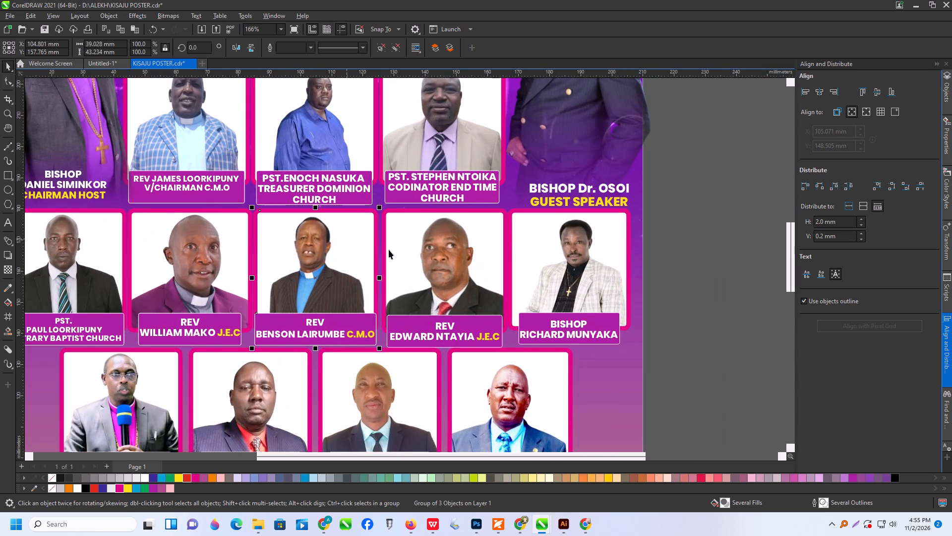
pyautogui.scroll(-3, 436, 264)
pyautogui.moveTo(85, 223); pyautogui.dragTo(679, 339)
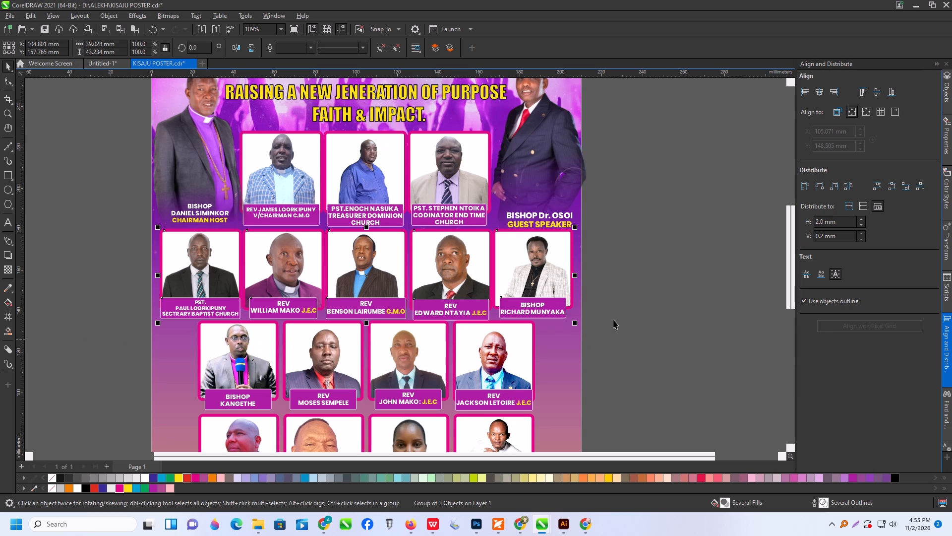
pyautogui.press('Up')
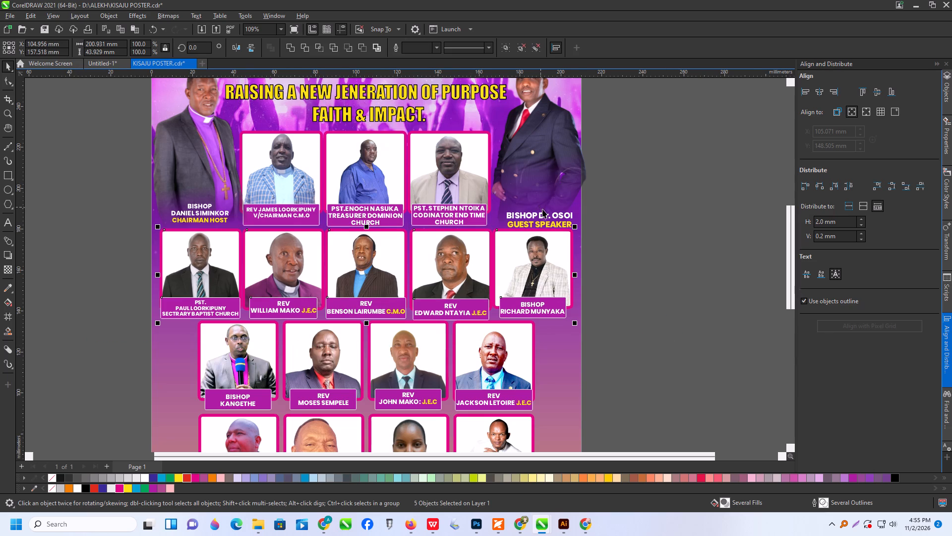
# Move the guest speaker's name caption up about 2 mm on his cutout.
pyautogui.scroll(8, 553, 220)
pyautogui.moveTo(528, 214); pyautogui.dragTo(526, 206)
# Nudge the second row's last portrait, below the guest speaker caption, 0.8 mm to the right.
pyautogui.scroll(2, 511, 296)
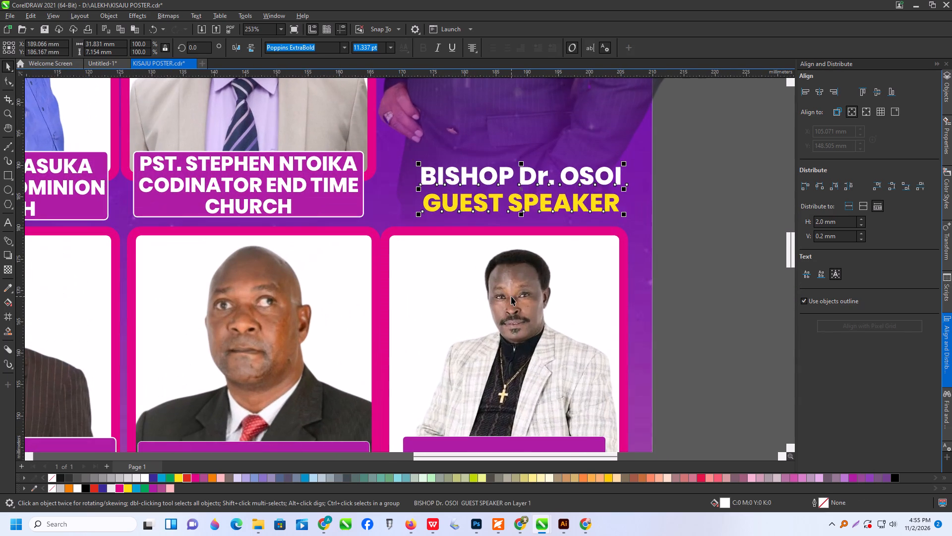
pyautogui.click(511, 295)
pyautogui.press('Right')
pyautogui.press('Right')
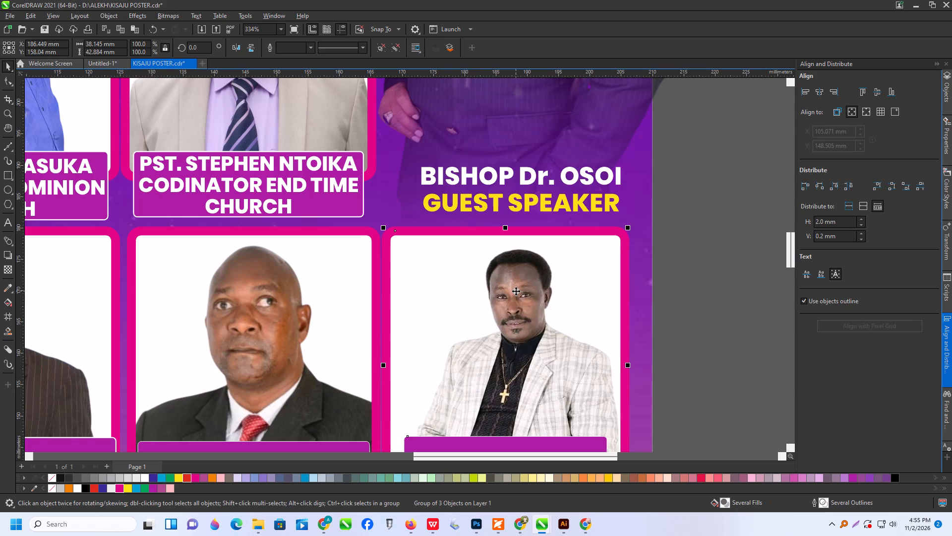
pyautogui.press('Right')
pyautogui.press('Right')
pyautogui.press('Right')
pyautogui.press('Right')
pyautogui.press('Right')
pyautogui.press('Right')
pyautogui.press('Right')
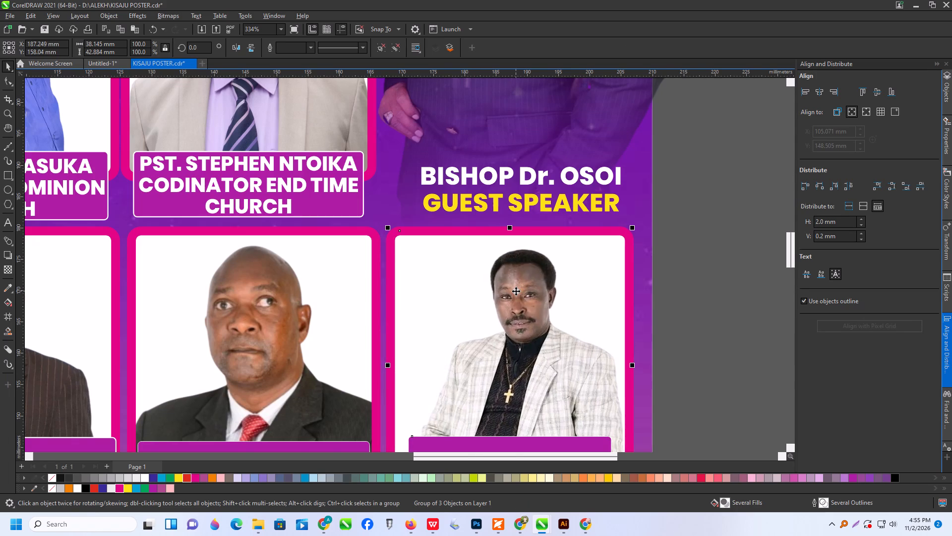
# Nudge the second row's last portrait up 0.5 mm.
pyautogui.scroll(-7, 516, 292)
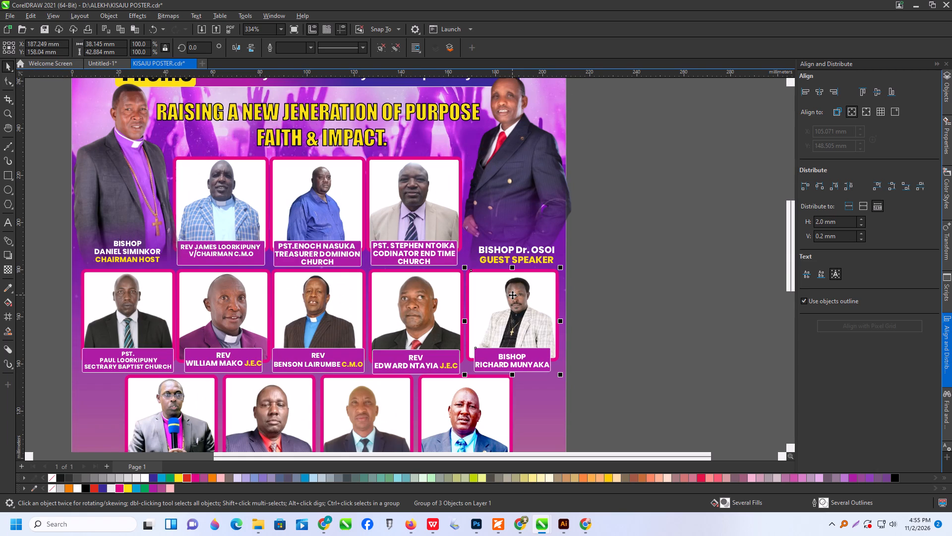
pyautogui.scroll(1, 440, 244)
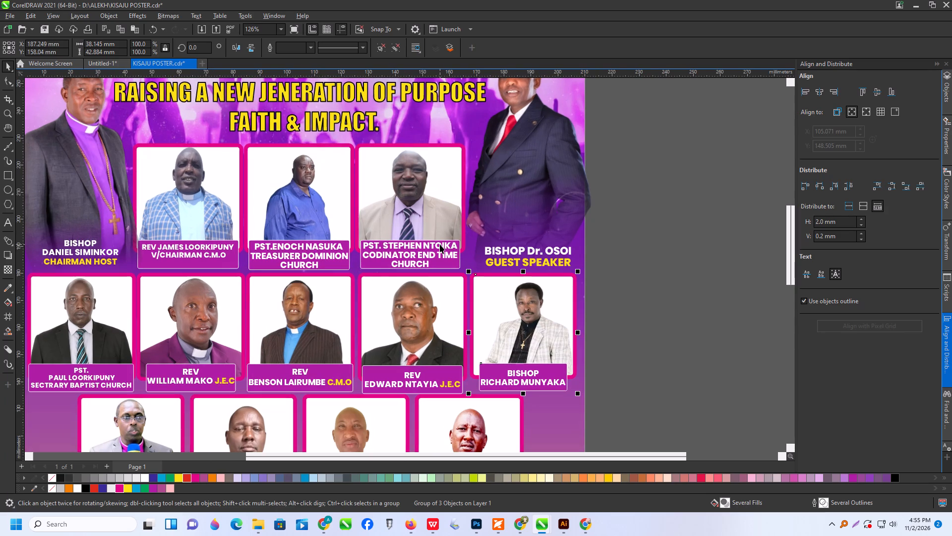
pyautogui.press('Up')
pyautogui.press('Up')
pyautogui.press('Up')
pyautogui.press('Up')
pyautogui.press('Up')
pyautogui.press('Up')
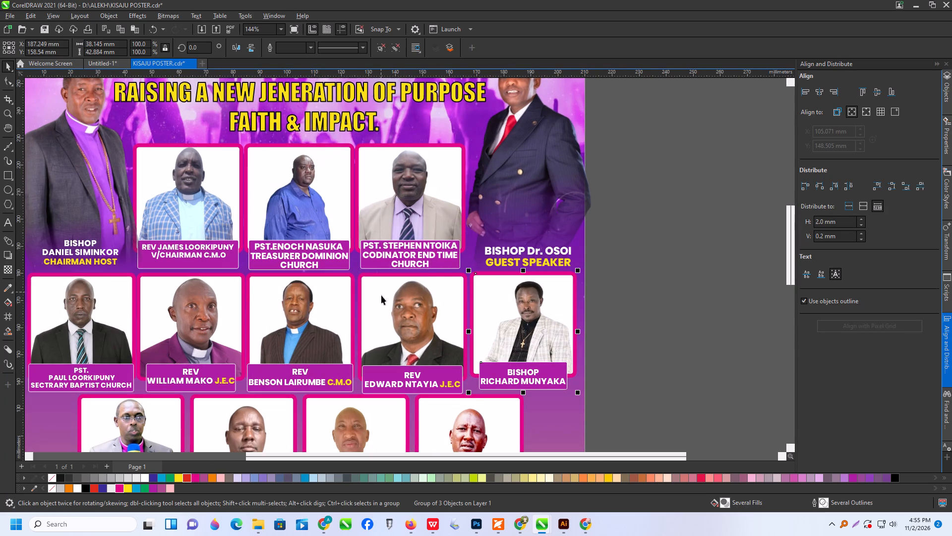
# Align the tops of the second row's five portraits to the row's first portrait.
pyautogui.scroll(-3, 431, 357)
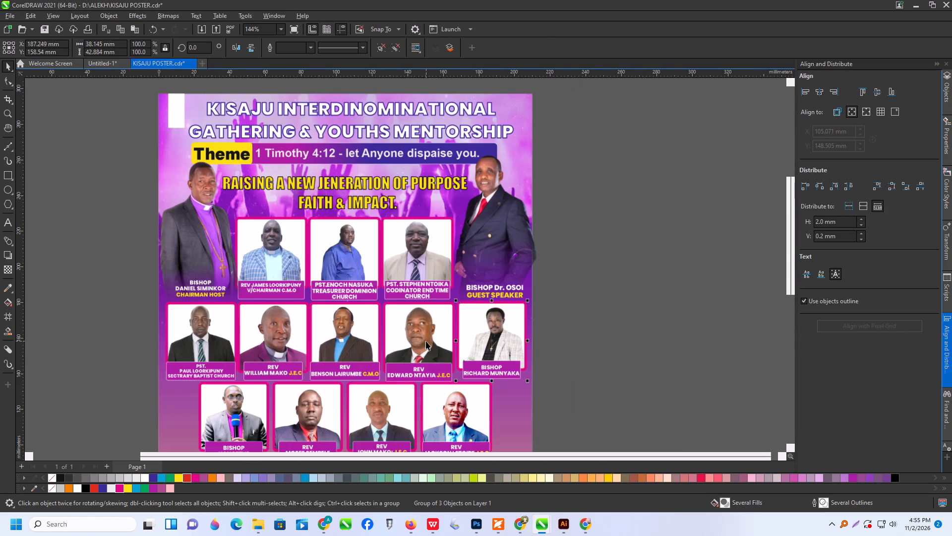
pyautogui.keyDown('shift'); pyautogui.click(426, 341); pyautogui.keyUp('shift')
pyautogui.keyDown('shift'); pyautogui.click(356, 348); pyautogui.keyUp('shift')
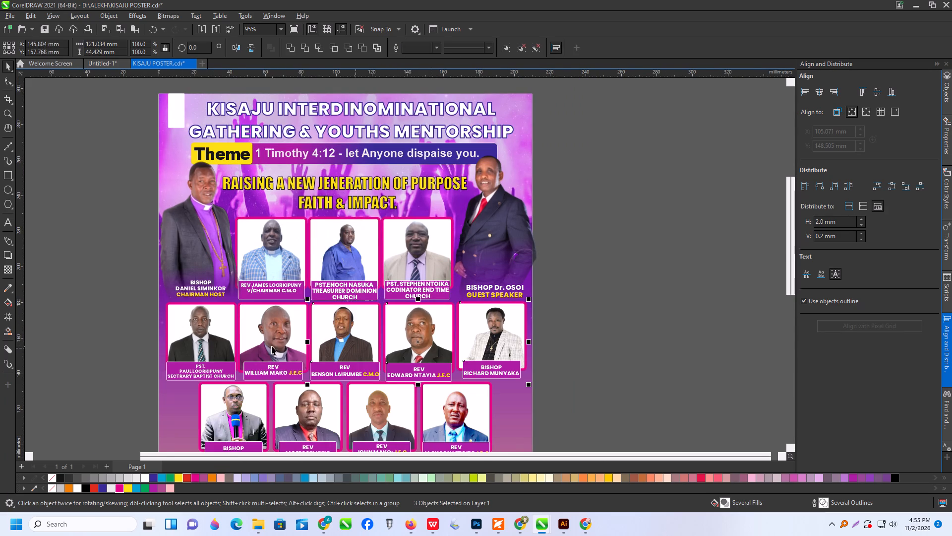
pyautogui.keyDown('shift'); pyautogui.click(275, 344); pyautogui.keyUp('shift')
pyautogui.keyDown('shift'); pyautogui.click(195, 330); pyautogui.keyUp('shift')
pyautogui.press('t')
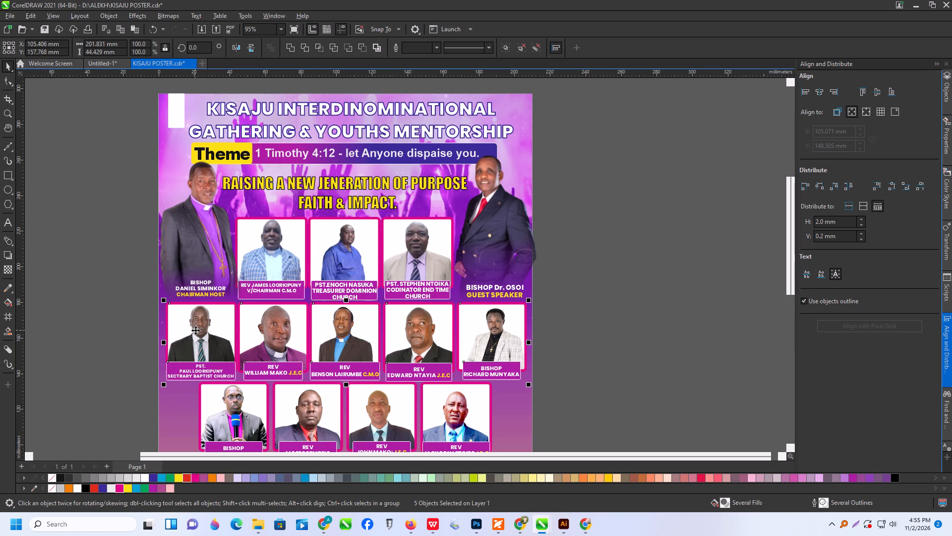
# Nudge the second row's five portraits up 0.6 mm, closer to the top row.
pyautogui.scroll(5, 364, 243)
pyautogui.press('Up')
pyautogui.press('Up')
pyautogui.press('Up')
pyautogui.press('Up')
pyautogui.press('Up')
pyautogui.press('Up')
pyautogui.press('Up')
pyautogui.press('Up')
pyautogui.press('Up')
pyautogui.press('Up')
pyautogui.press('Up')
pyautogui.press('Up')
pyautogui.press('Up')
pyautogui.press('Up')
pyautogui.press('Up')
pyautogui.press('Up')
pyautogui.press('Up')
pyautogui.press('Up')
pyautogui.press('Up')
pyautogui.press('Up')
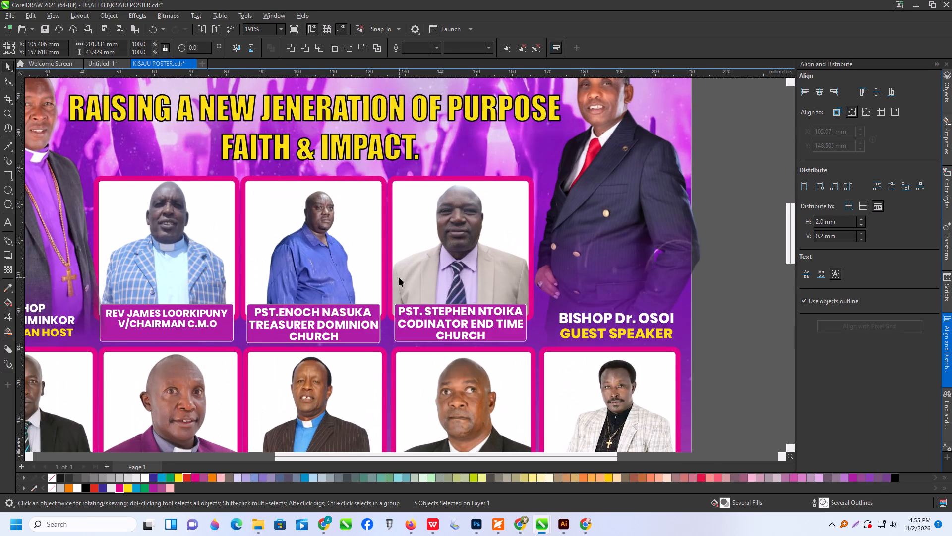
pyautogui.press('Up')
pyautogui.press('Up')
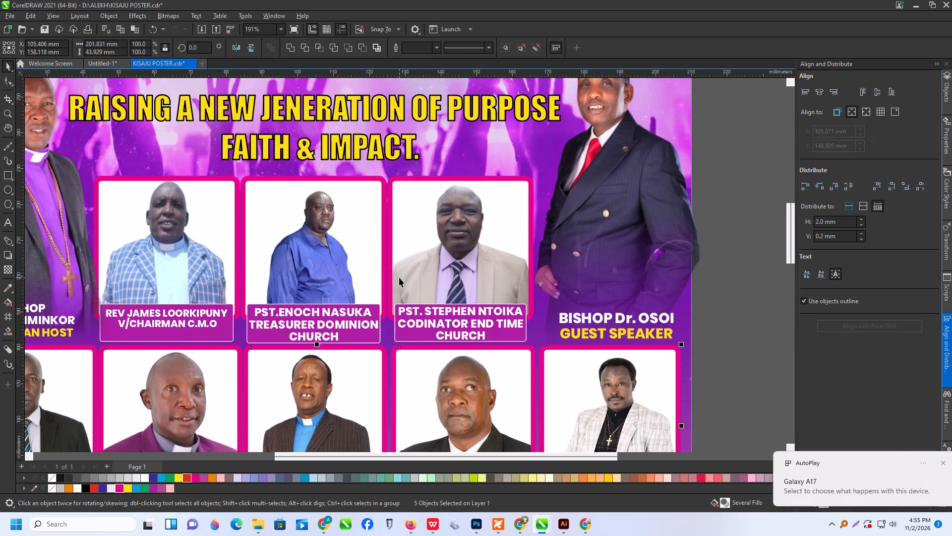
# Nudge the third row's four-portrait group up 0.2 mm.
pyautogui.scroll(-2, 399, 277)
pyautogui.click(297, 240)
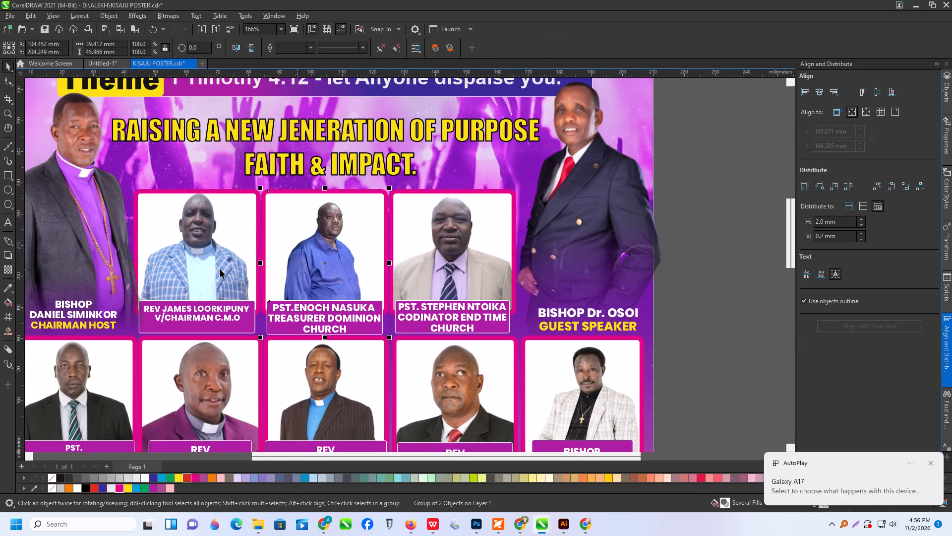
pyautogui.scroll(-6, 357, 237)
pyautogui.scroll(2, 321, 368)
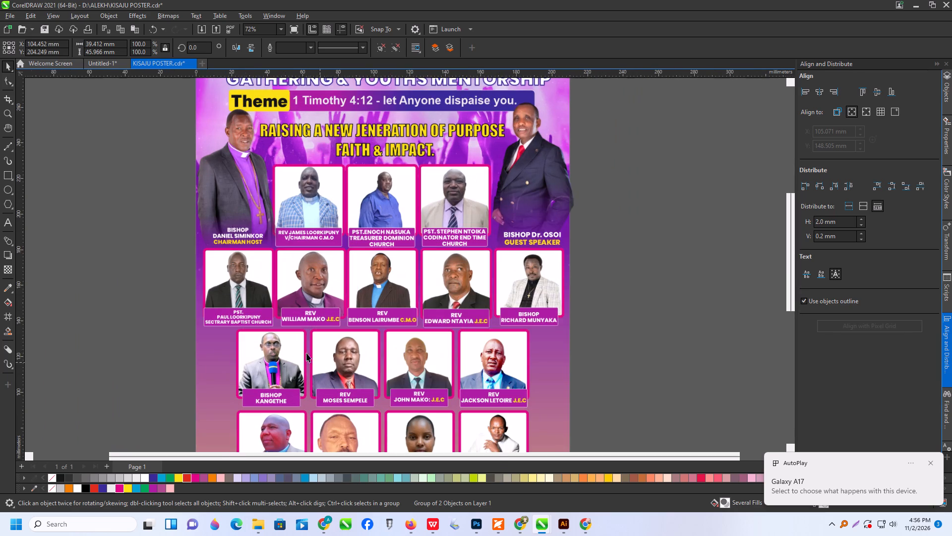
pyautogui.click(251, 346)
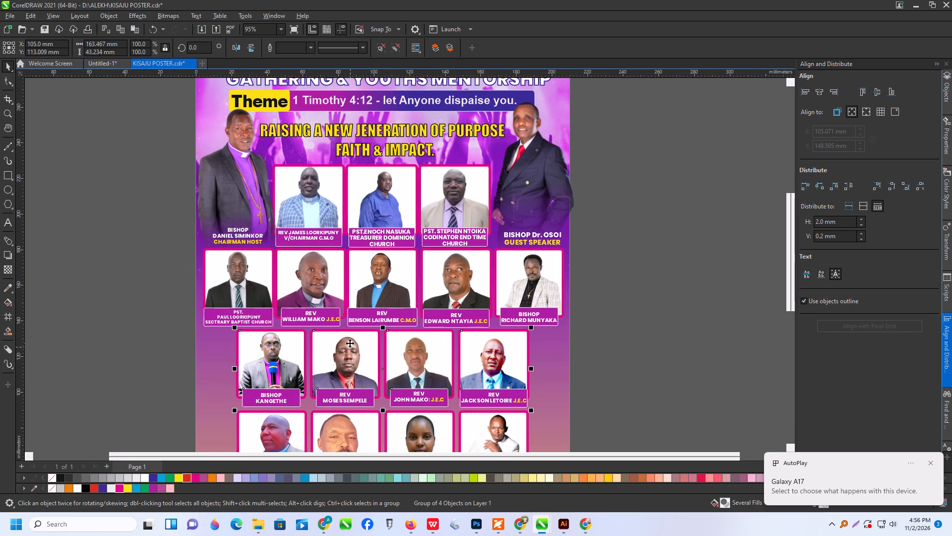
pyautogui.press('Up')
pyautogui.press('Up')
# Nudge the bottom row's four-portrait group up 0.6 mm, closer to the third row.
pyautogui.scroll(-6, 355, 336)
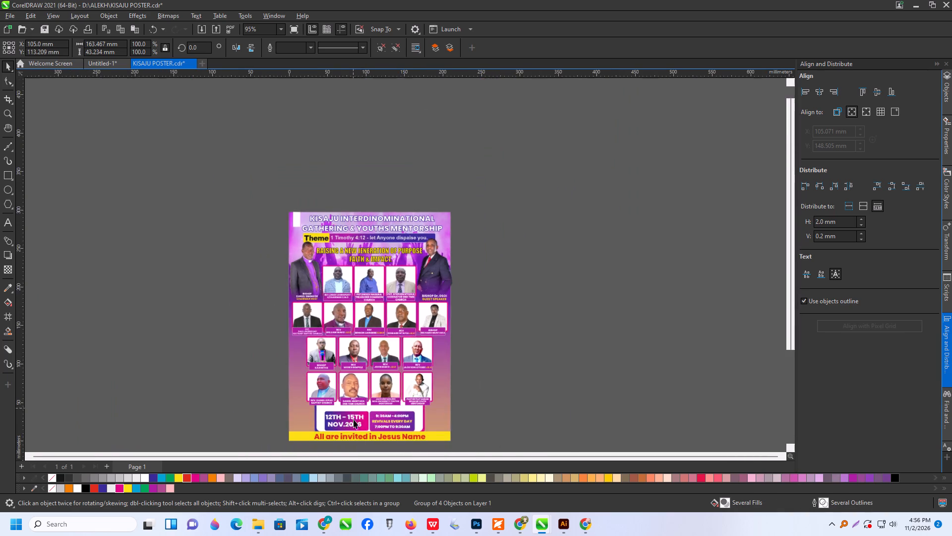
pyautogui.scroll(6, 358, 437)
pyautogui.click(287, 355)
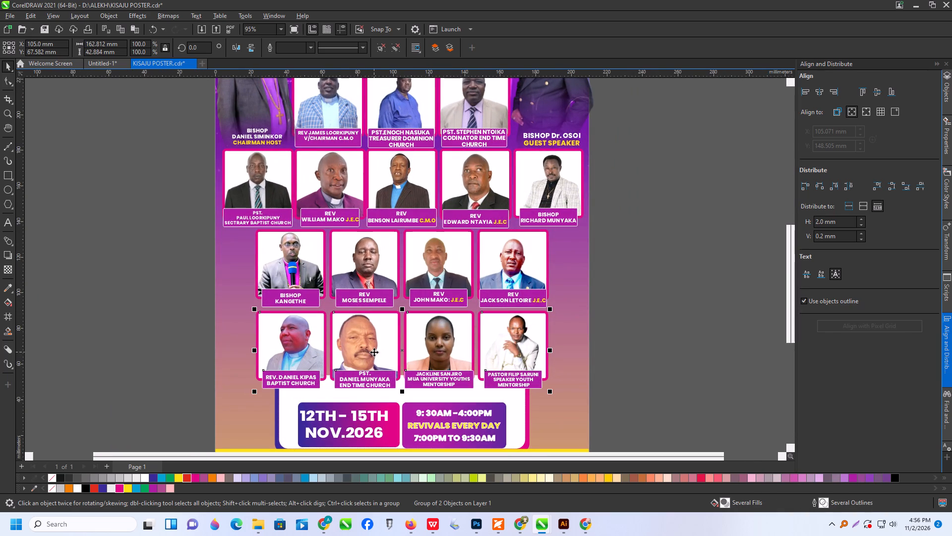
pyautogui.press('Up')
pyautogui.press('Up')
pyautogui.press('Up')
pyautogui.press('Up')
pyautogui.press('Up')
pyautogui.press('Up')
# Scale the paired date and time boxes down to about 91.8 × 20.2 mm and centre them horizontally on the page.
pyautogui.scroll(-4, 382, 349)
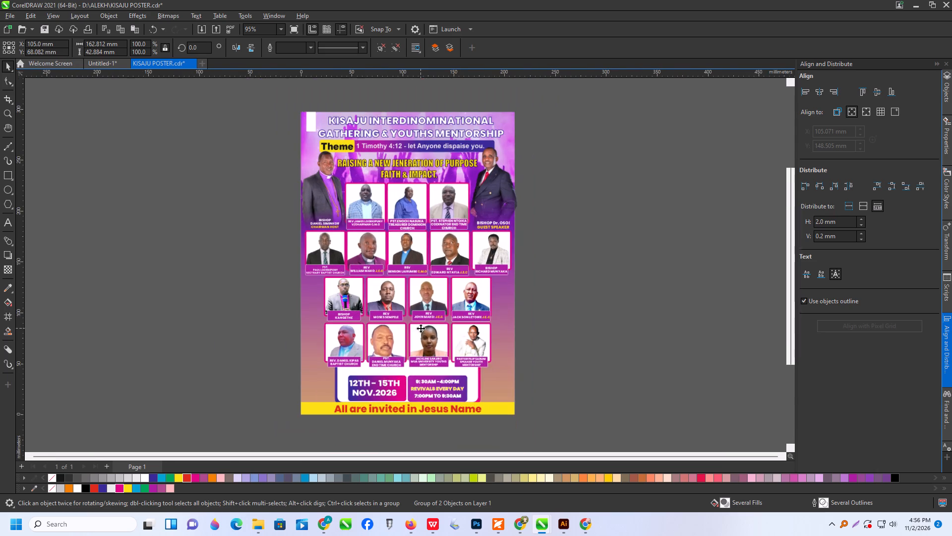
pyautogui.scroll(4, 421, 353)
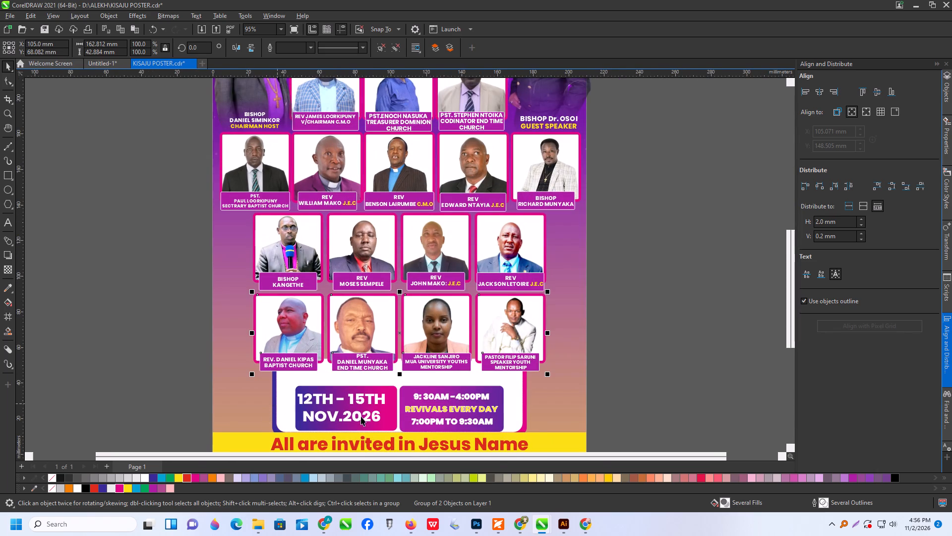
pyautogui.scroll(1, 361, 416)
pyautogui.click(371, 406)
pyautogui.moveTo(530, 379); pyautogui.dragTo(527, 386)
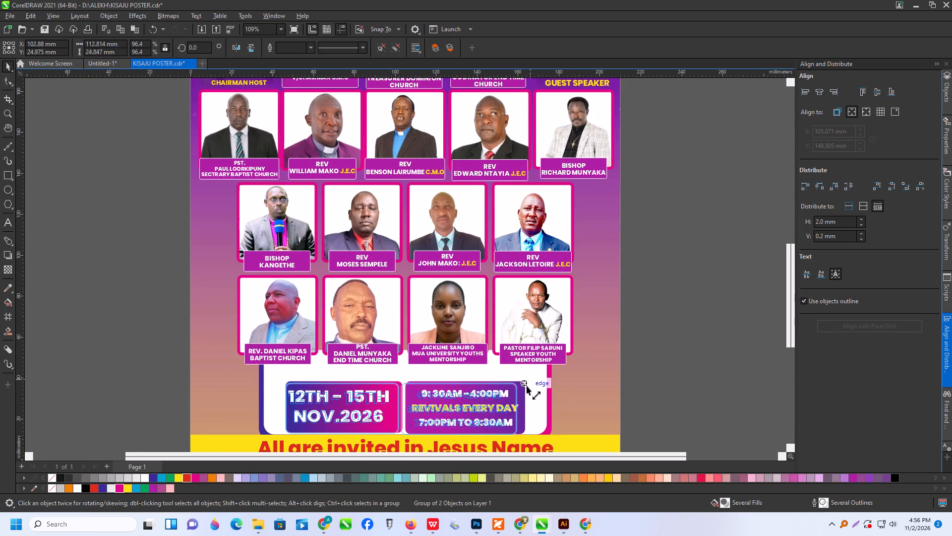
pyautogui.moveTo(527, 386); pyautogui.dragTo(525, 391)
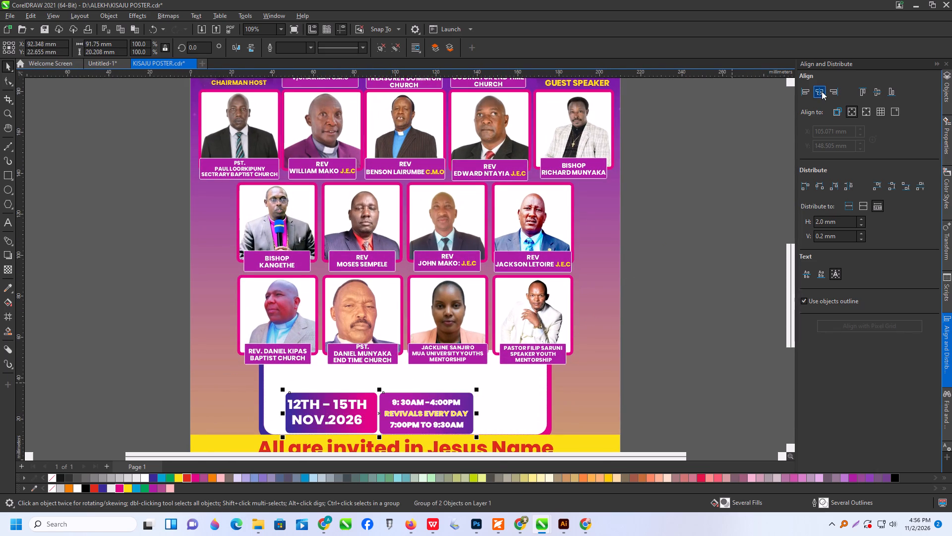
pyautogui.click(822, 91)
pyautogui.click(714, 225)
# Draw a magenta-filled rectangle about 34.5 × 4.4 mm in the white space between the bottom portrait row and the date box.
pyautogui.scroll(2, 436, 377)
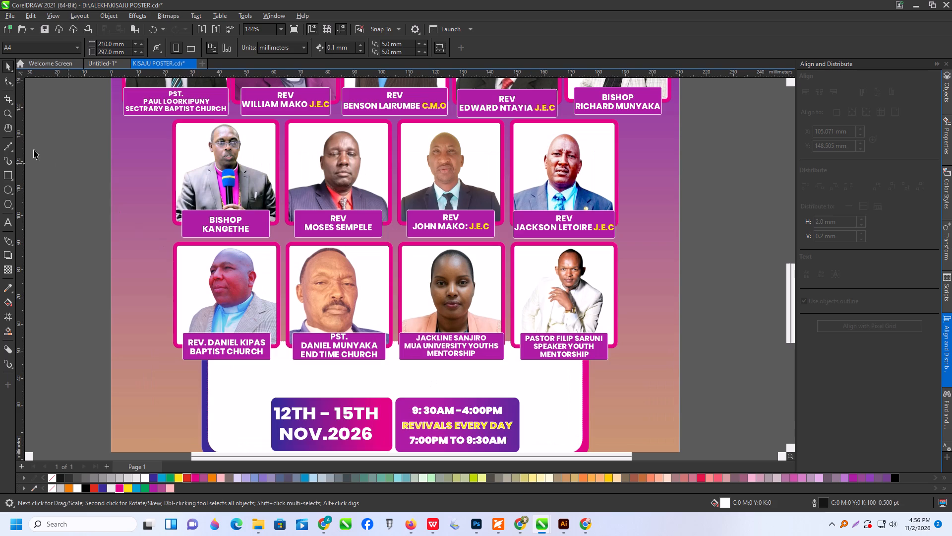
pyautogui.click(12, 177)
pyautogui.scroll(5, 405, 412)
pyautogui.scroll(1, 363, 347)
pyautogui.moveTo(356, 344); pyautogui.dragTo(413, 363)
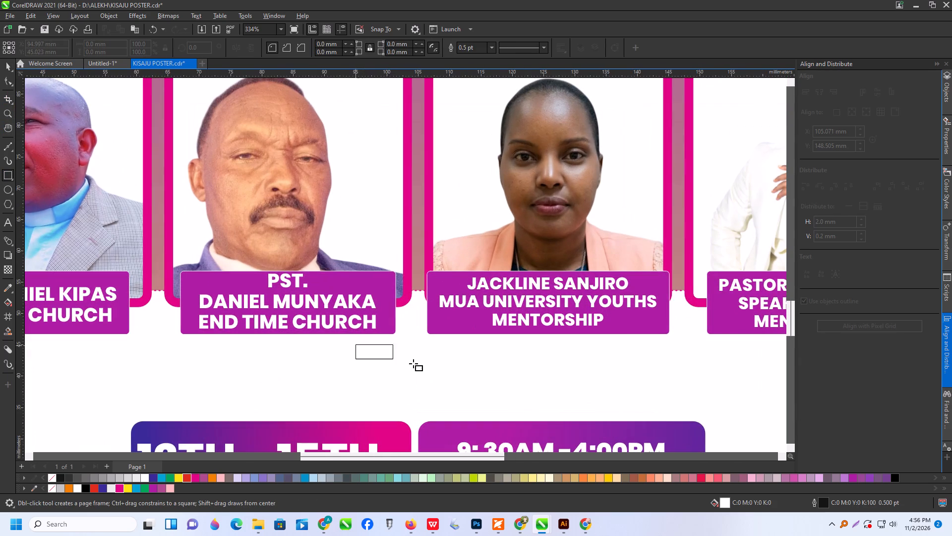
pyautogui.moveTo(413, 363); pyautogui.dragTo(572, 372)
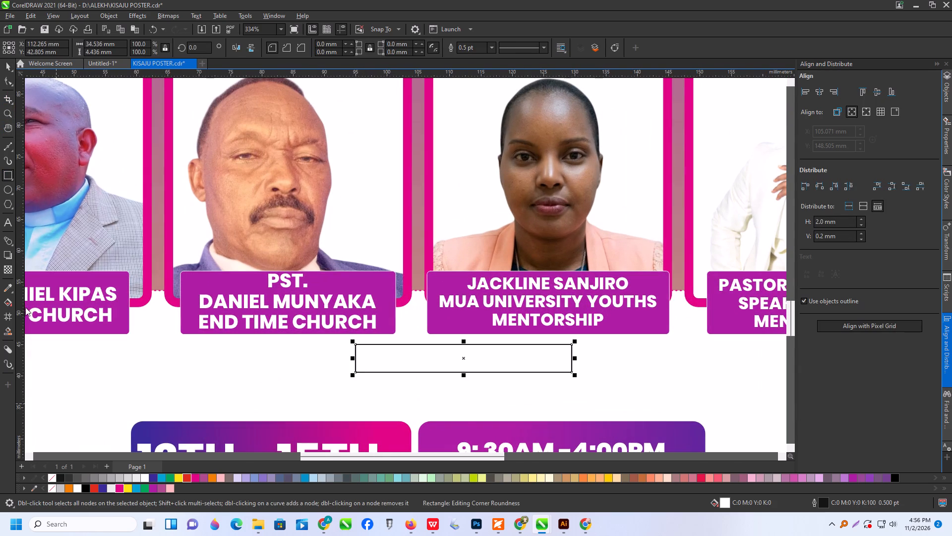
pyautogui.click(120, 489)
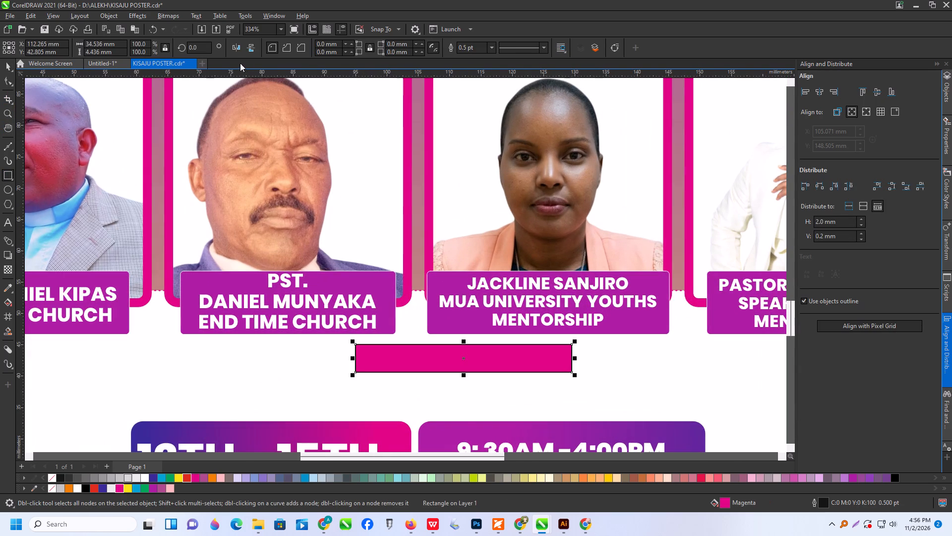
# Round the magenta rectangle's corners to about 0.67 mm and centre it horizontally on the page.
pyautogui.click(10, 82)
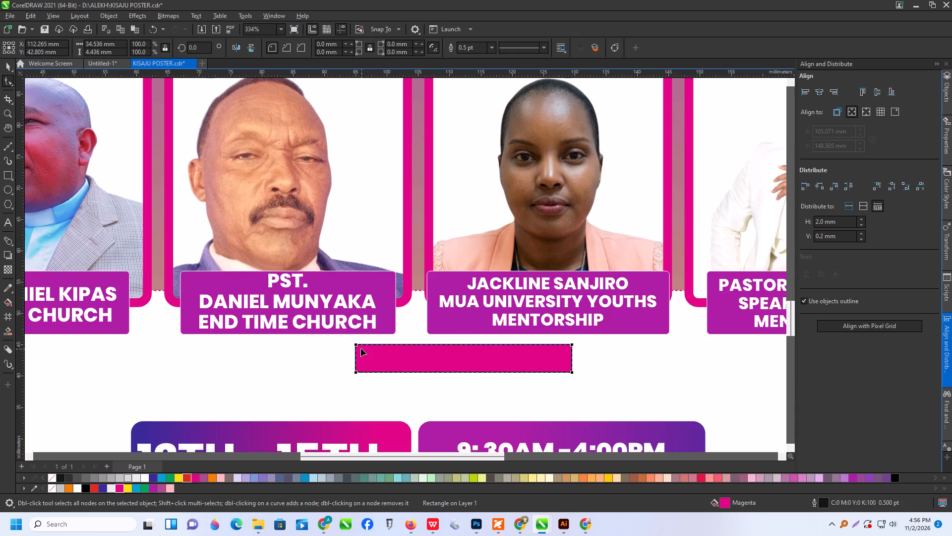
pyautogui.moveTo(355, 345); pyautogui.dragTo(360, 348)
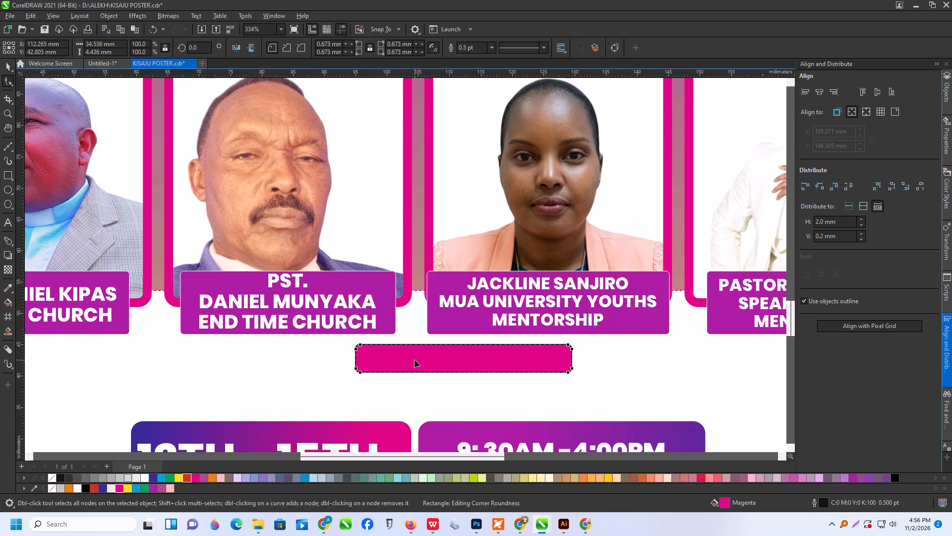
pyautogui.click(10, 66)
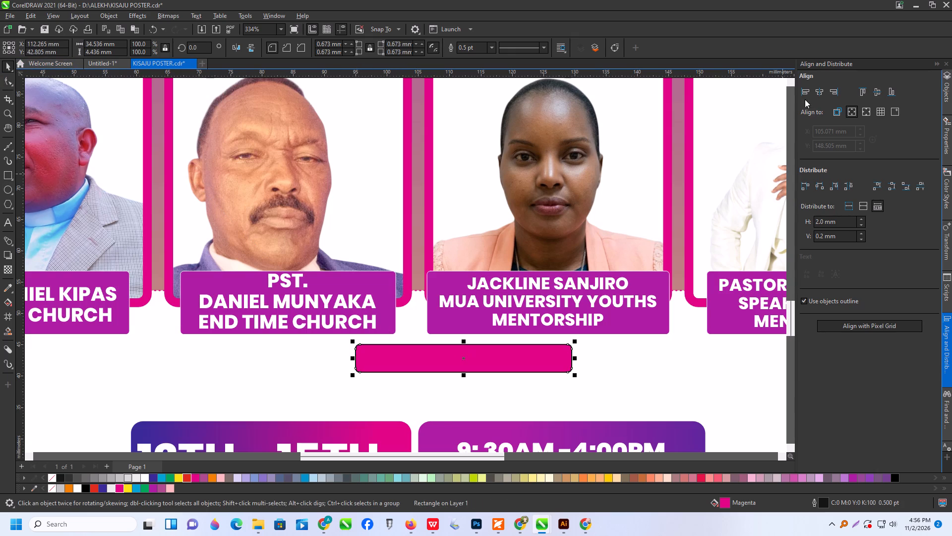
pyautogui.click(821, 90)
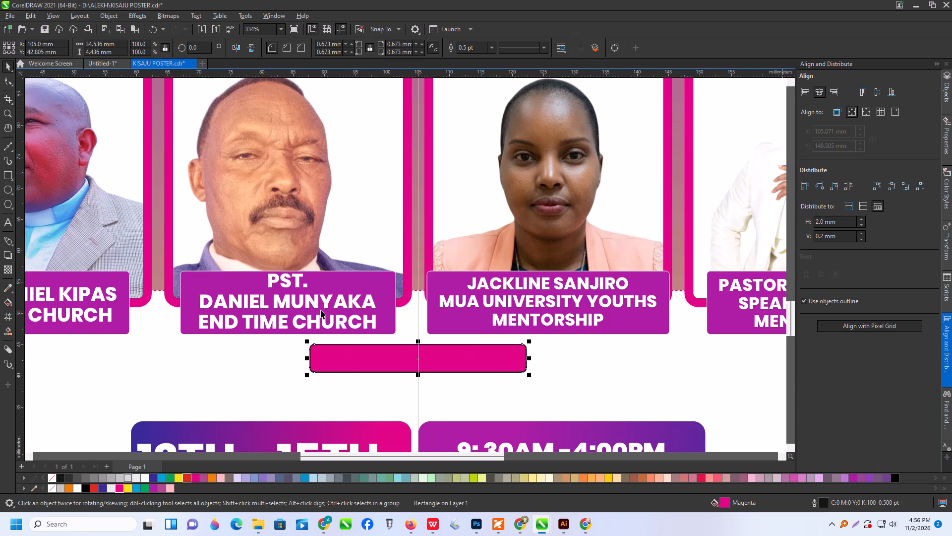
# Move the magenta rectangle slightly up, closer to the bottom row's name labels.
pyautogui.scroll(-6, 321, 311)
pyautogui.scroll(5, 369, 341)
pyautogui.click(401, 329)
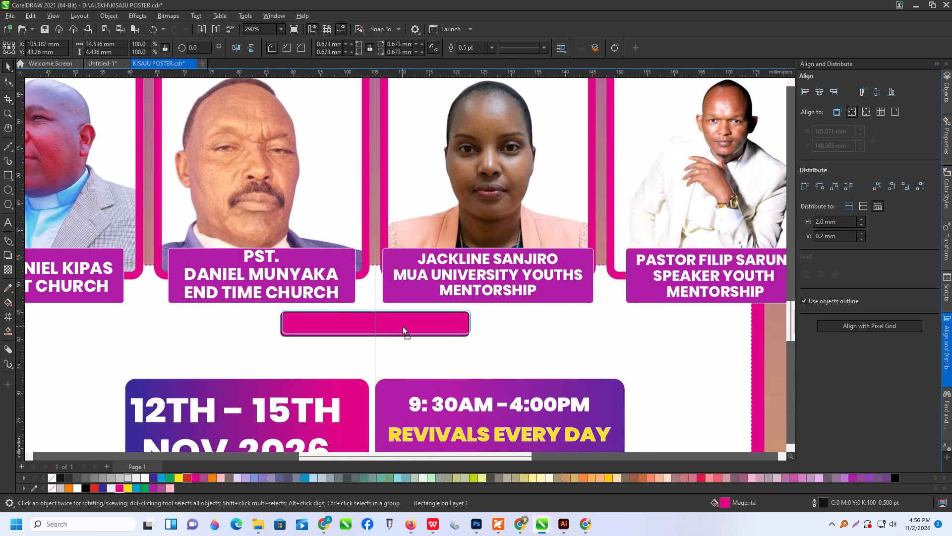
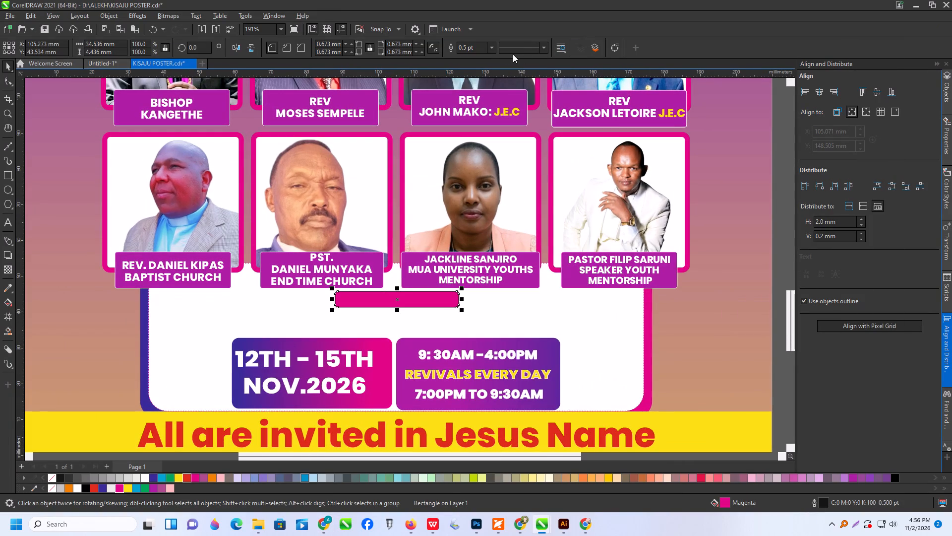
# Remove the outline from the magenta rectangle below the bottom portrait row.
pyautogui.click(492, 47)
pyautogui.click(483, 60)
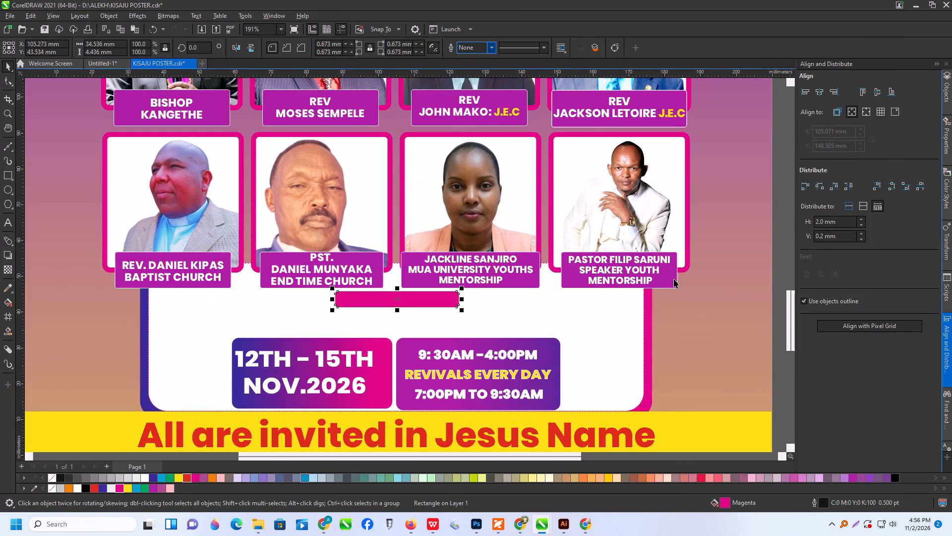
pyautogui.click(701, 306)
# Add the text "others" in 24 pt Arial over the magenta rectangle.
pyautogui.scroll(4, 469, 273)
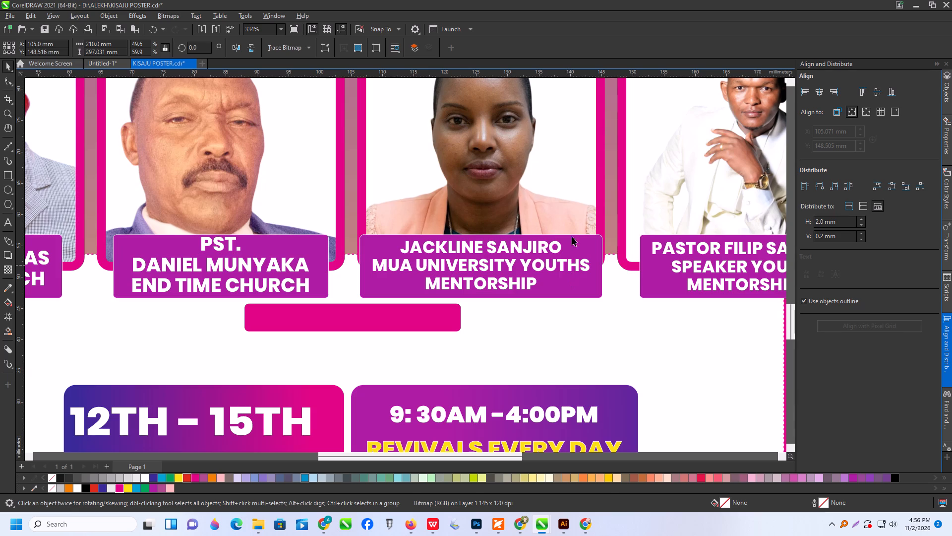
pyautogui.scroll(-1, 471, 245)
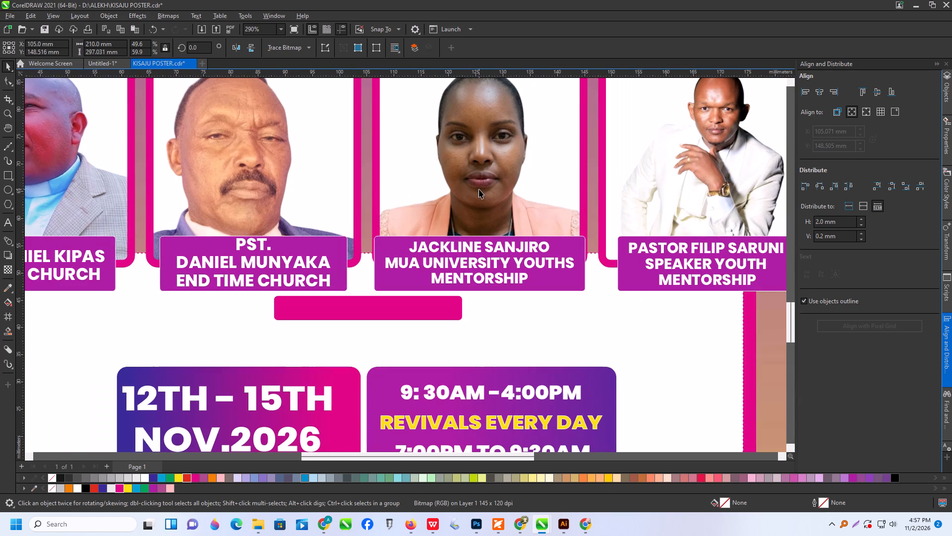
pyautogui.scroll(-1, 479, 189)
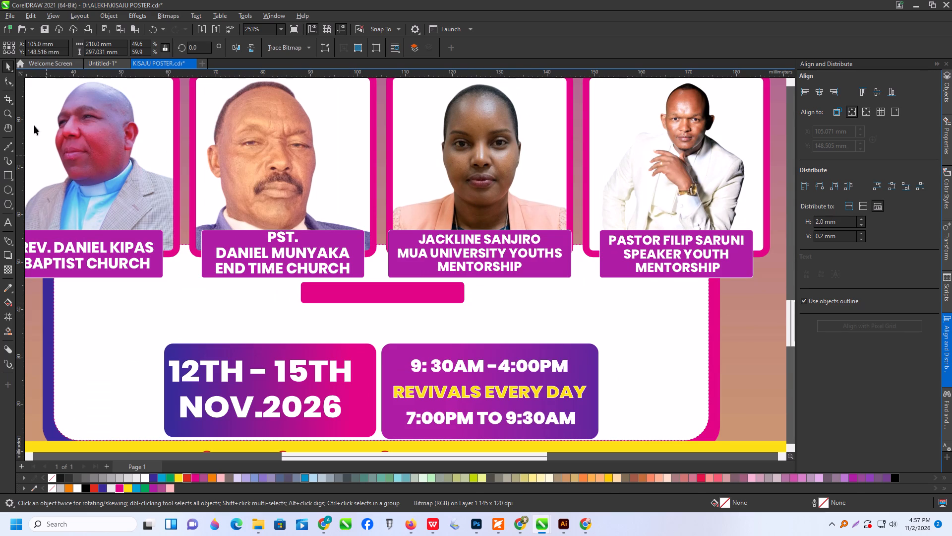
pyautogui.click(8, 221)
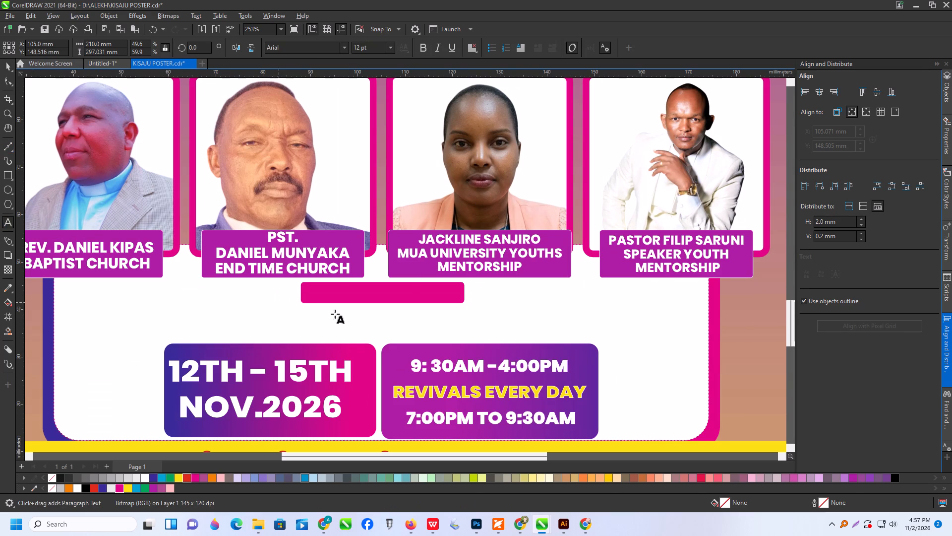
pyautogui.click(336, 294)
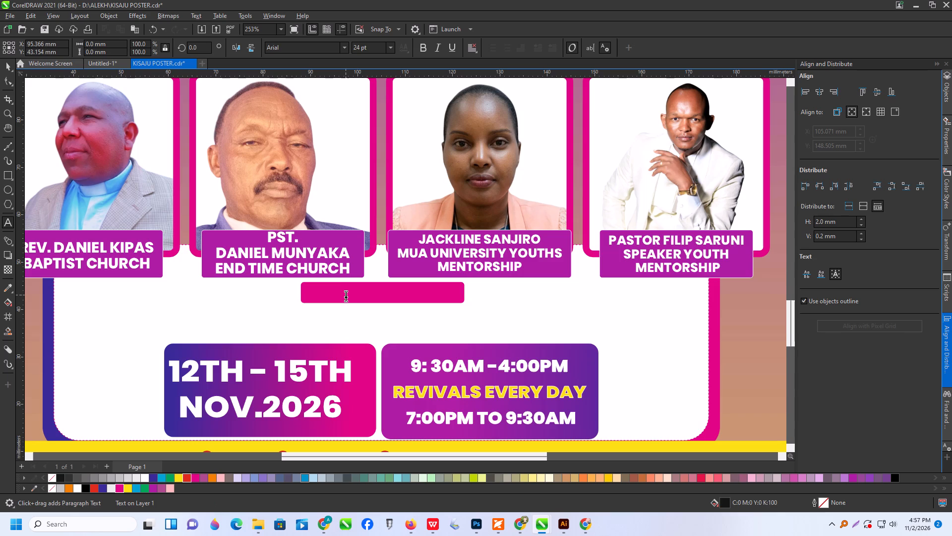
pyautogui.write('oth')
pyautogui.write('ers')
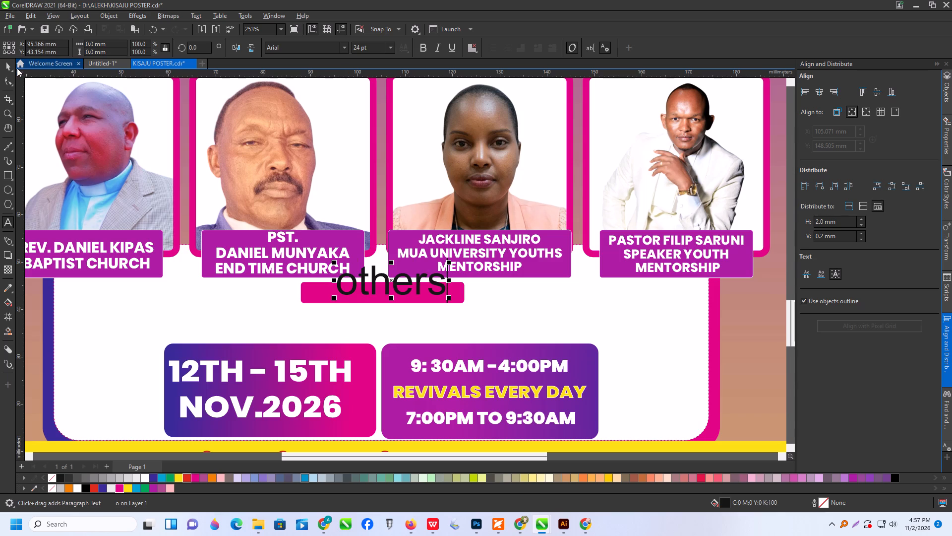
pyautogui.click(9, 66)
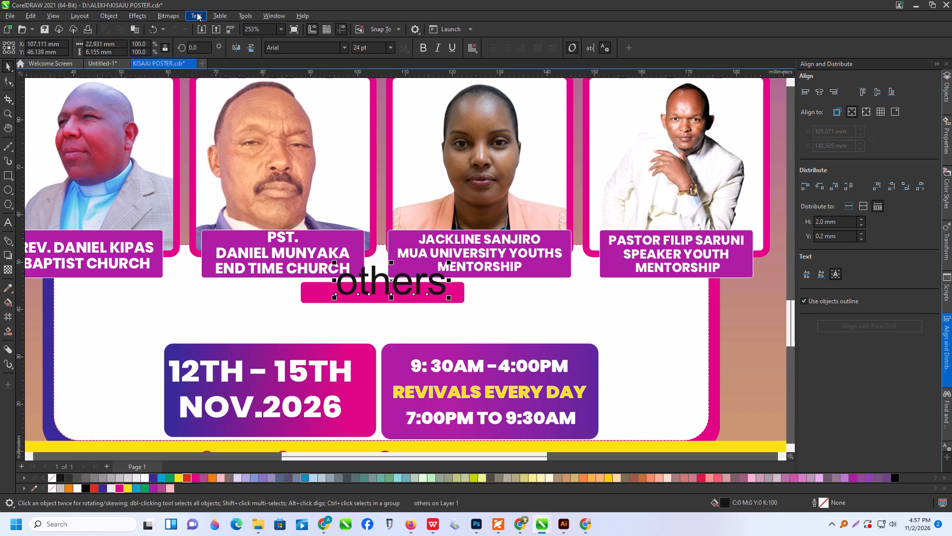
# Convert the "others" text to uppercase and make it bold.
pyautogui.click(197, 12)
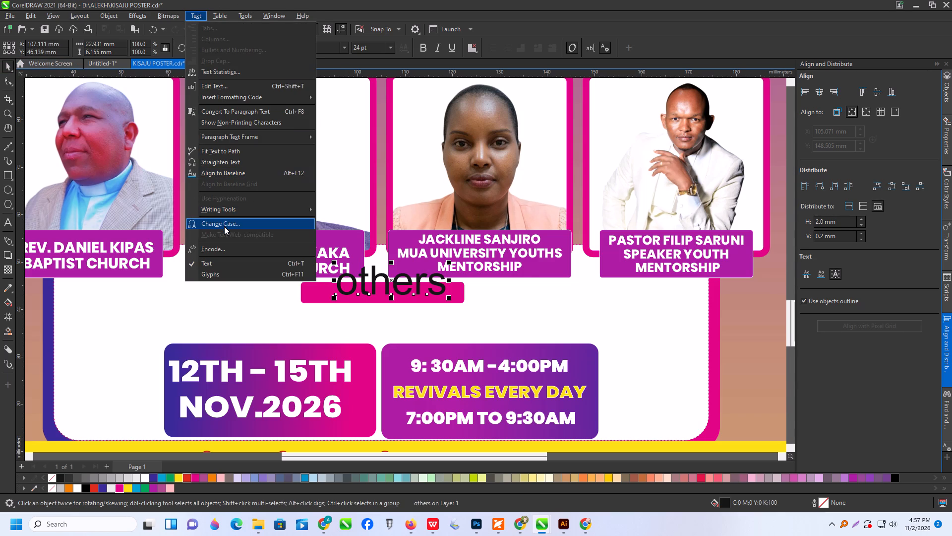
pyautogui.click(224, 226)
pyautogui.click(442, 249)
pyautogui.click(455, 293)
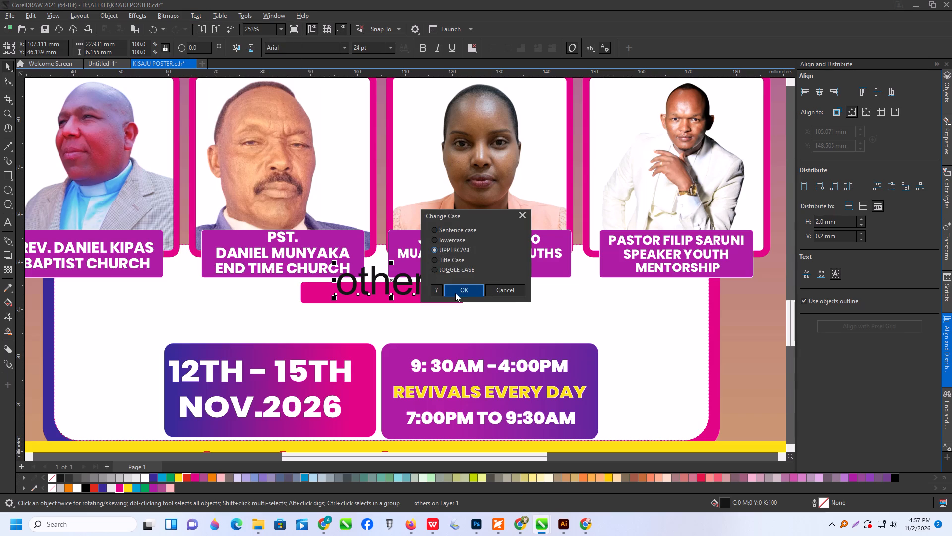
pyautogui.click(425, 49)
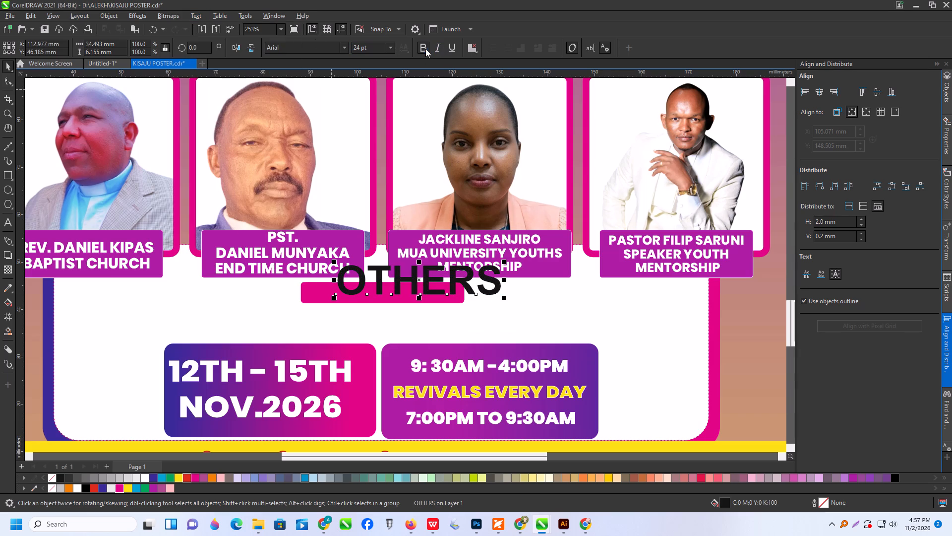
# Scale the OTHERS text down to about 17.4 × 3.2 mm and place it in the middle of the magenta rectangle.
pyautogui.moveTo(455, 282); pyautogui.dragTo(445, 298)
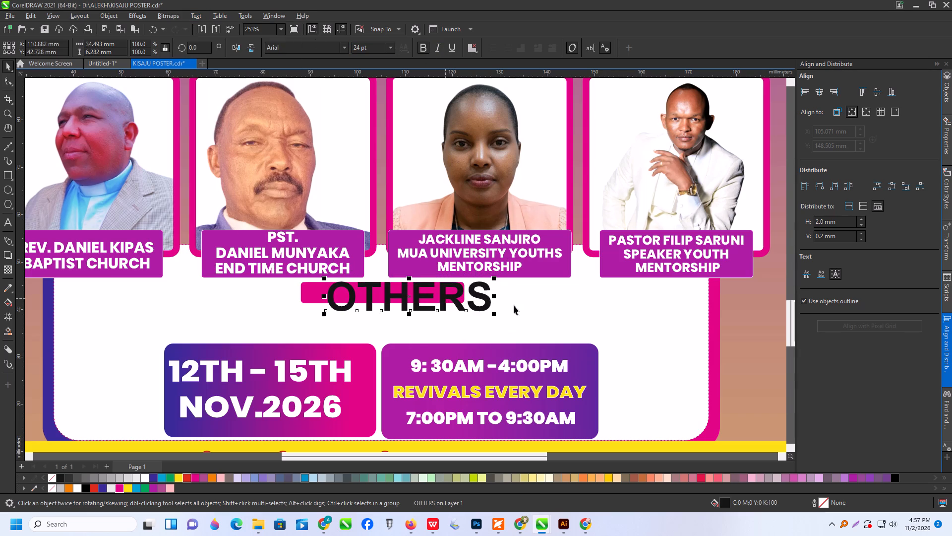
pyautogui.keyDown('shift'); pyautogui.moveTo(496, 315); pyautogui.dragTo(455, 316); pyautogui.keyUp('shift')
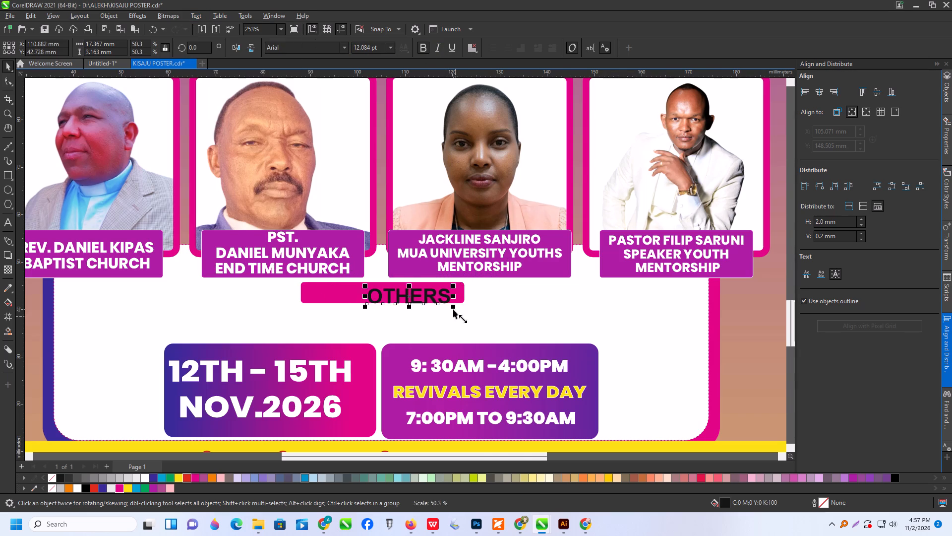
pyautogui.scroll(3, 453, 309)
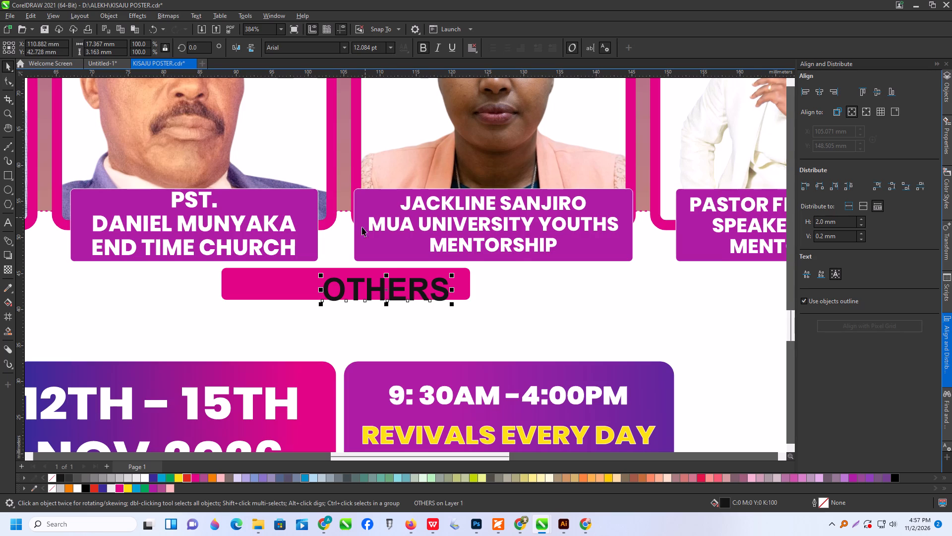
pyautogui.scroll(1, 383, 273)
pyautogui.moveTo(385, 293); pyautogui.dragTo(339, 288)
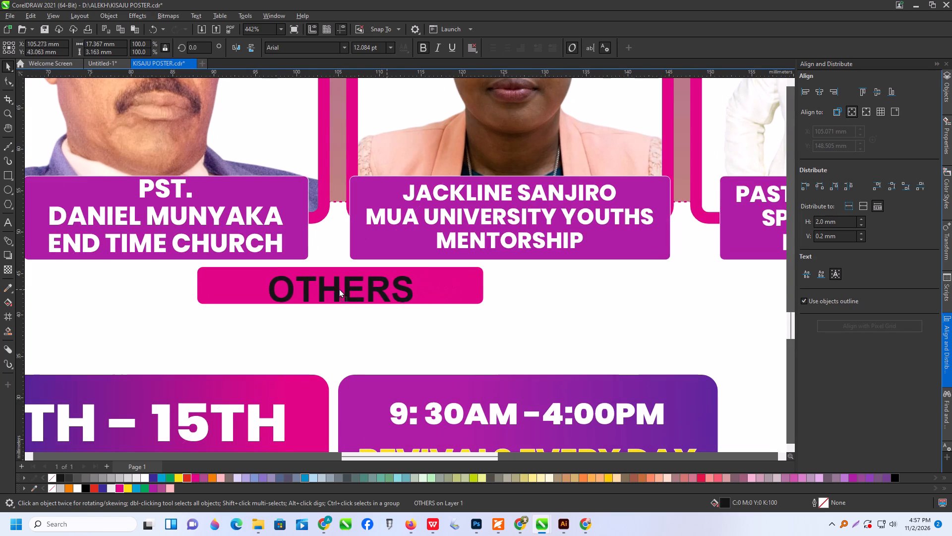
pyautogui.moveTo(339, 288); pyautogui.dragTo(334, 288)
# Narrow the magenta rectangle to about 24.4 mm and centre it horizontally on the OTHERS text.
pyautogui.scroll(-2, 334, 289)
pyautogui.click(258, 290)
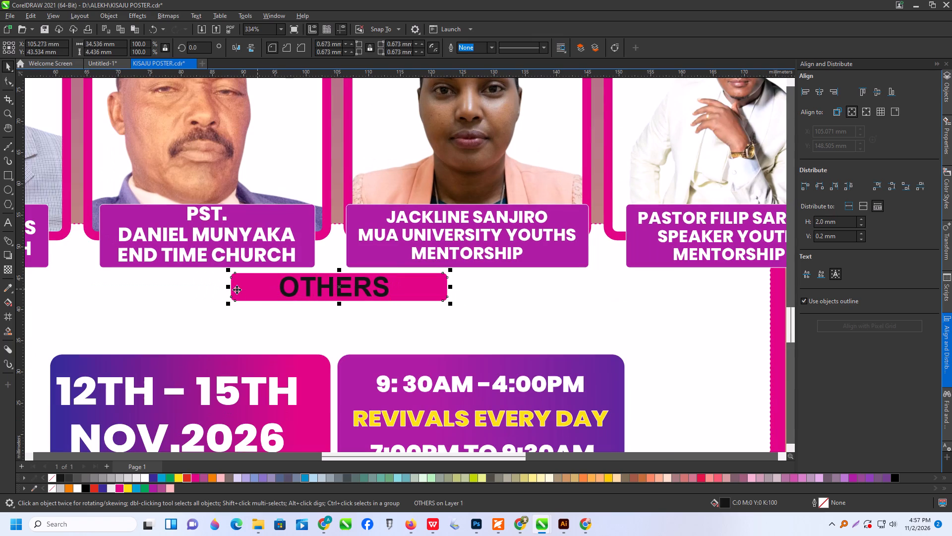
pyautogui.moveTo(229, 286); pyautogui.dragTo(265, 295)
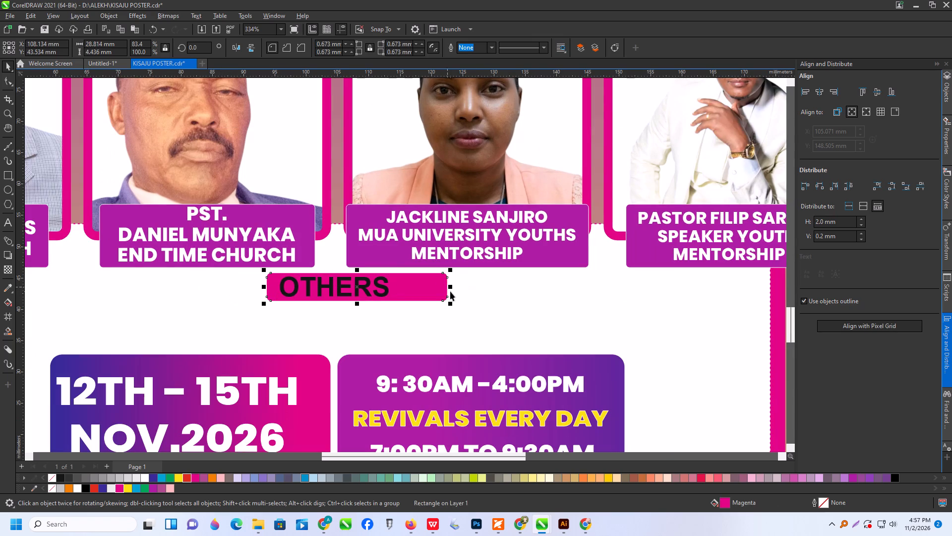
pyautogui.moveTo(450, 287); pyautogui.dragTo(422, 289)
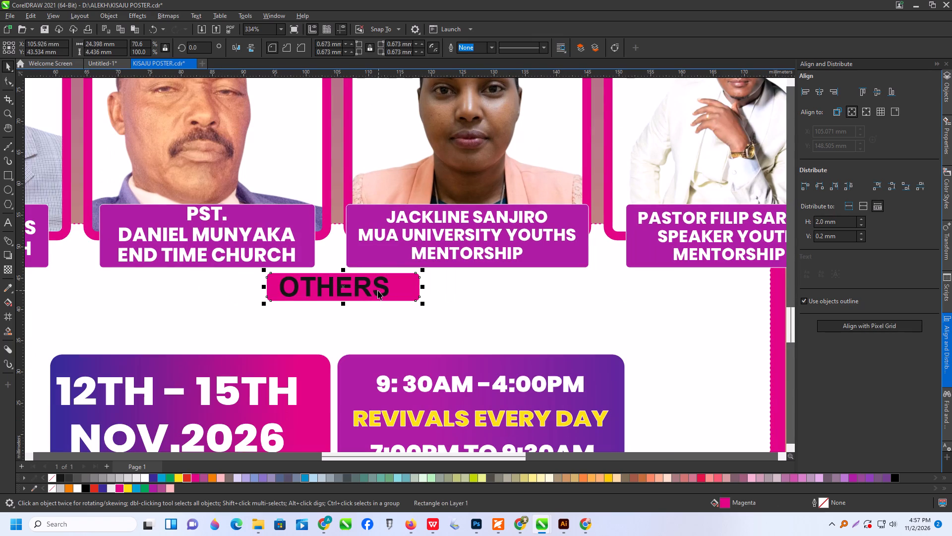
pyautogui.keyDown('shift'); pyautogui.click(386, 288); pyautogui.keyUp('shift')
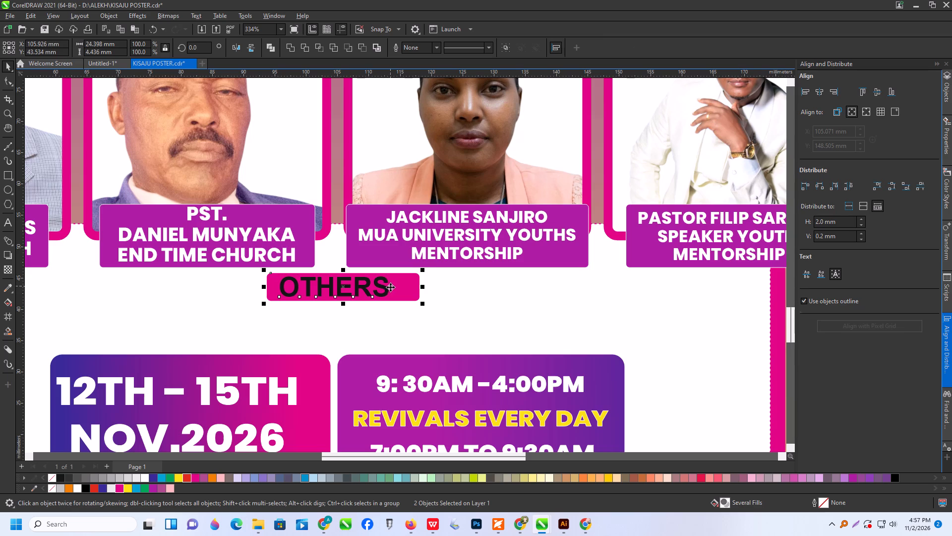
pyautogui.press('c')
pyautogui.scroll(-6, 432, 295)
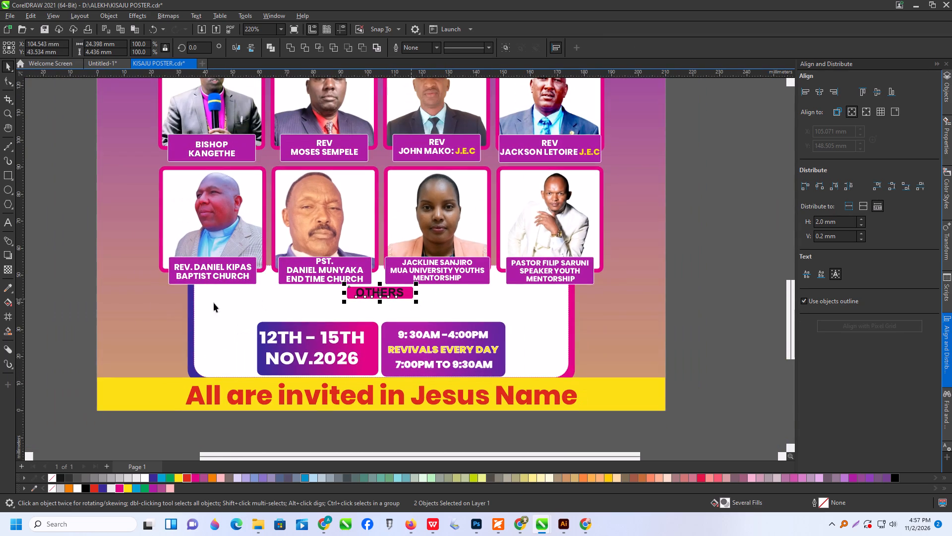
pyautogui.click(68, 282)
# Fill the OTHERS text with white.
pyautogui.scroll(1, 392, 277)
pyautogui.click(380, 298)
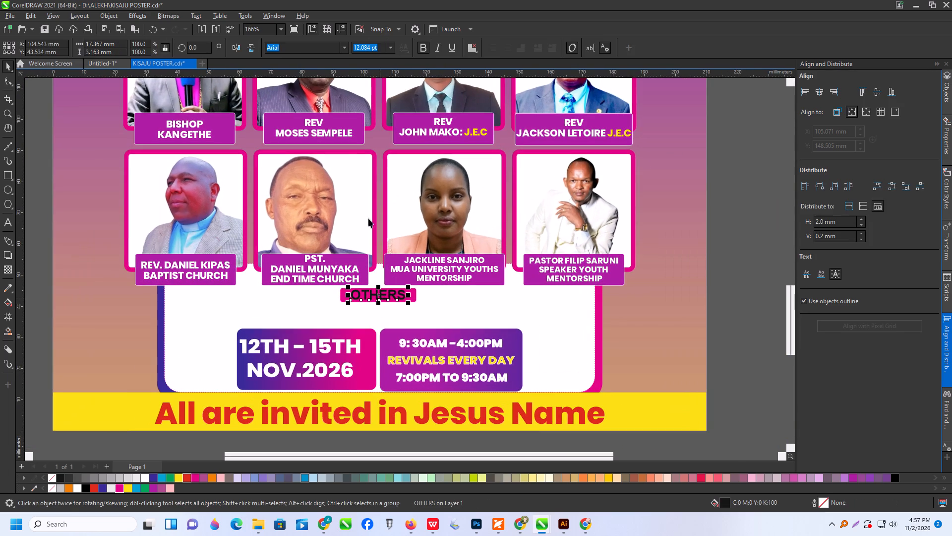
pyautogui.click(144, 474)
pyautogui.click(741, 280)
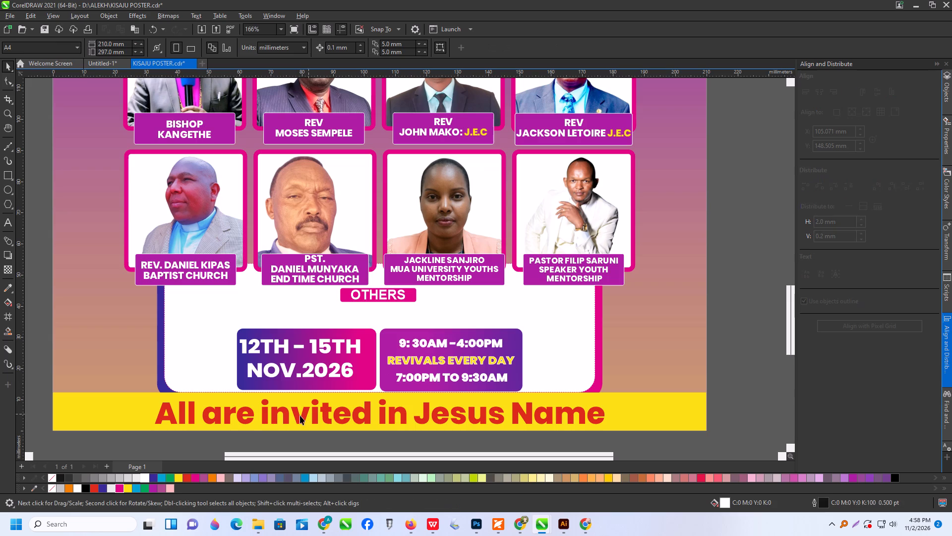
# Switch to Chrome, search Google Images for "lecturer", cut that word from the search box and return to CorelDRAW.
pyautogui.click(324, 524)
pyautogui.click(327, 527)
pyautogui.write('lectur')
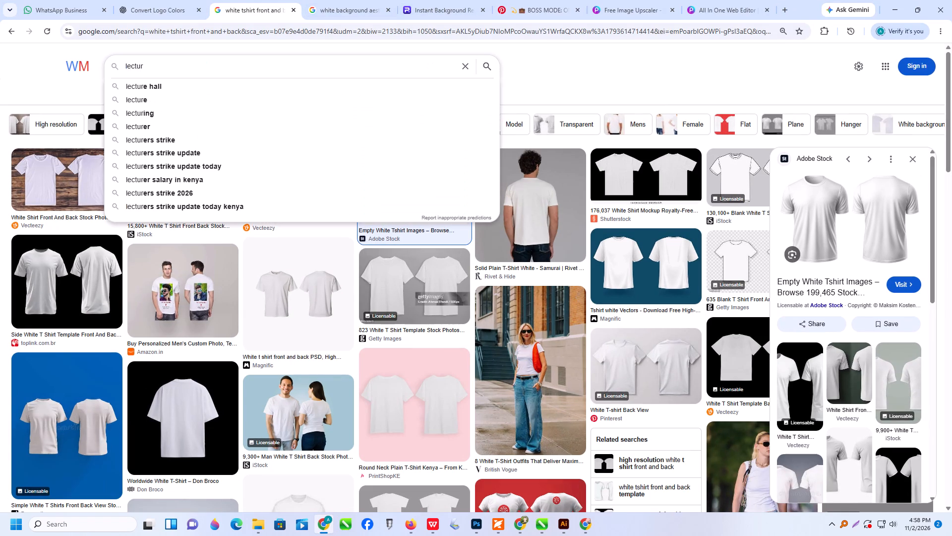
pyautogui.click(180, 133)
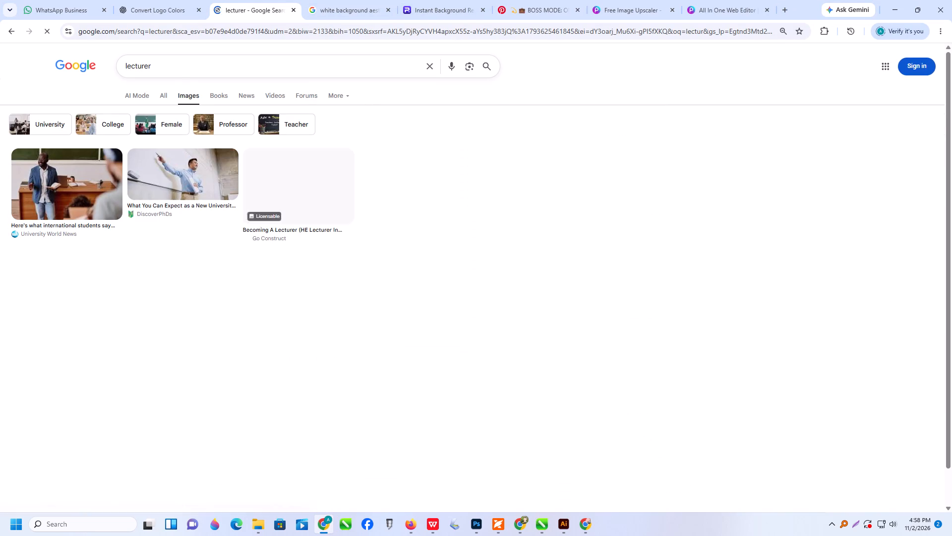
pyautogui.moveTo(191, 57); pyautogui.dragTo(0, 108)
pyautogui.hotkey('ctrl', 'x')
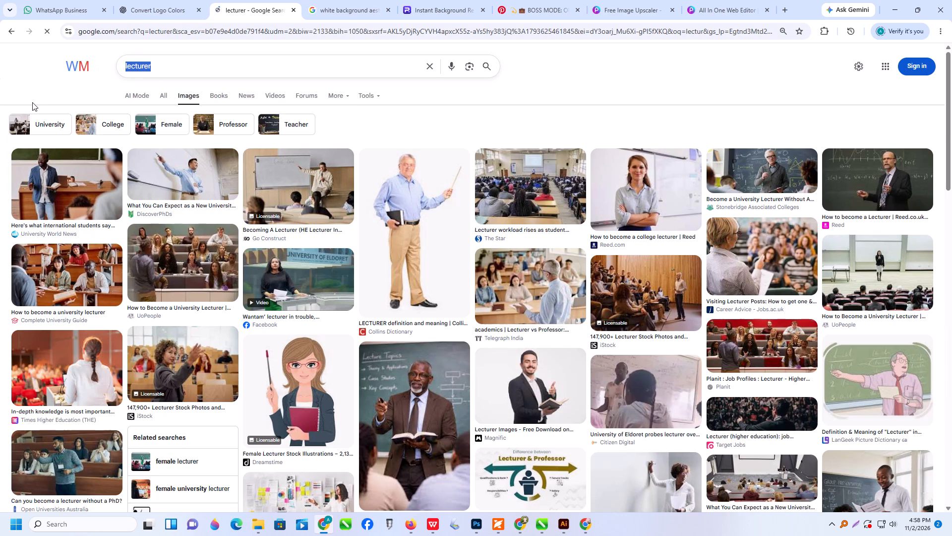
pyautogui.click(900, 4)
# Ungroup the bottom portrait row level by level until the third card's frame, name box and text are separate objects.
pyautogui.scroll(2, 384, 264)
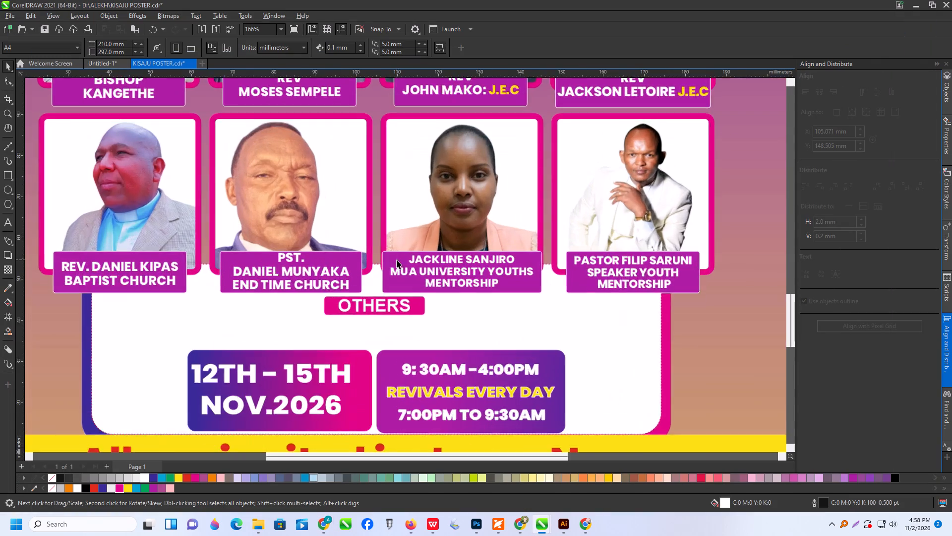
pyautogui.scroll(2, 466, 275)
pyautogui.scroll(1, 395, 279)
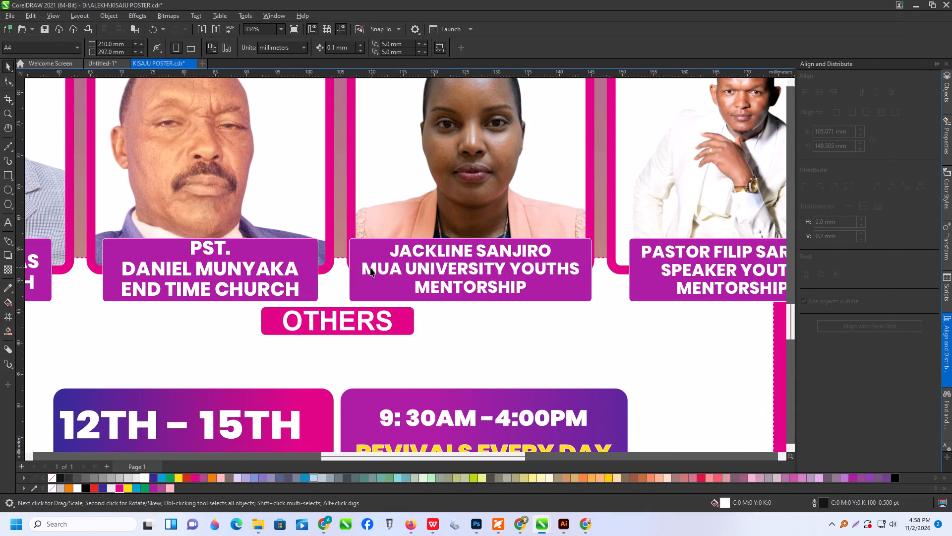
pyautogui.tripleClick(370, 268)
pyautogui.click(466, 277)
pyautogui.scroll(-4, 467, 280)
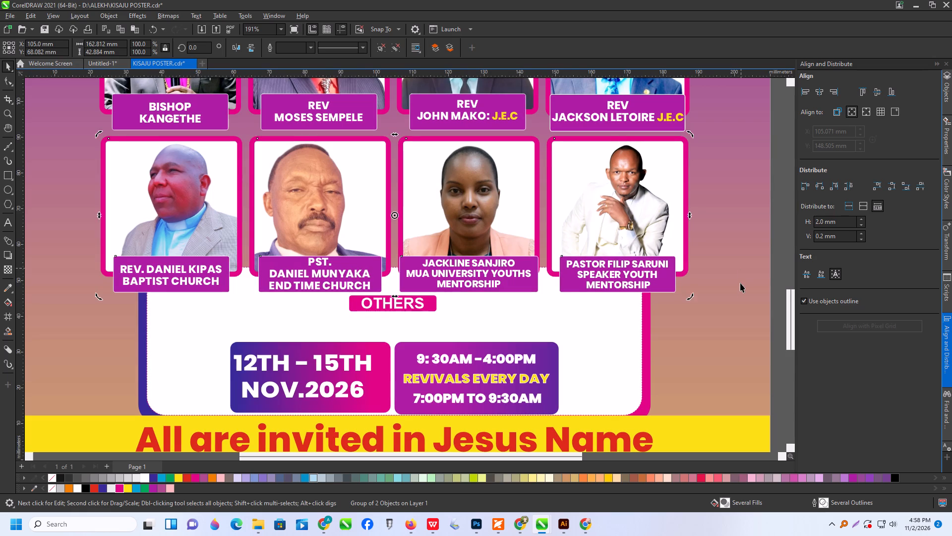
pyautogui.click(738, 287)
pyautogui.click(490, 275)
pyautogui.rightClick(490, 275)
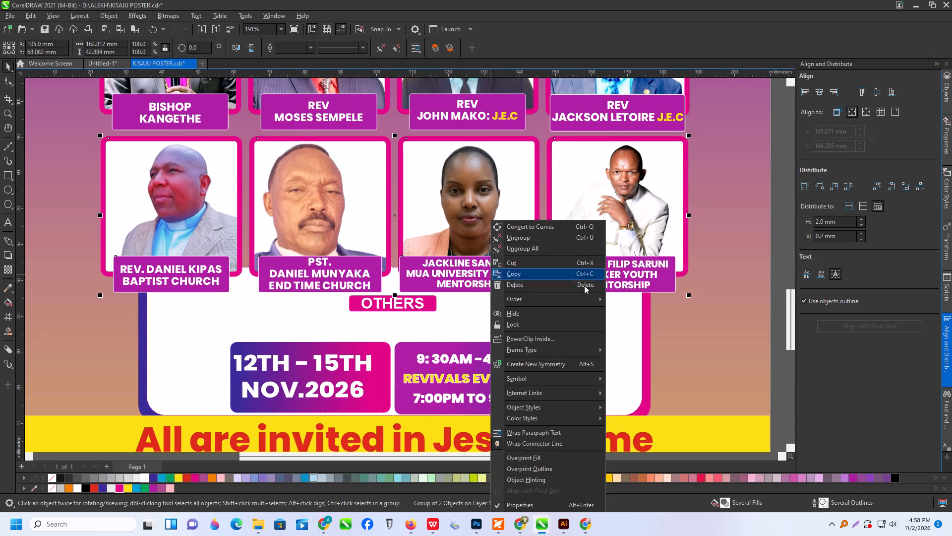
pyautogui.click(531, 236)
pyautogui.click(711, 304)
pyautogui.click(501, 272)
pyautogui.rightClick(501, 272)
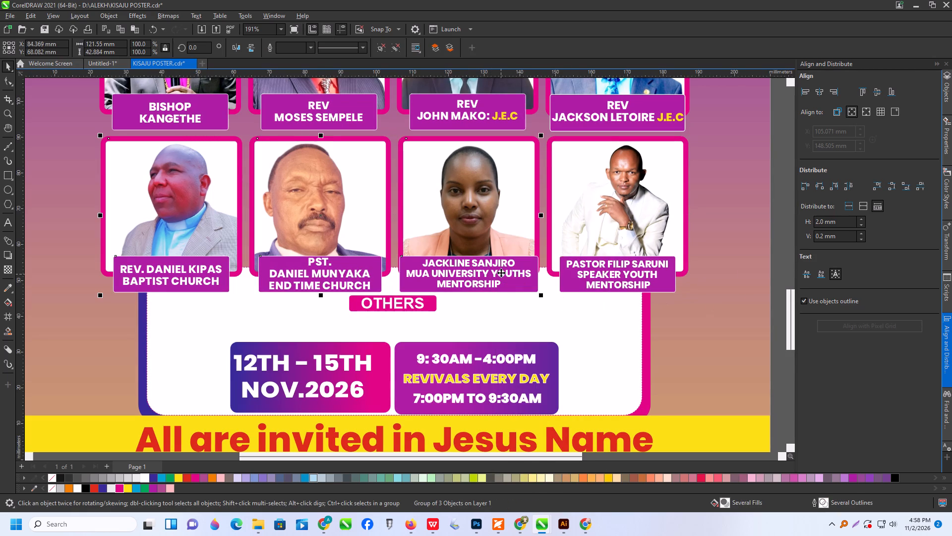
pyautogui.click(551, 242)
pyautogui.click(722, 298)
pyautogui.click(501, 281)
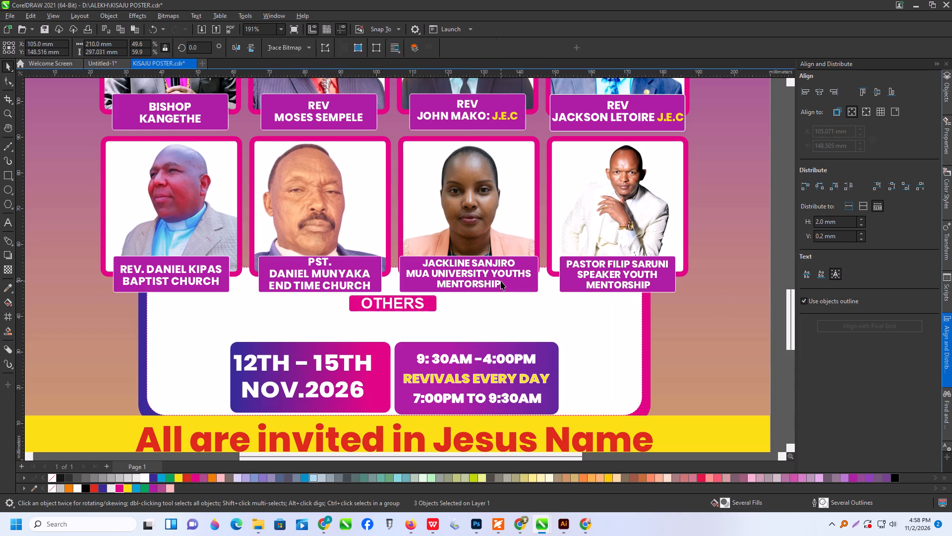
pyautogui.rightClick(500, 277)
pyautogui.click(541, 242)
pyautogui.click(752, 339)
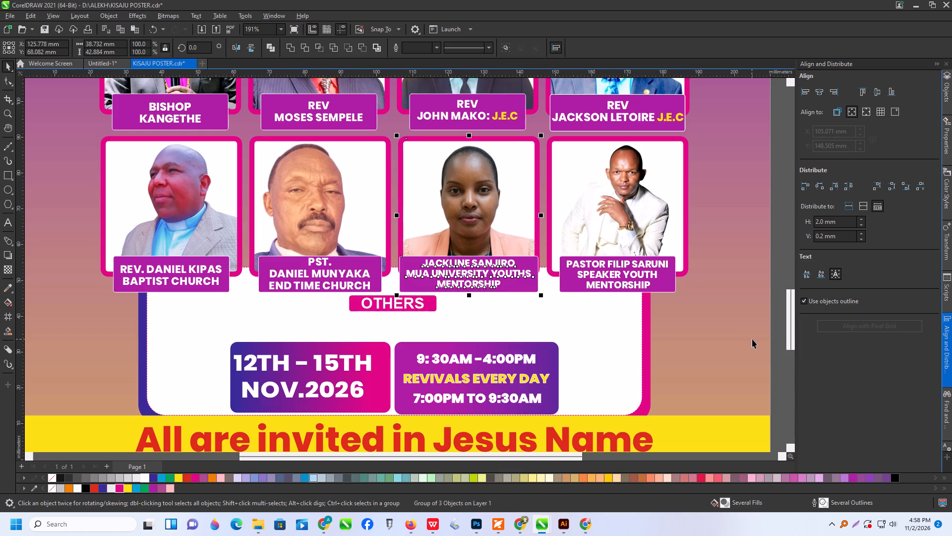
# Insert "lecturer" before MUA UNIVERSITY in the bottom row's third caption and wrap it so YOUTHS MENTORSHIP forms the last line.
pyautogui.scroll(3, 408, 276)
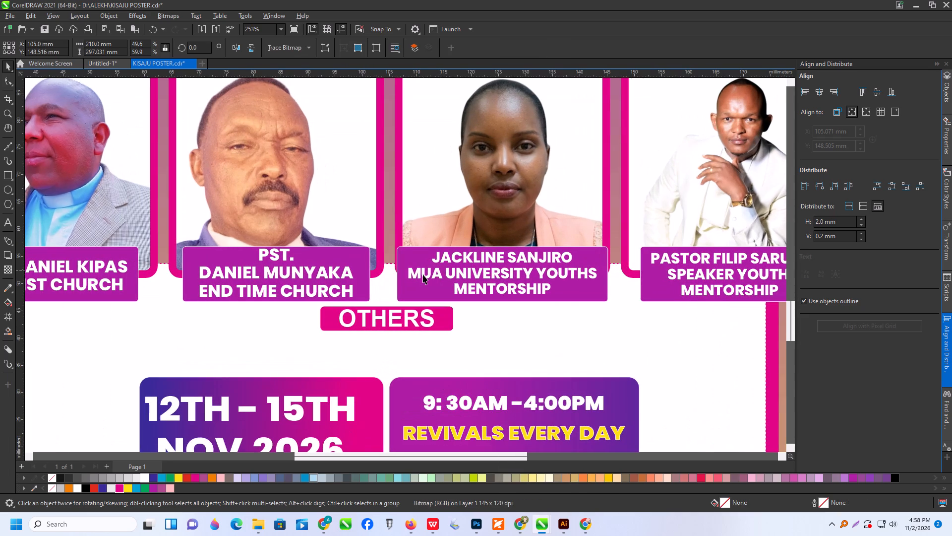
pyautogui.click(423, 274)
pyautogui.doubleClick(413, 275)
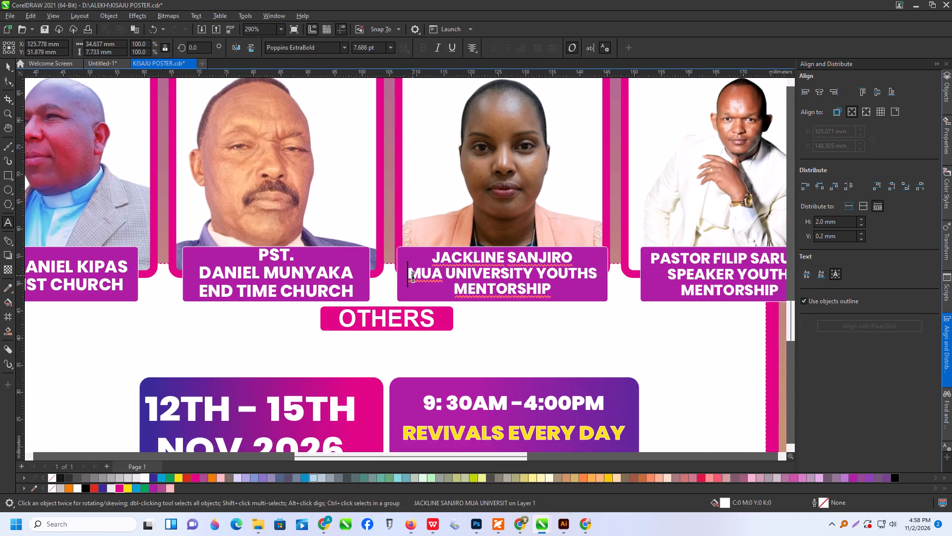
pyautogui.hotkey('ctrl', 'v')
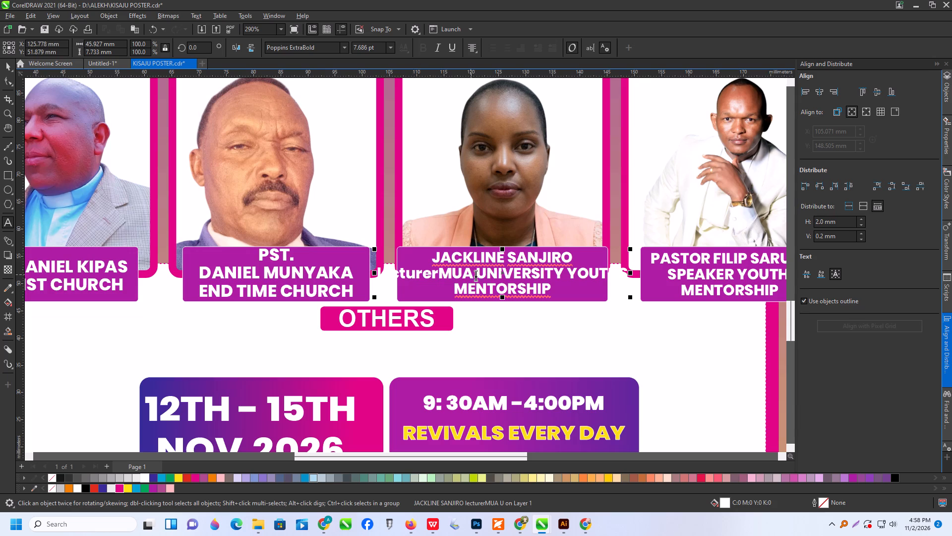
pyautogui.click(571, 271)
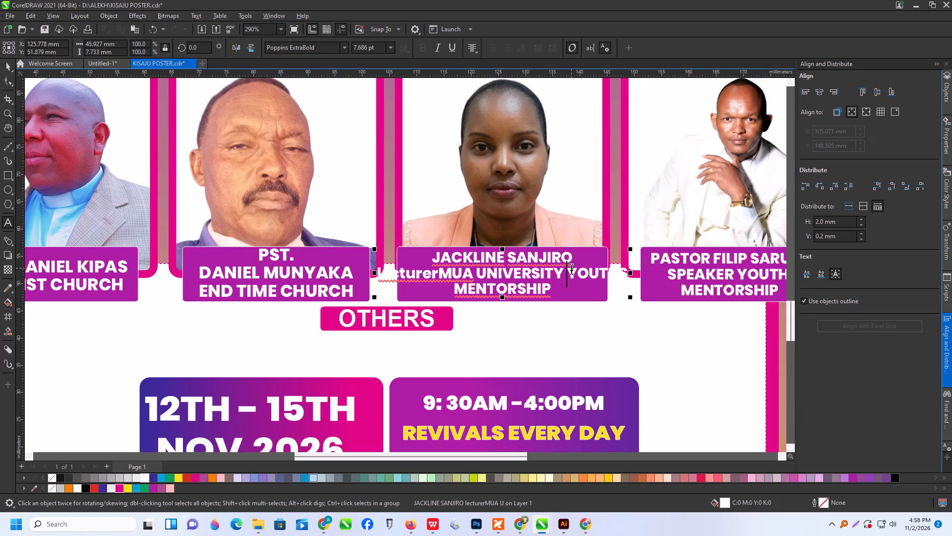
pyautogui.press('Return')
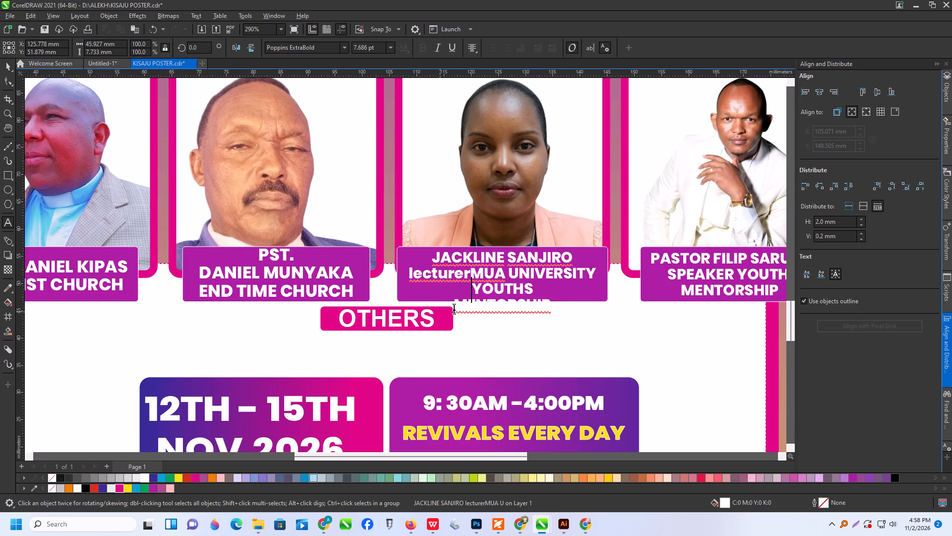
pyautogui.click(454, 307)
pyautogui.press('BackSpace')
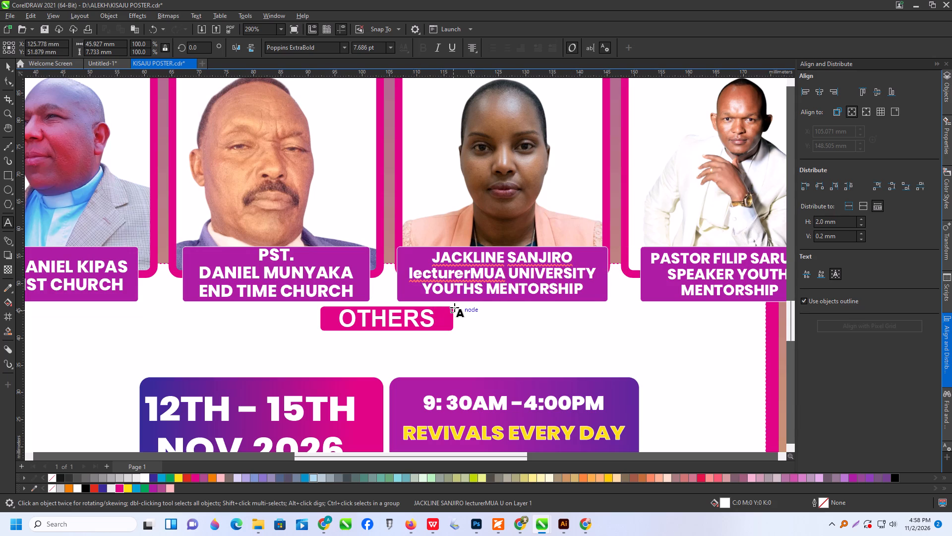
pyautogui.click(469, 274)
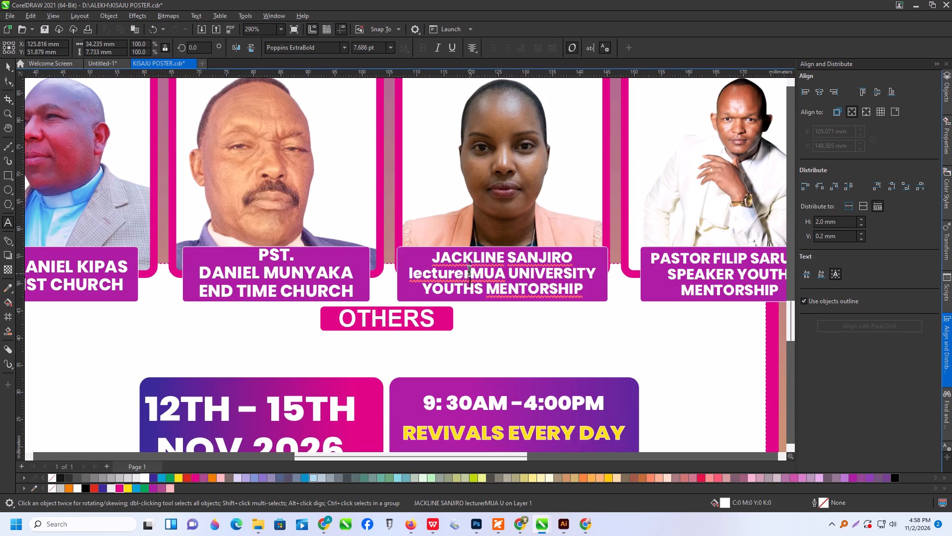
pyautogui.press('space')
# Change the case of the third card's caption to UPPERCASE and deselect it.
pyautogui.click(10, 69)
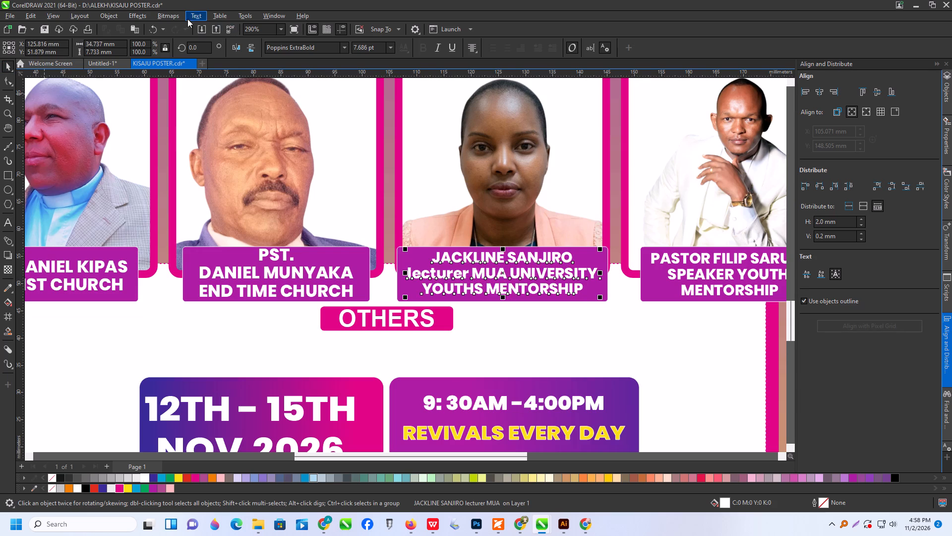
pyautogui.click(192, 17)
pyautogui.click(213, 223)
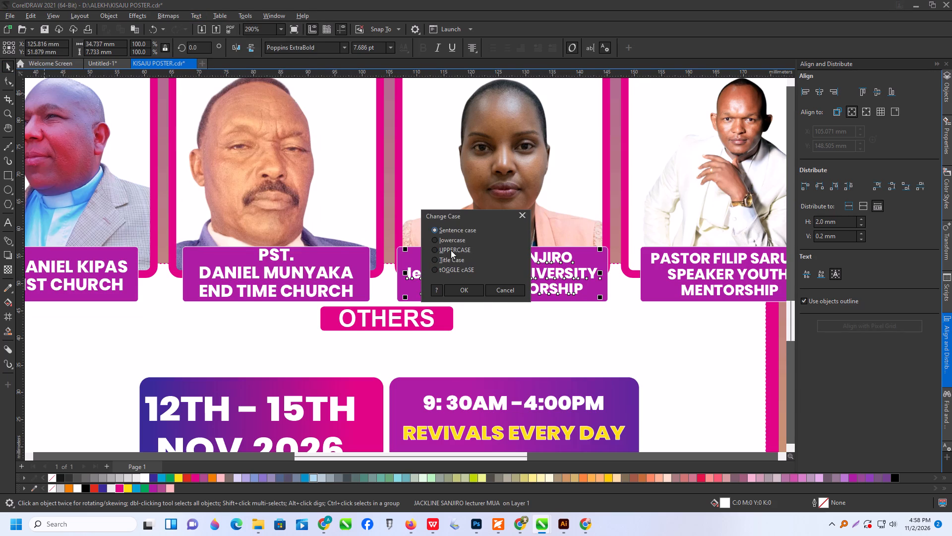
pyautogui.click(449, 249)
pyautogui.click(464, 288)
pyautogui.scroll(2, 587, 294)
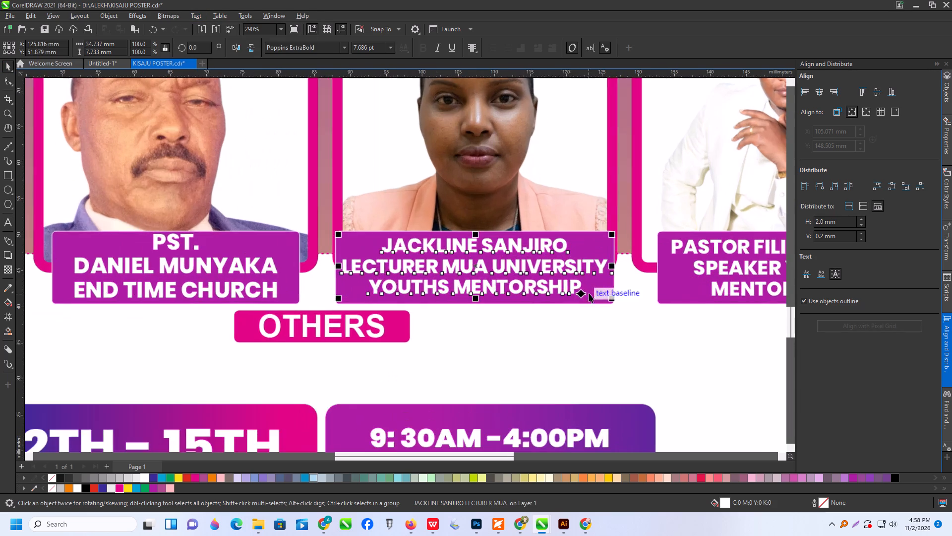
pyautogui.scroll(-6, 422, 246)
pyautogui.click(705, 205)
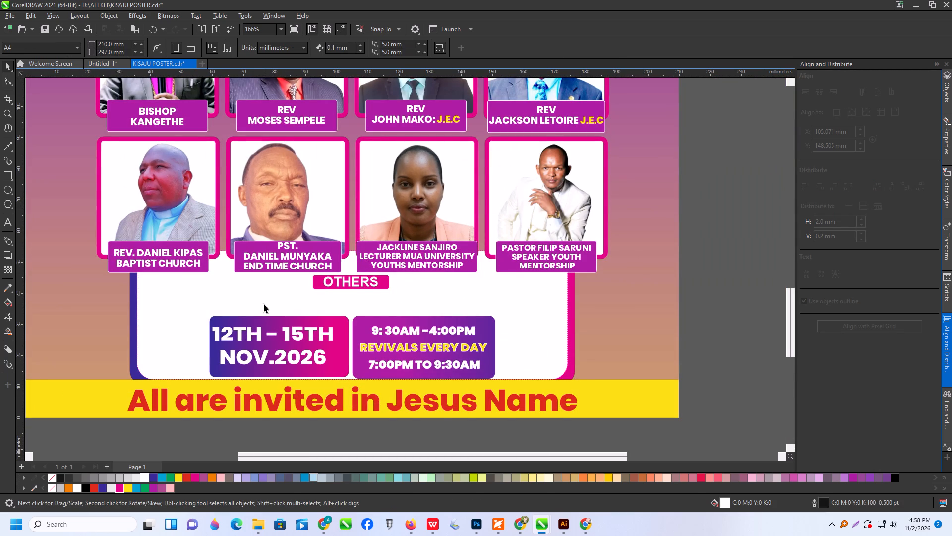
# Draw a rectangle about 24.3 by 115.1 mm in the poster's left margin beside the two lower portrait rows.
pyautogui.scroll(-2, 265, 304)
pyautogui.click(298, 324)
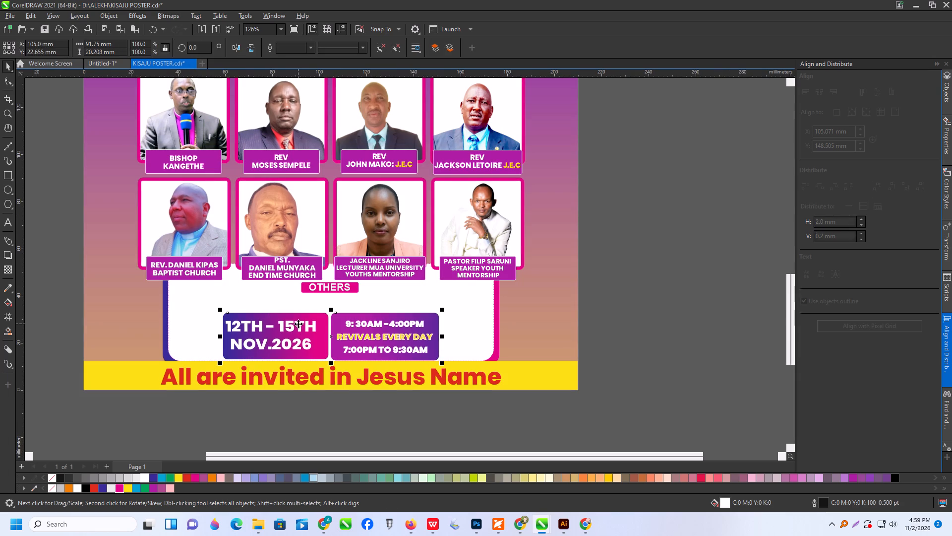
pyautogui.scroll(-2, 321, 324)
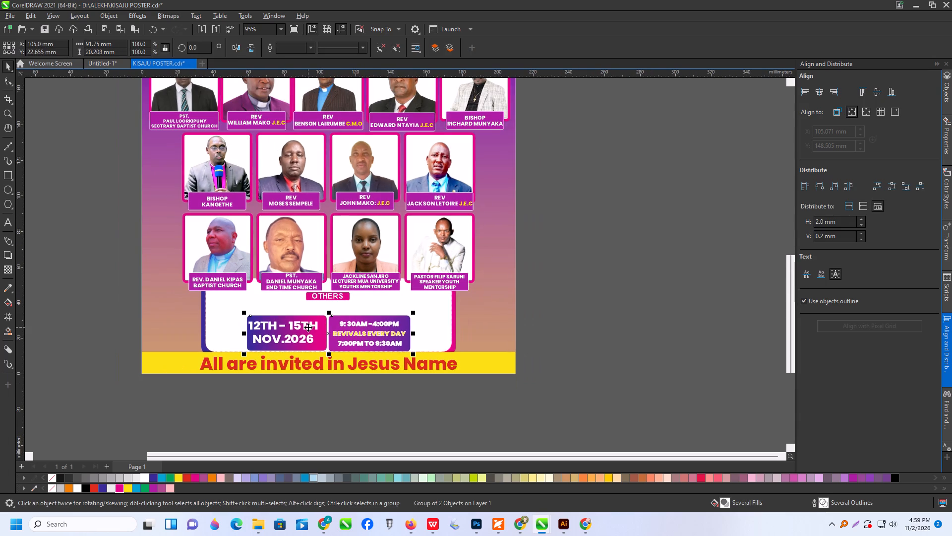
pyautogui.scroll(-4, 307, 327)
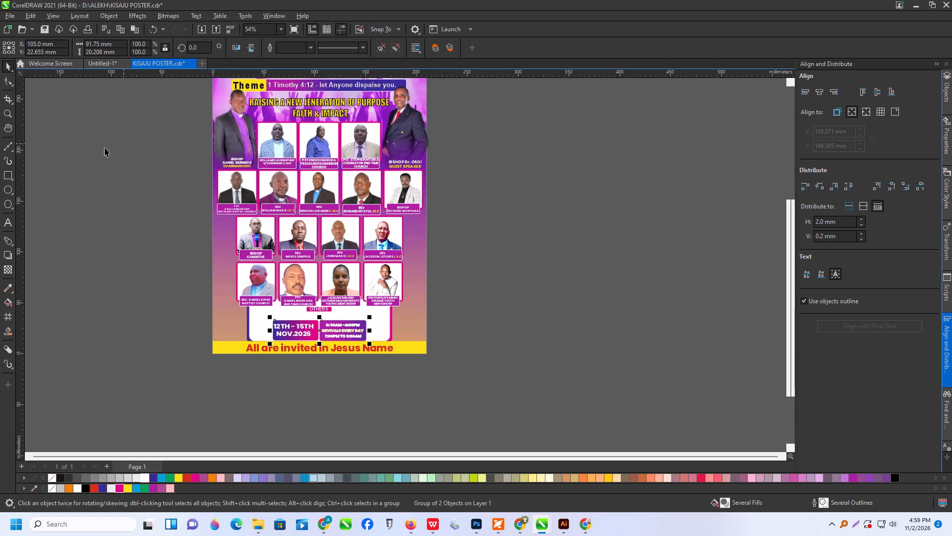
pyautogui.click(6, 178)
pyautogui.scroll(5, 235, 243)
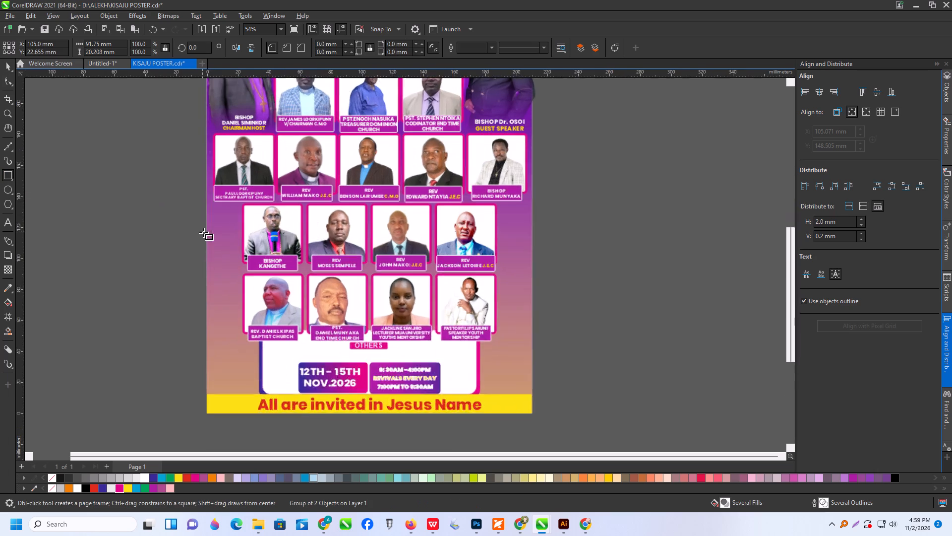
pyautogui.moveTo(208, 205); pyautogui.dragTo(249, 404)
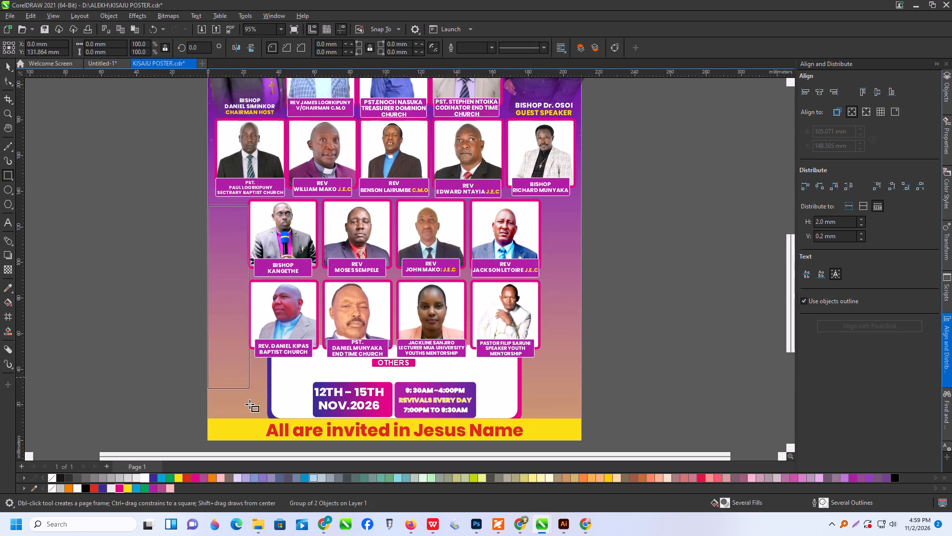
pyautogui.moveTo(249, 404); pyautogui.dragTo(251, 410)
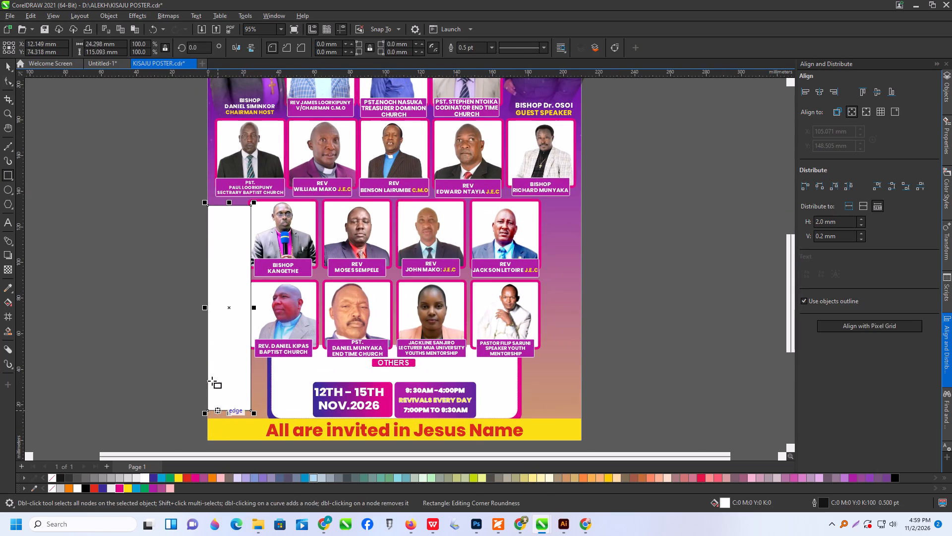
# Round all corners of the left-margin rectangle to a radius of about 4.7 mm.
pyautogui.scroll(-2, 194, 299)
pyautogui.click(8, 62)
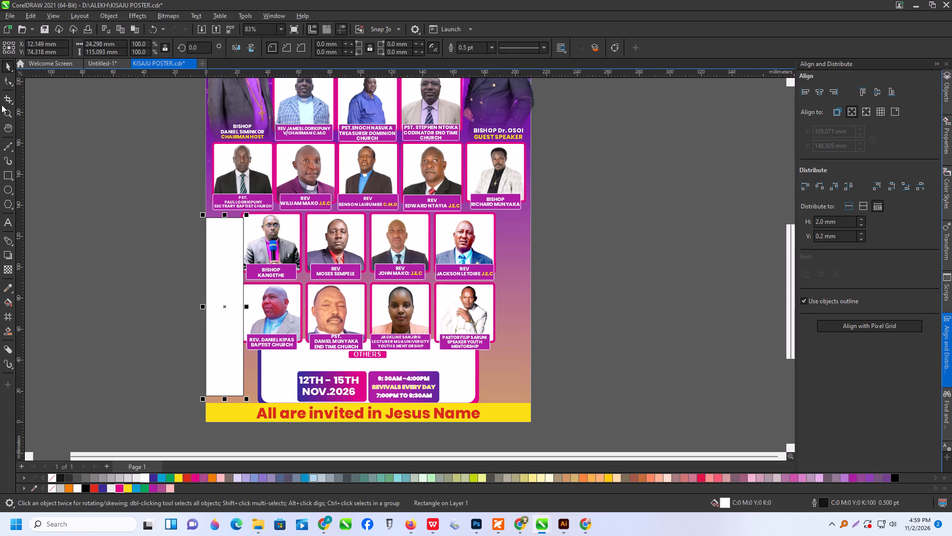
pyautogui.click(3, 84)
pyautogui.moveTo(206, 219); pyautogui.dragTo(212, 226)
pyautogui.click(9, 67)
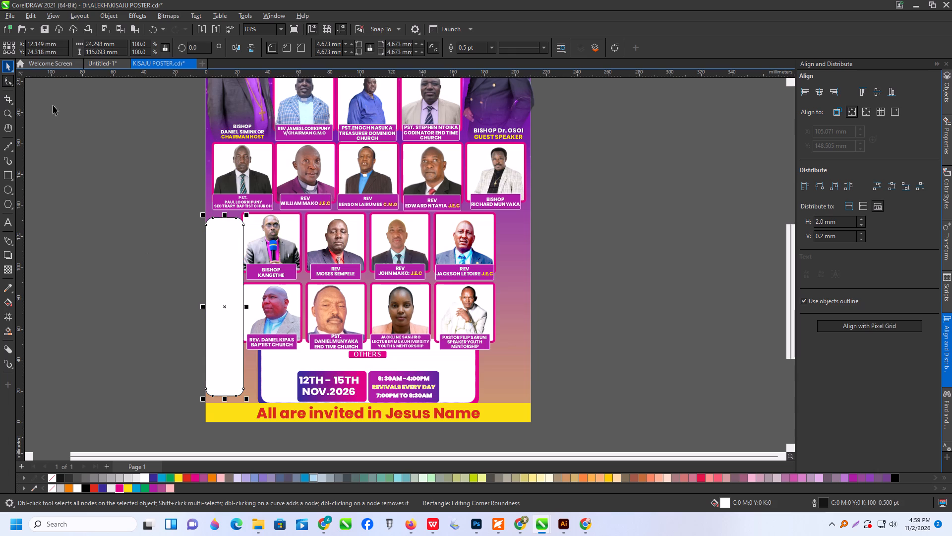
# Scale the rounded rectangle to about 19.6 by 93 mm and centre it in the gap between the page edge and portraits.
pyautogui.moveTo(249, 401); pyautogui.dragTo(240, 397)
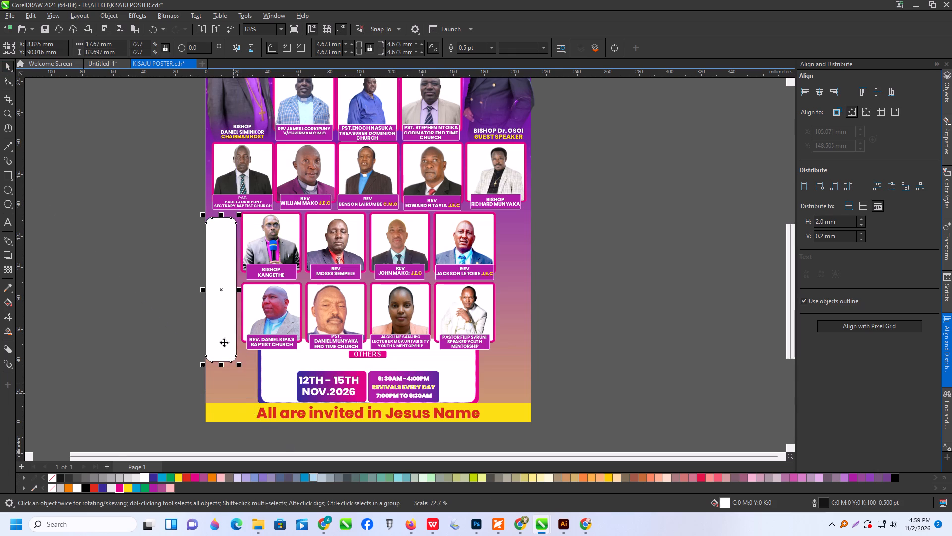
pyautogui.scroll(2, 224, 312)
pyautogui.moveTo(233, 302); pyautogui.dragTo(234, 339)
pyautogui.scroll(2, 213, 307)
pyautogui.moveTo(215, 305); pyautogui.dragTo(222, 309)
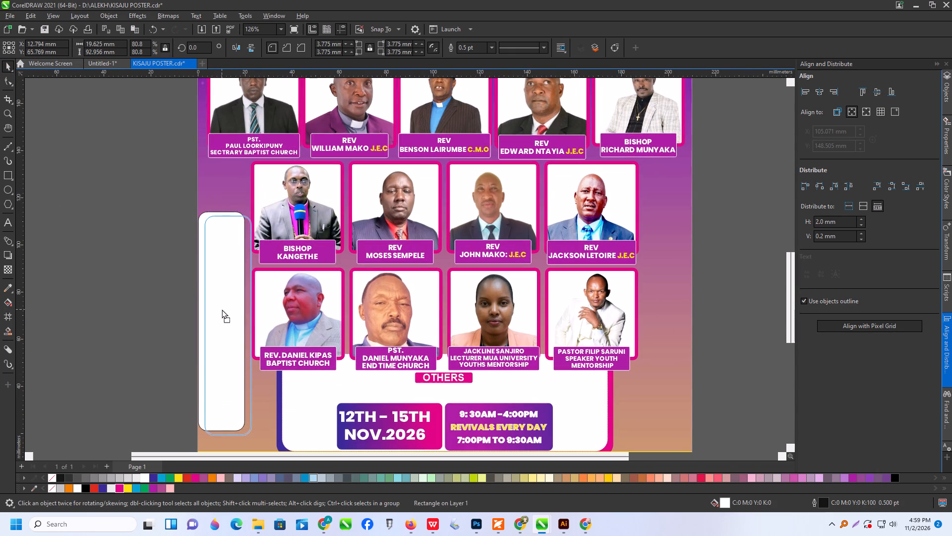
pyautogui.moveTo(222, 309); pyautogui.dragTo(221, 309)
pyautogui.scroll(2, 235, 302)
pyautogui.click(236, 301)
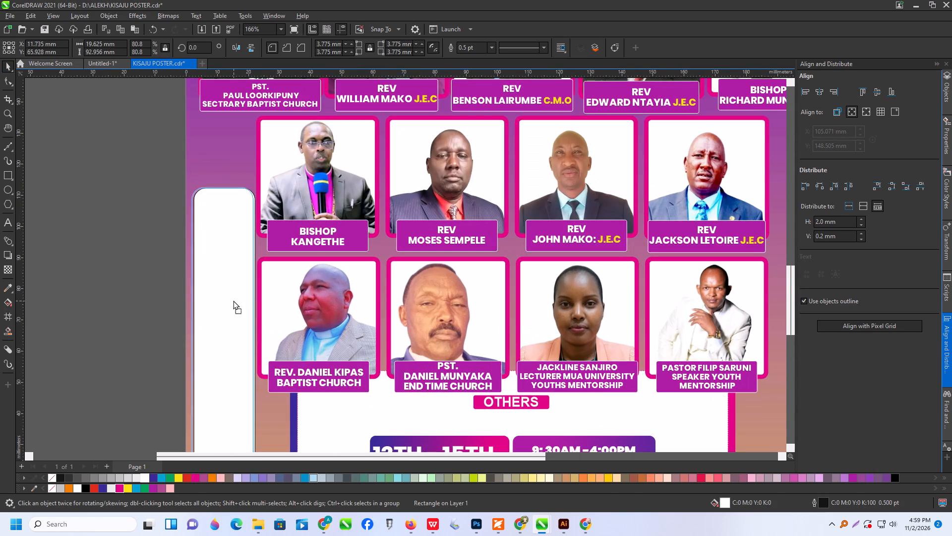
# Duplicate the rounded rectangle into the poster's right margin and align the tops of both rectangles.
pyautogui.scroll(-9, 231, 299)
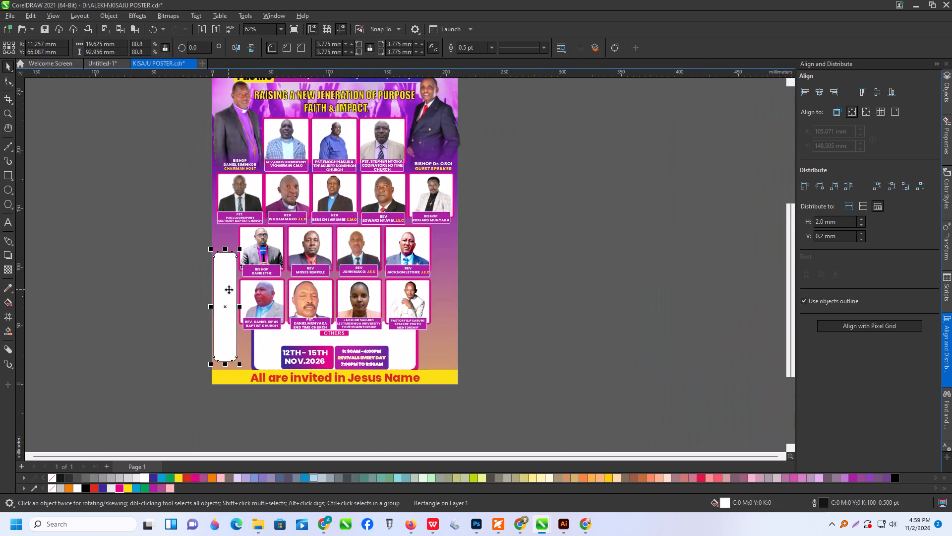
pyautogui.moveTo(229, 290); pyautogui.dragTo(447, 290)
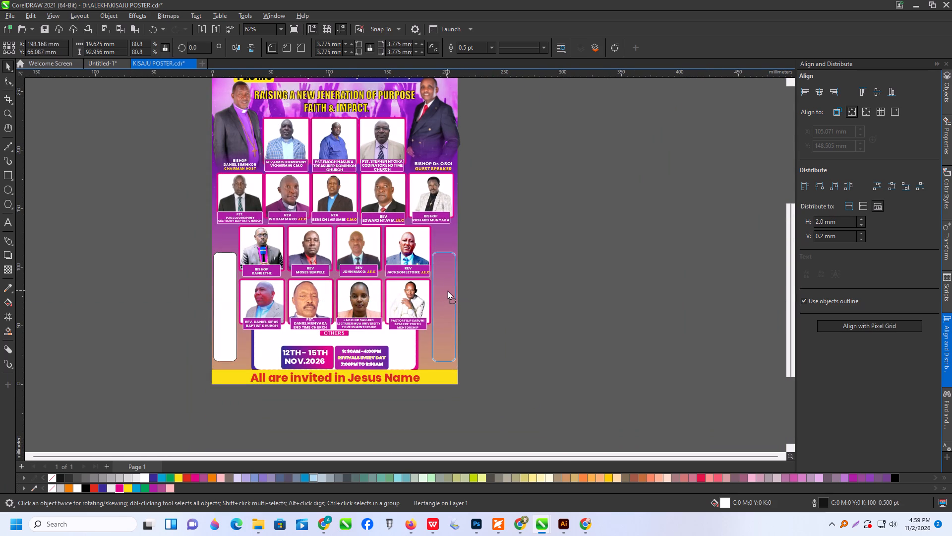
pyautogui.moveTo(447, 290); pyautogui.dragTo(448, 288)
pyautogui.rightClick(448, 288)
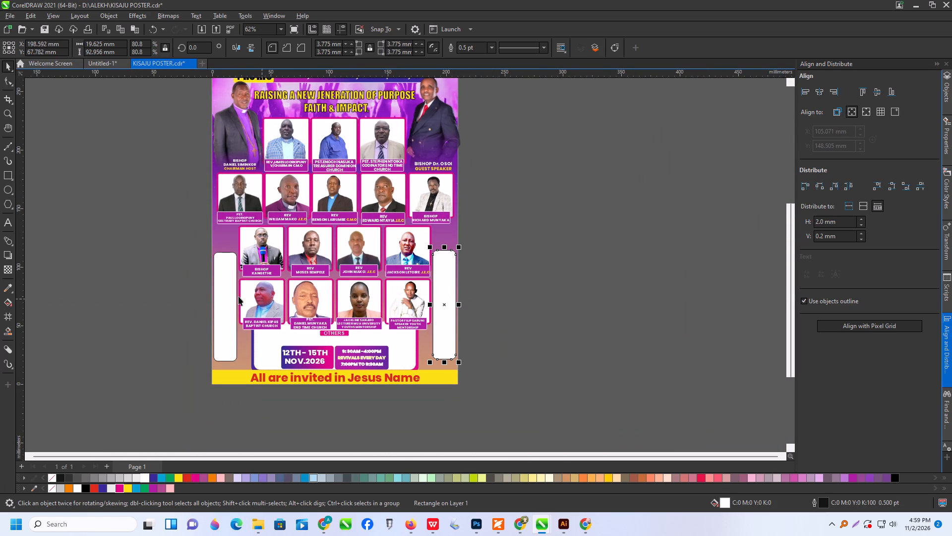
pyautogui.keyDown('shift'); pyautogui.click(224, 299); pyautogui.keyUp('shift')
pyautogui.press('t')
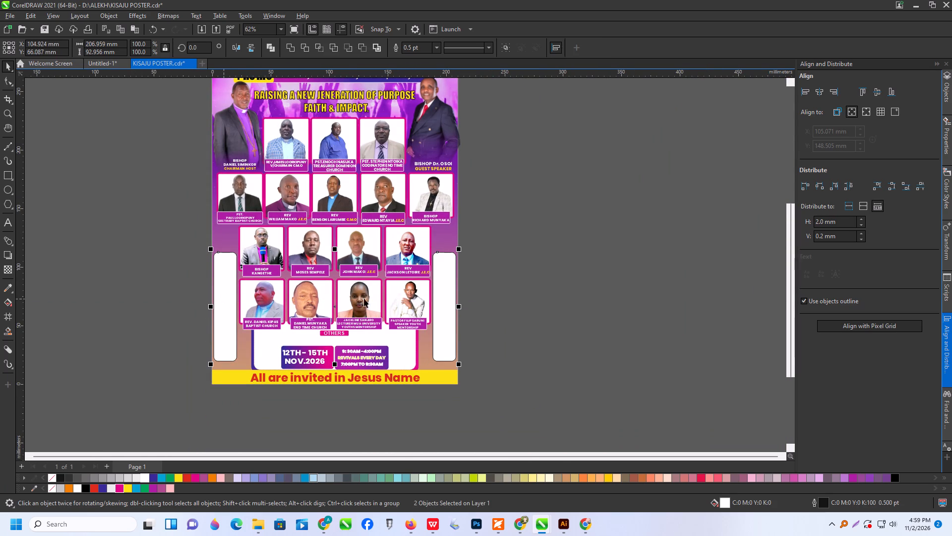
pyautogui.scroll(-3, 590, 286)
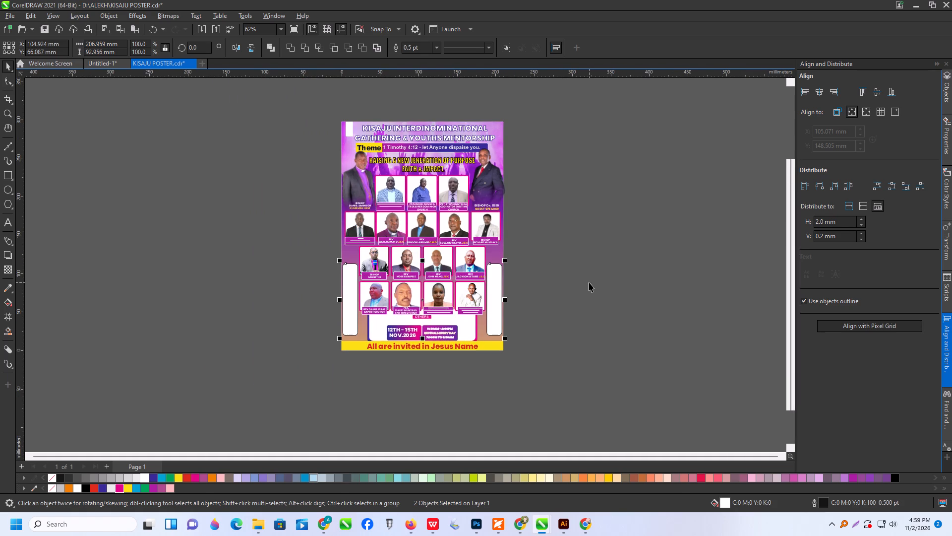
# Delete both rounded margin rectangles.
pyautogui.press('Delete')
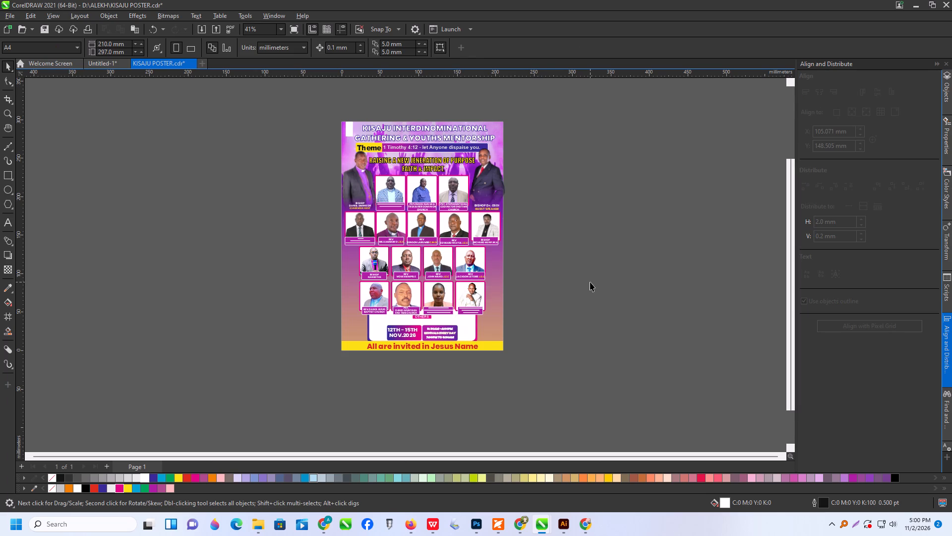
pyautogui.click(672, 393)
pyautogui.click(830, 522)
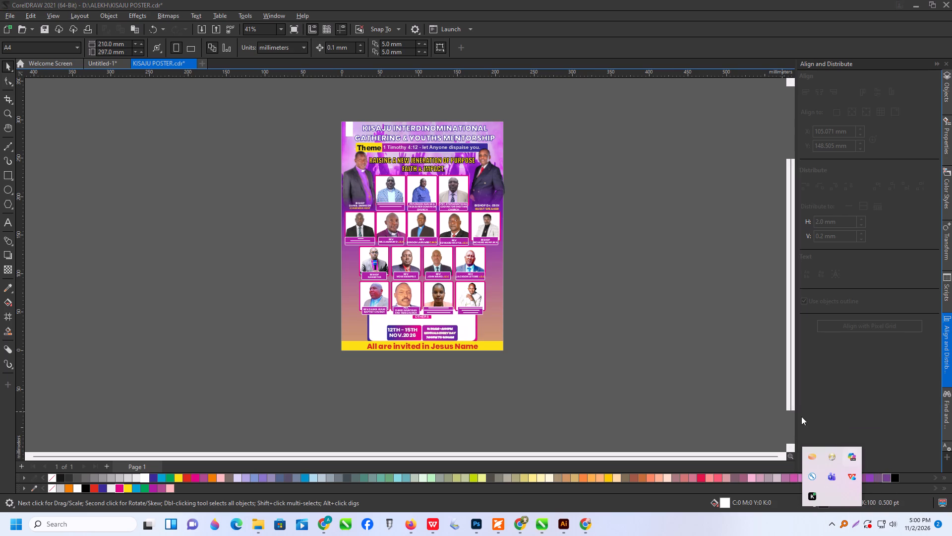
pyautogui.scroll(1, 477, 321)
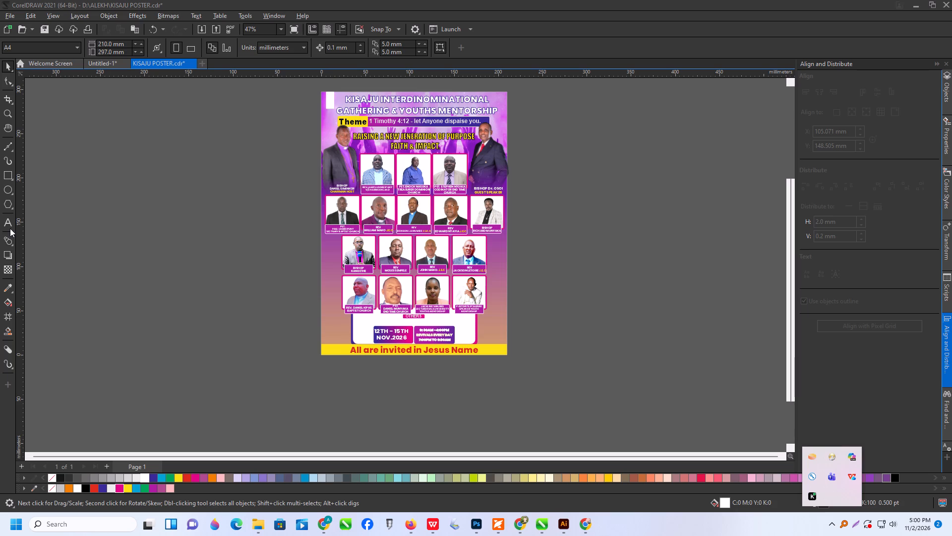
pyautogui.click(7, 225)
# Start a text block in the empty area below the poster with the lines "lecturer mua university" and "mr.tom".
pyautogui.click(7, 221)
pyautogui.scroll(5, 346, 382)
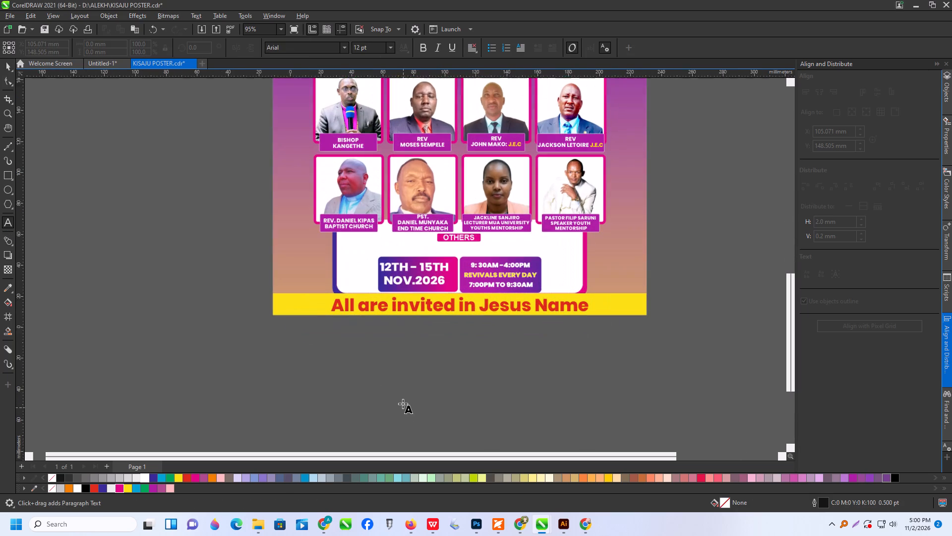
pyautogui.click(397, 396)
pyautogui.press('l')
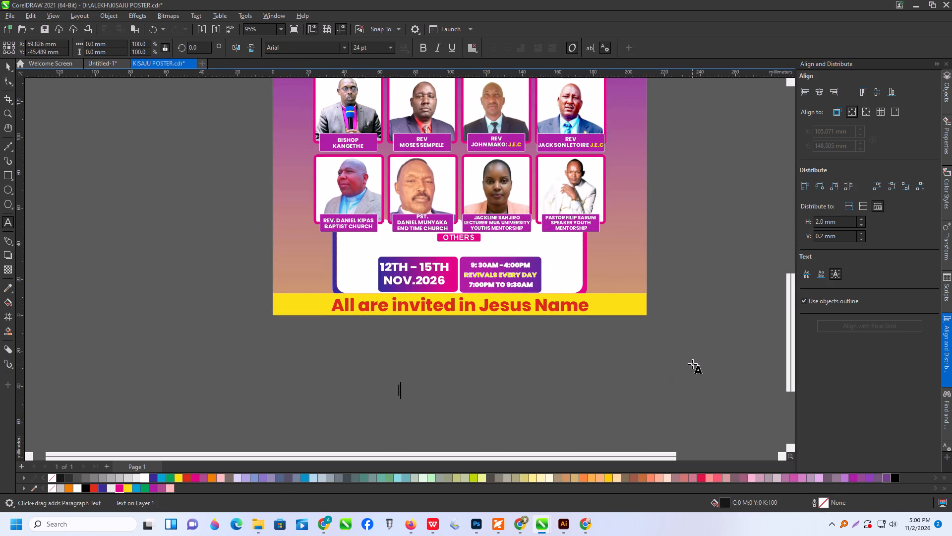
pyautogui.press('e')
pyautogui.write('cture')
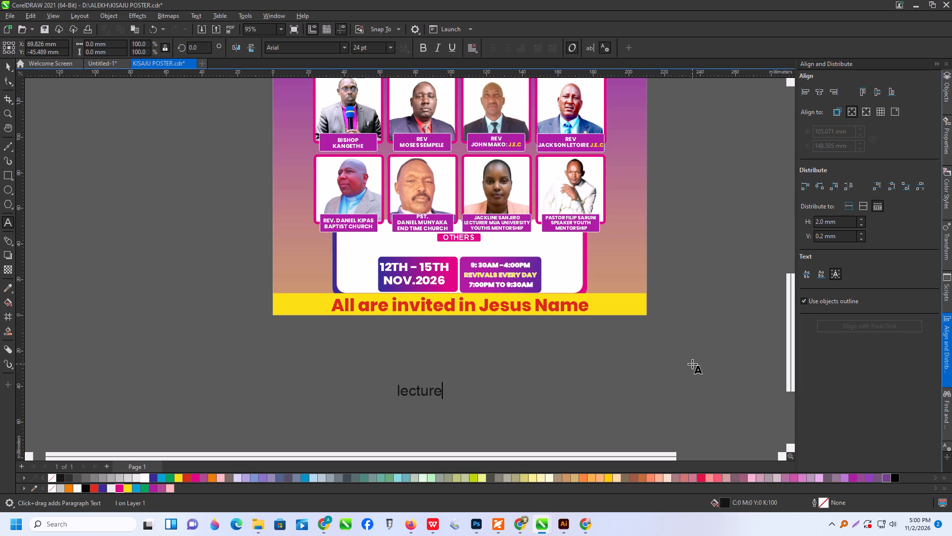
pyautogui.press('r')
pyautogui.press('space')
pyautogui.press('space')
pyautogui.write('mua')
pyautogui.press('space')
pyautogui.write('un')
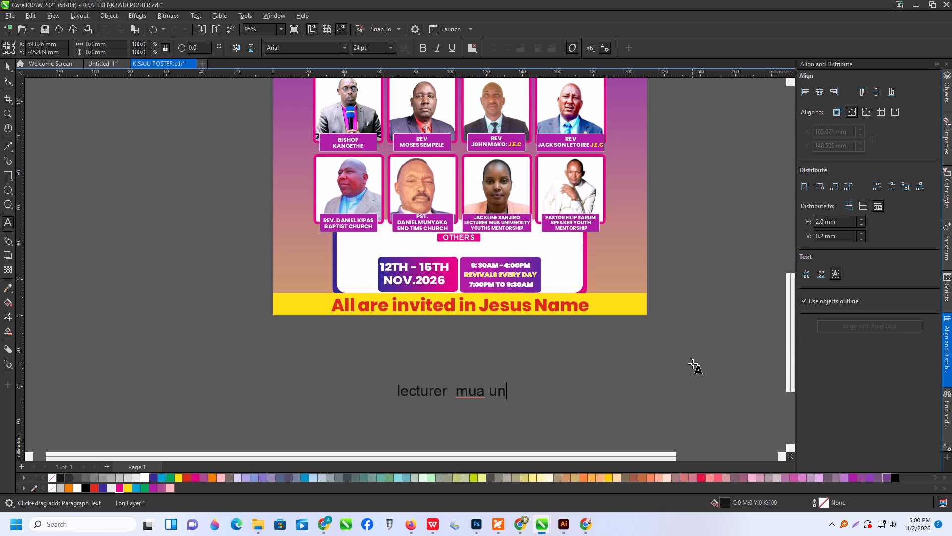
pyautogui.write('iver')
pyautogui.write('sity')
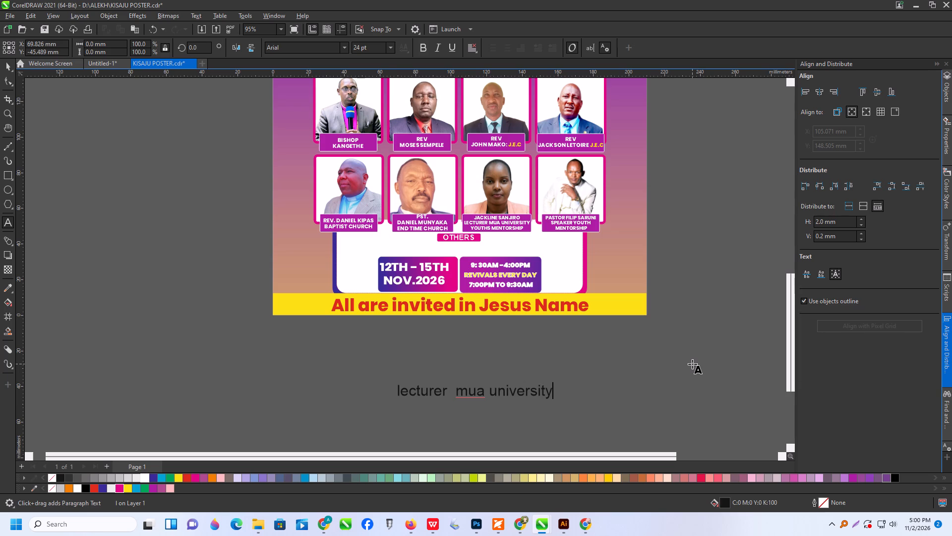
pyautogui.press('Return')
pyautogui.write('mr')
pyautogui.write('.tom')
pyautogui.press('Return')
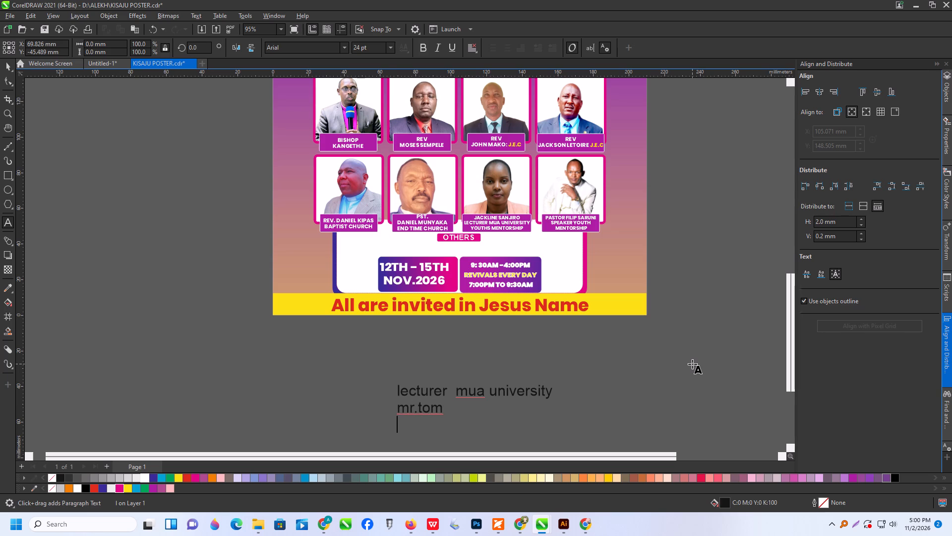
# Add a third line to the text block with the title "pst" followed by the pastor's name.
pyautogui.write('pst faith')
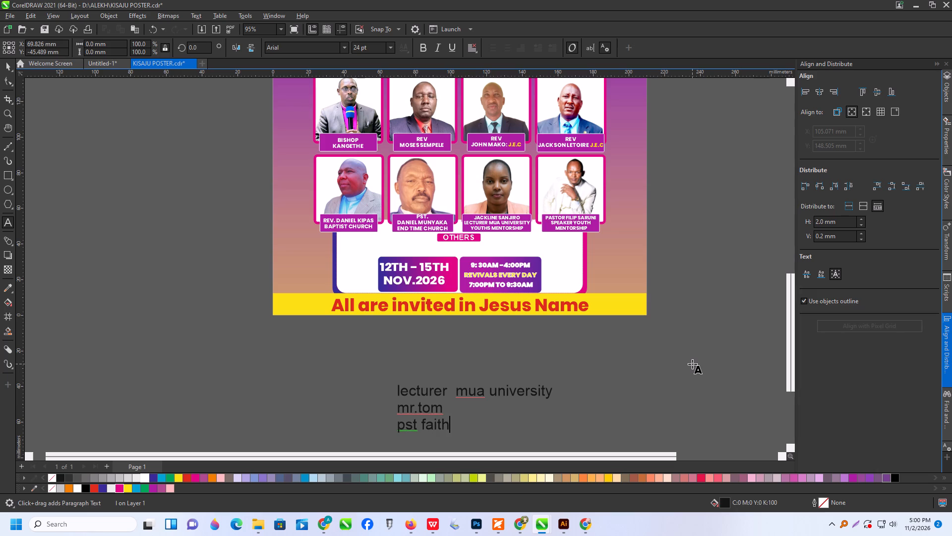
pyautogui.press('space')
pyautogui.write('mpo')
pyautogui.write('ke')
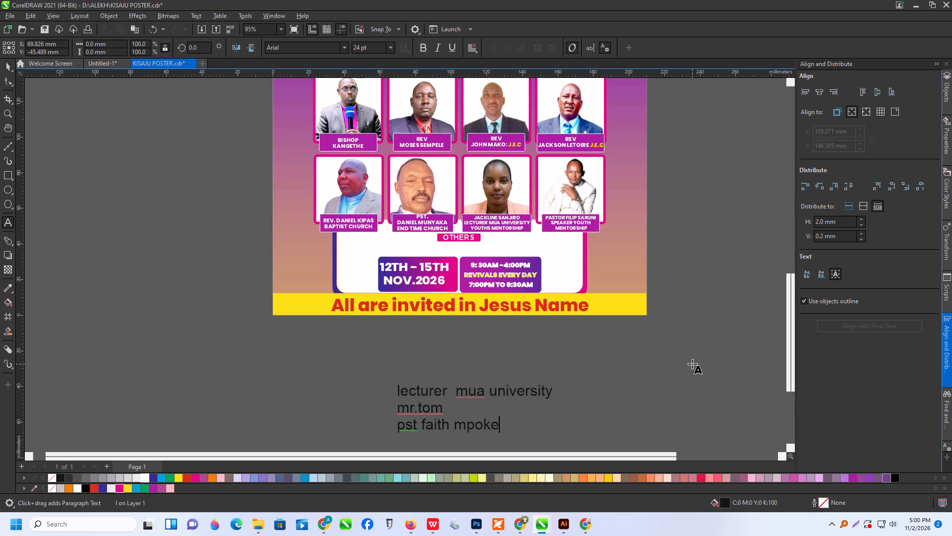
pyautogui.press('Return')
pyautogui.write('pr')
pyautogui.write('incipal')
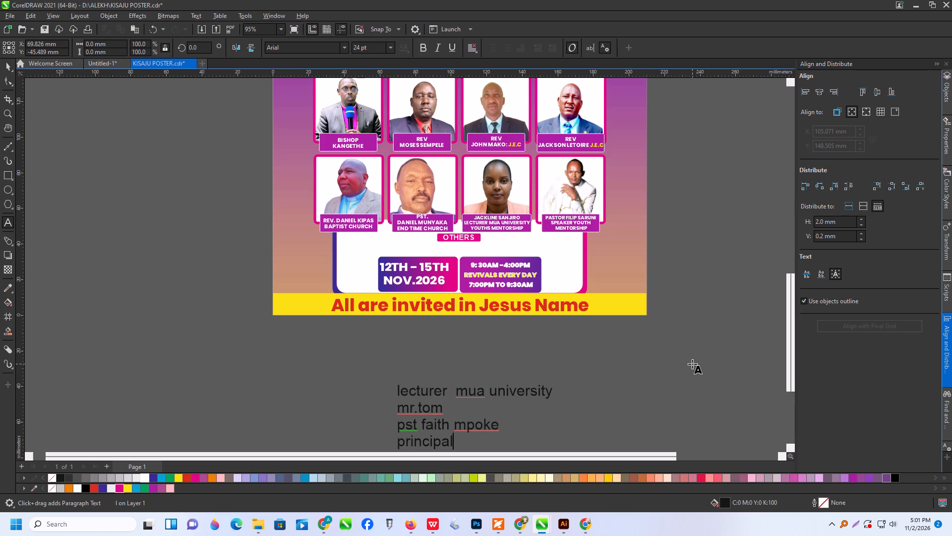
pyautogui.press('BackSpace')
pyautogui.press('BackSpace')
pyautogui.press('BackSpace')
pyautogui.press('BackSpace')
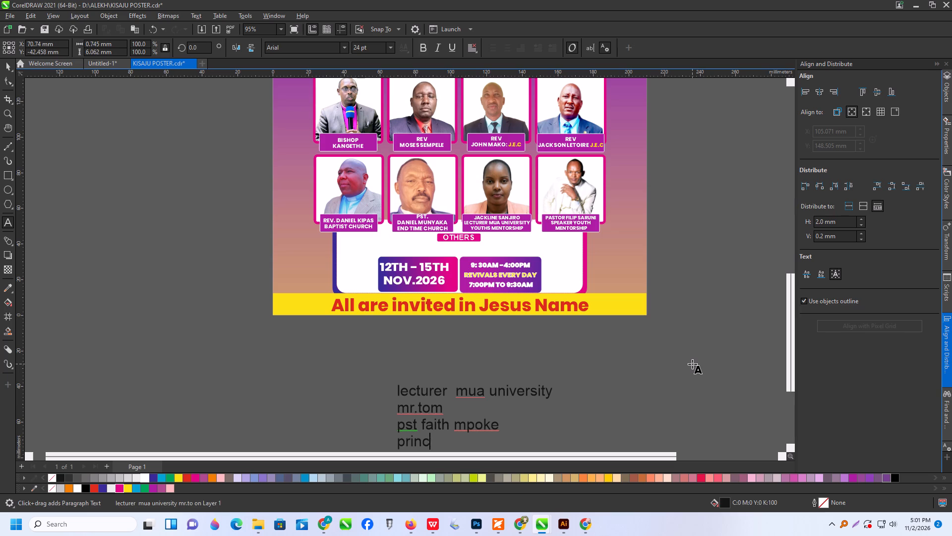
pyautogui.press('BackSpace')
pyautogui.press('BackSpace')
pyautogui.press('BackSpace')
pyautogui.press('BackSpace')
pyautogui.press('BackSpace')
# Enter "headteacher likimani primary kitengela" as the fourth line of the text block.
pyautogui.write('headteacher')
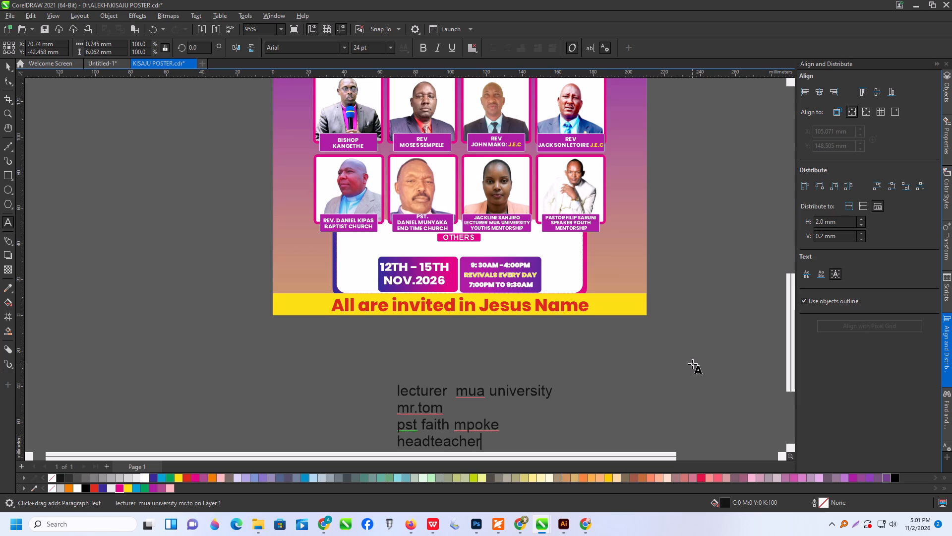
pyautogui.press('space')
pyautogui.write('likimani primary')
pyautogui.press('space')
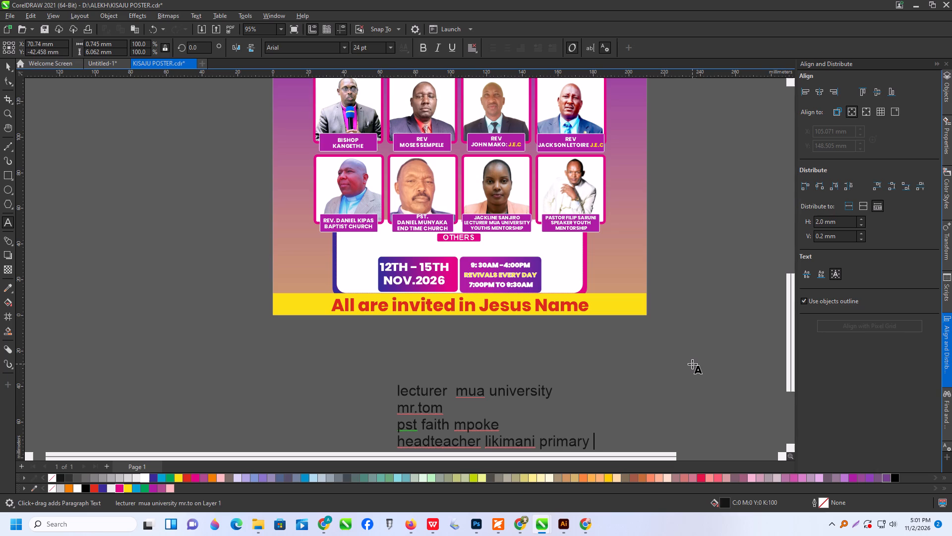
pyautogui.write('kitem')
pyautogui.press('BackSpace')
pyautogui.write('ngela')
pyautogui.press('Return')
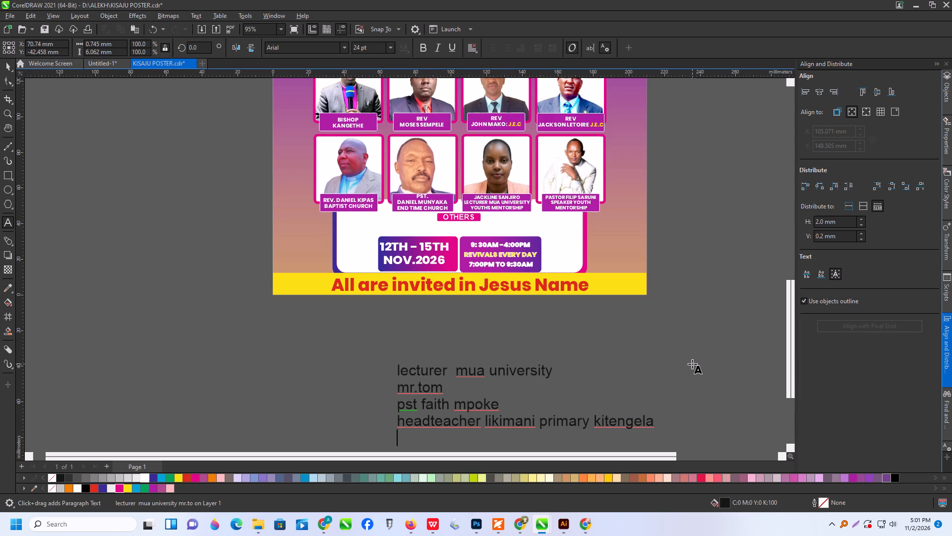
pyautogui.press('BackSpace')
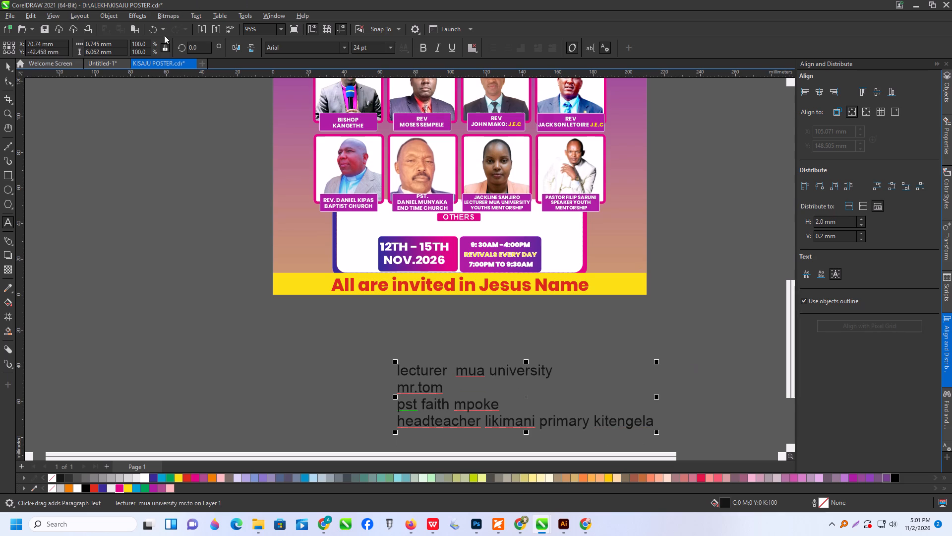
# Set the font of the whole text block below the poster to bold Poppins.
pyautogui.click(4, 67)
pyautogui.click(346, 44)
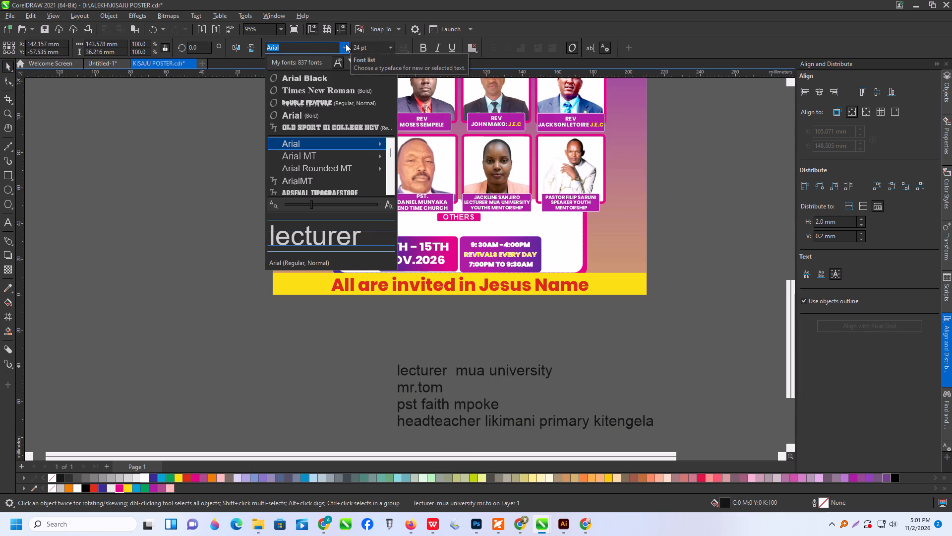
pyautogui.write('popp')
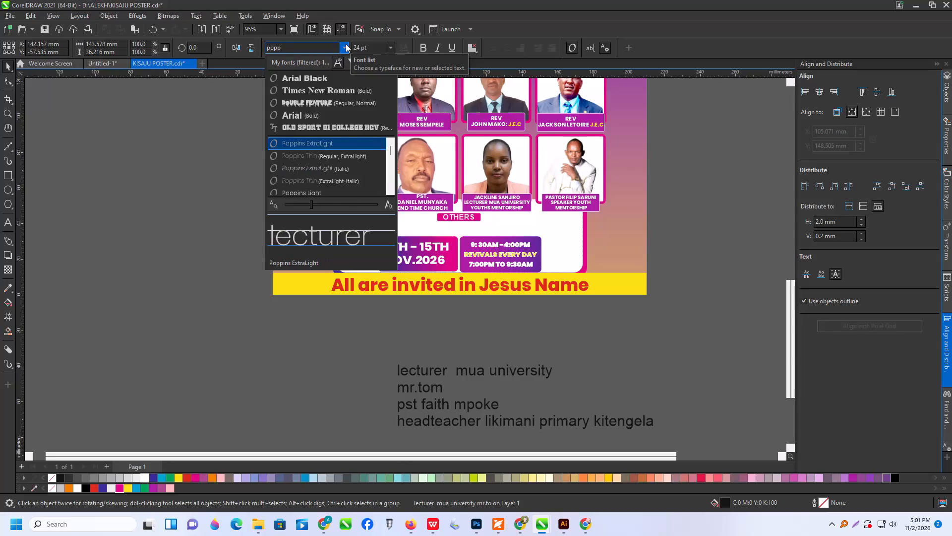
pyautogui.scroll(-3, 333, 175)
pyautogui.click(334, 176)
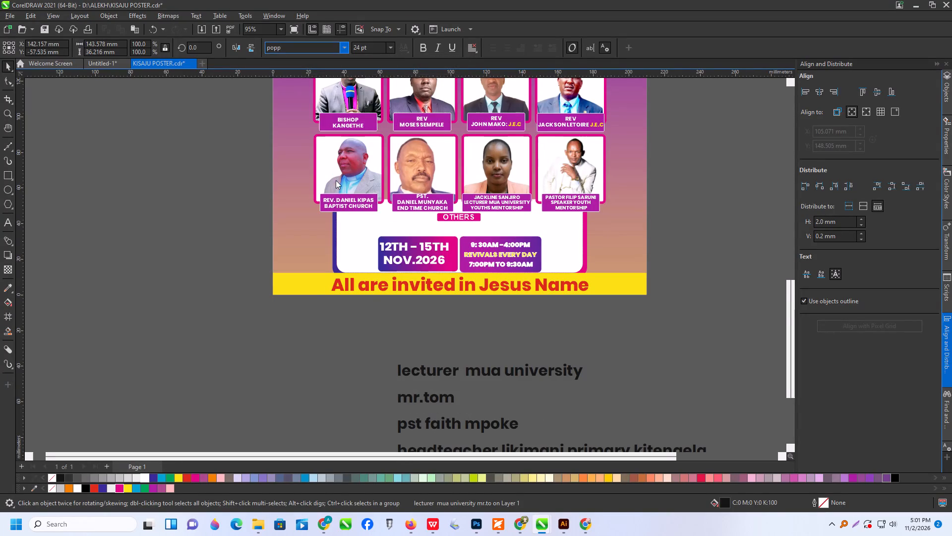
# Change the case of the four-line text block to UPPERCASE.
pyautogui.scroll(-3, 341, 189)
pyautogui.scroll(-3, 374, 235)
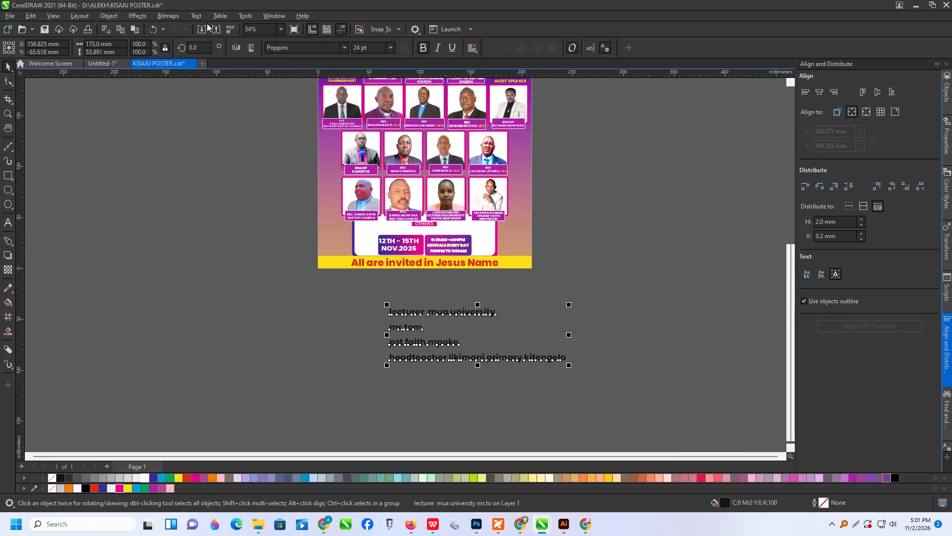
pyautogui.click(196, 13)
pyautogui.click(210, 222)
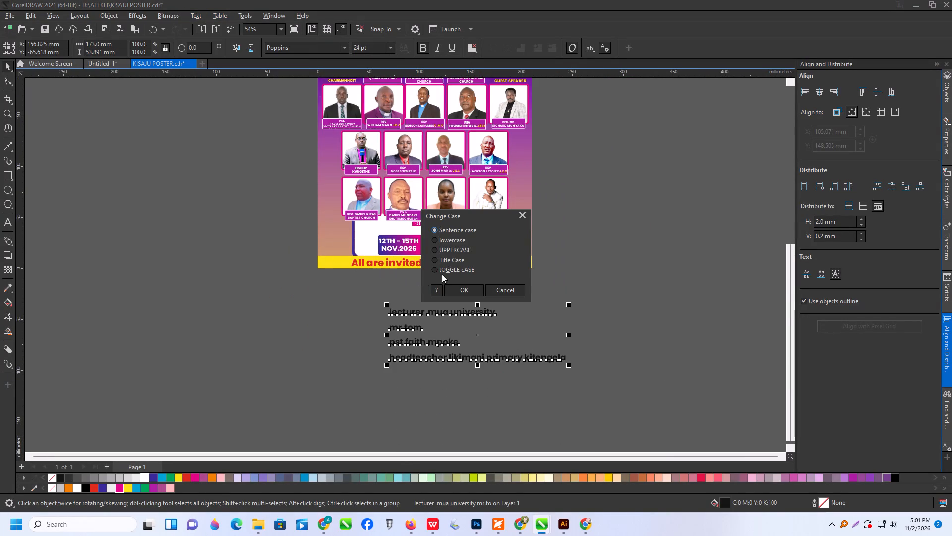
pyautogui.click(438, 251)
pyautogui.click(460, 284)
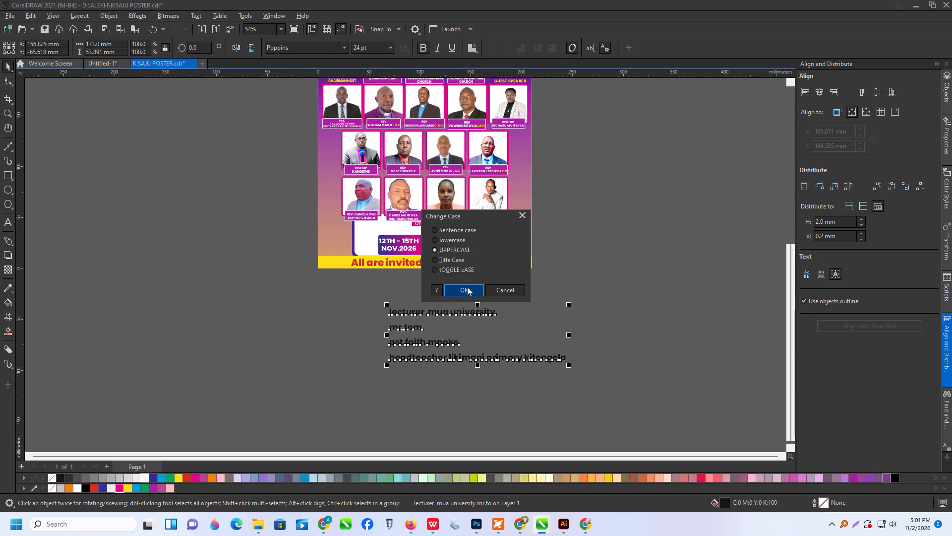
pyautogui.click(467, 287)
# Add a fifth line below the headteacher line with the next guest's name followed by "captain".
pyautogui.scroll(2, 581, 362)
pyautogui.doubleClick(576, 357)
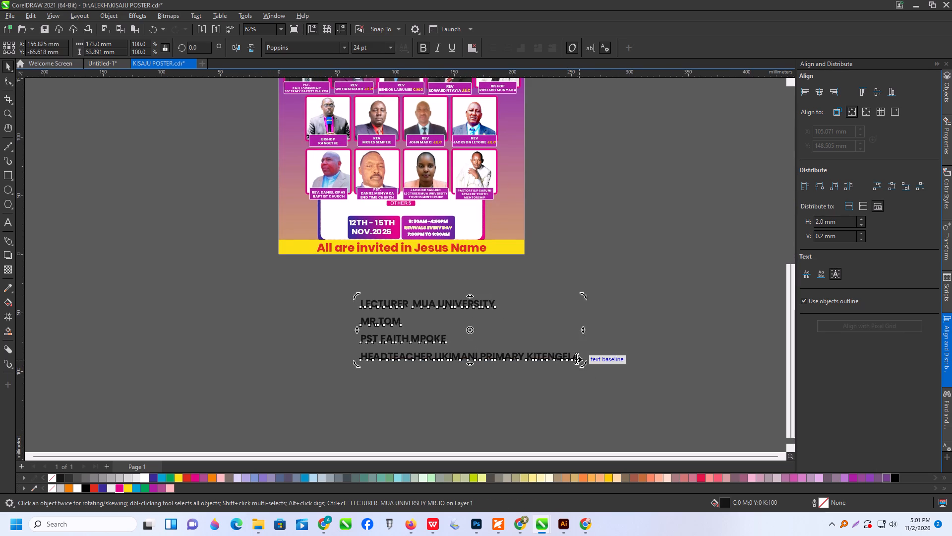
pyautogui.press('Return')
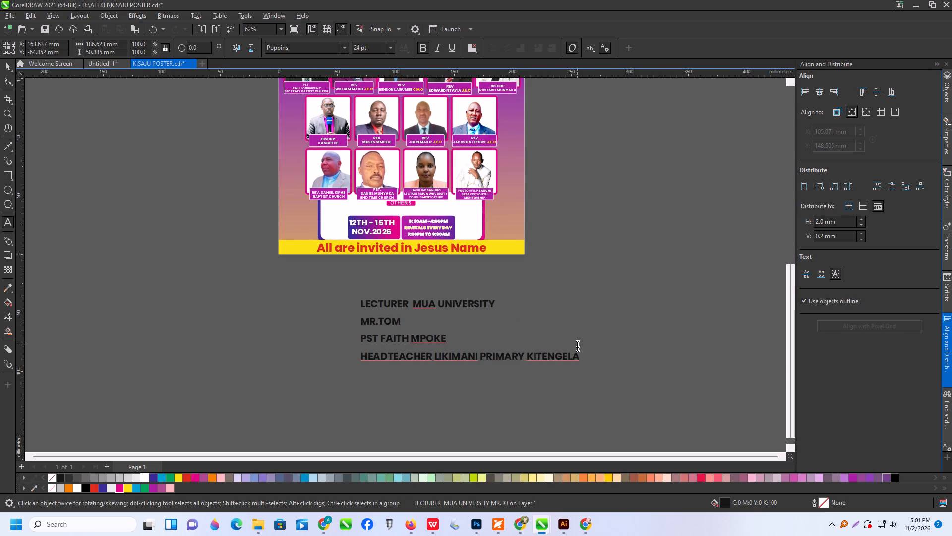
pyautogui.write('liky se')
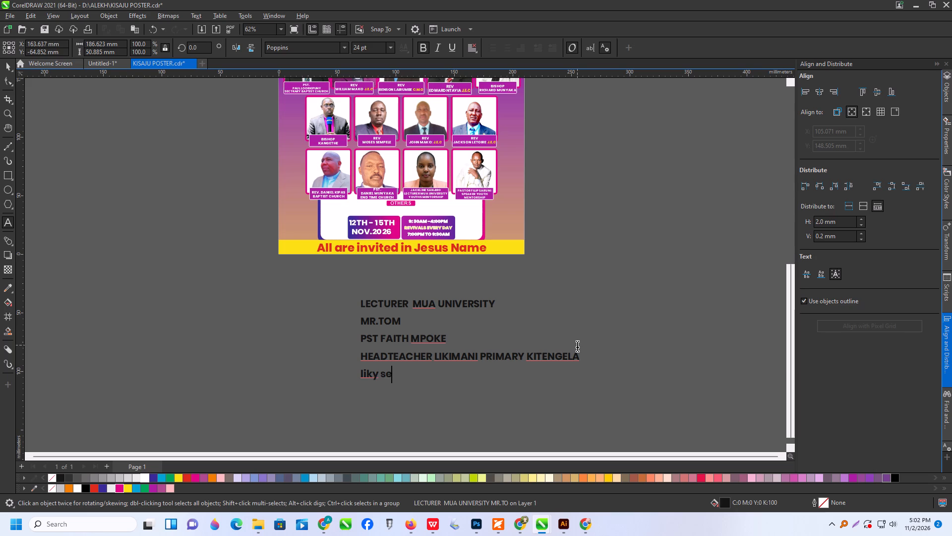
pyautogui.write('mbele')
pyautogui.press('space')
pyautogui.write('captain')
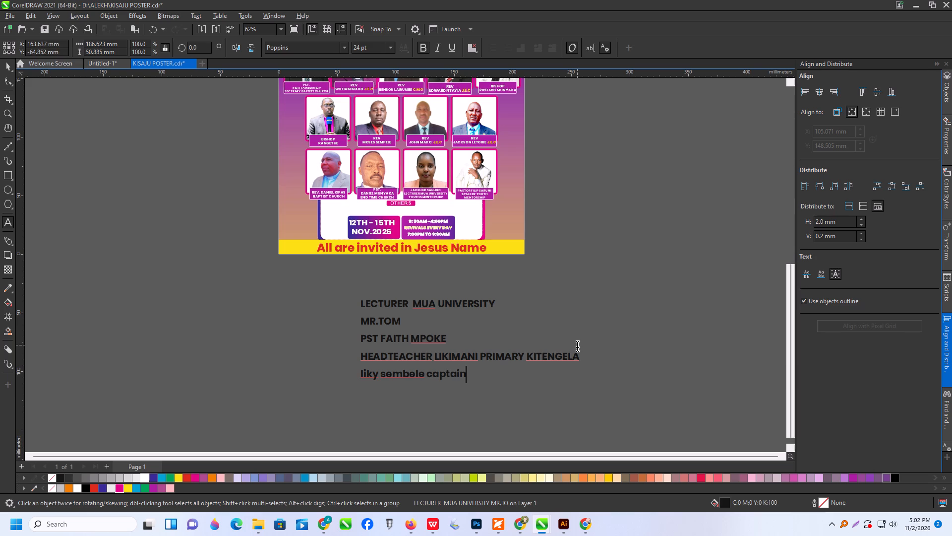
# Correct the surname in the text block's last line to "sempele".
pyautogui.click(410, 372)
pyautogui.press('BackSpace')
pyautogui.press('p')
# Replace "captain" in the text block's last line with "kaputiei teacher".
pyautogui.click(463, 377)
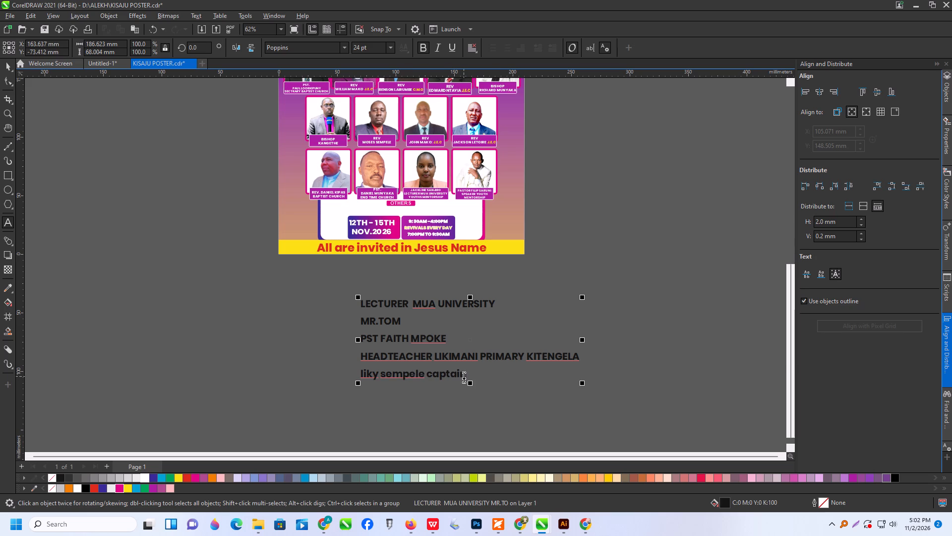
pyautogui.press('BackSpace')
pyautogui.press('BackSpace')
pyautogui.press('BackSpace')
pyautogui.press('BackSpace')
pyautogui.press('BackSpace')
pyautogui.press('BackSpace')
pyautogui.press('BackSpace')
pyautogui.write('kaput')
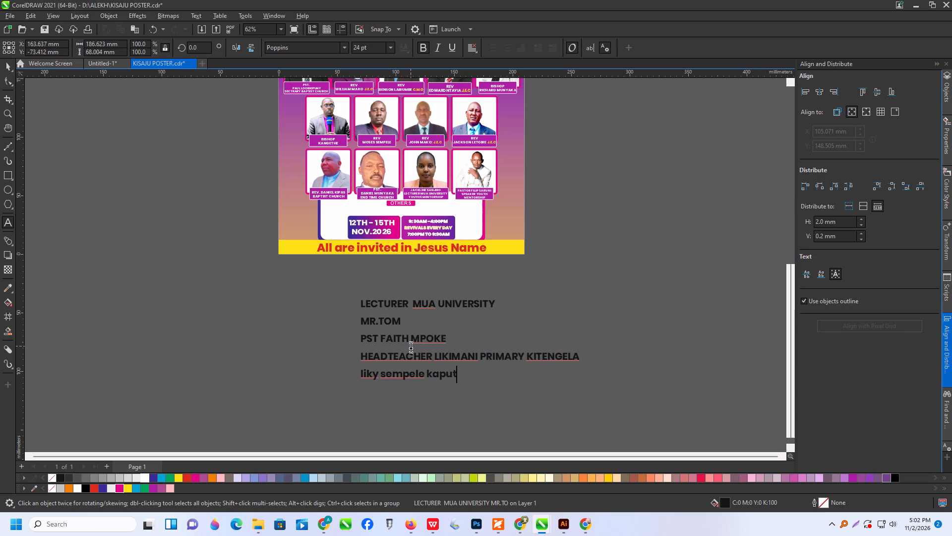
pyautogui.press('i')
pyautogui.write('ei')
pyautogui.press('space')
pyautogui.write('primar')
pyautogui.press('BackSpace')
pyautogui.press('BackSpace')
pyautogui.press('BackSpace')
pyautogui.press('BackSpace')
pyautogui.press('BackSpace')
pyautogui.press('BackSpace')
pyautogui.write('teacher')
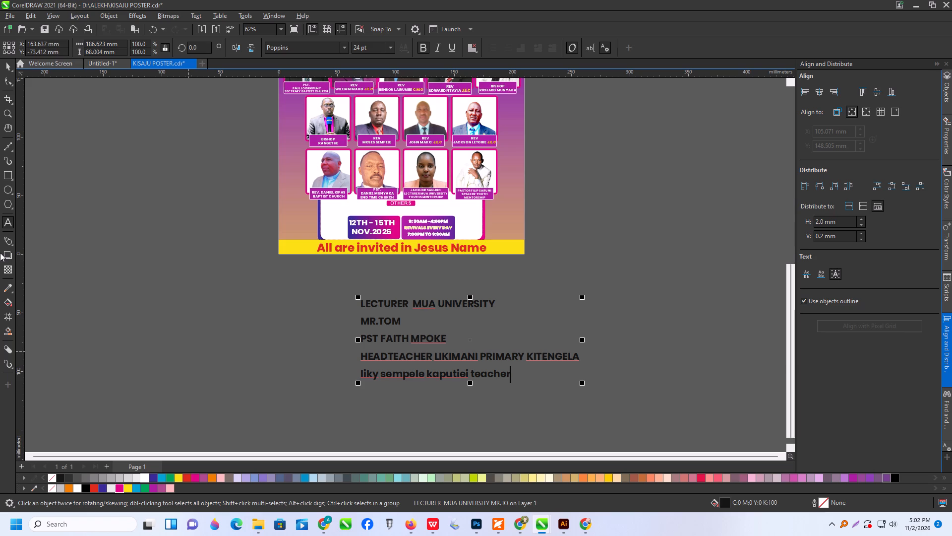
# Add a sixth line to the text block with the next guest pastor's name, prefixed "pst.".
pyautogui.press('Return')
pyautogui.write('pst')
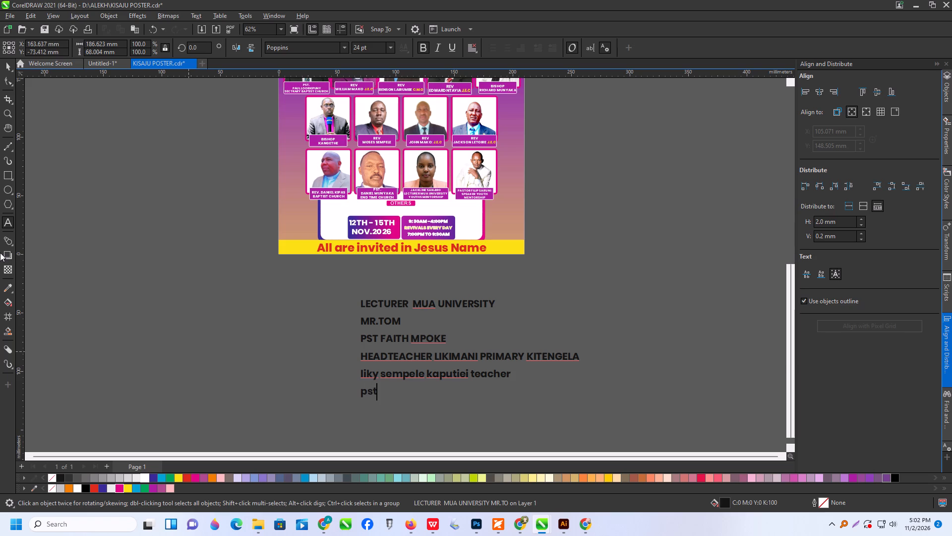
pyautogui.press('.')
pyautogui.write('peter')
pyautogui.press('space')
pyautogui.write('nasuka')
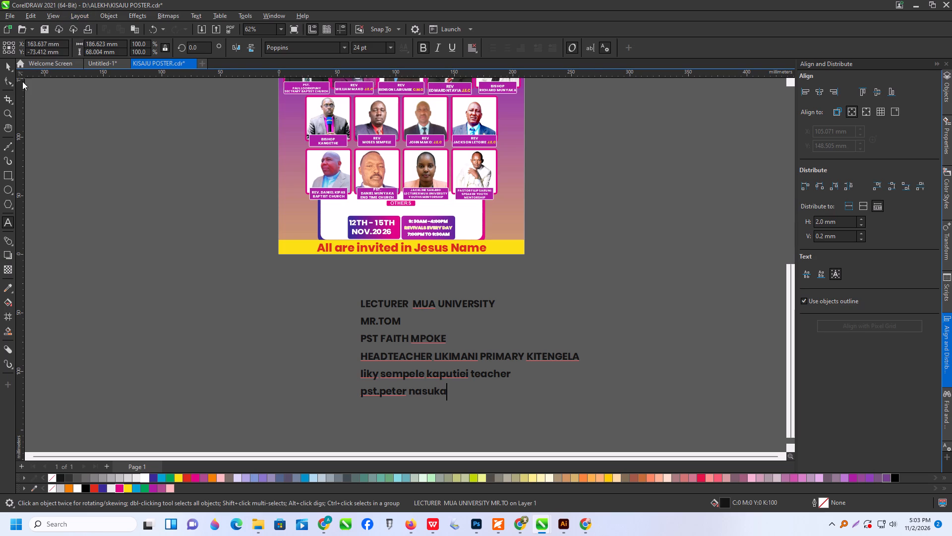
# Change the case of the whole six-line text block to UPPERCASE.
pyautogui.click(4, 67)
pyautogui.click(198, 16)
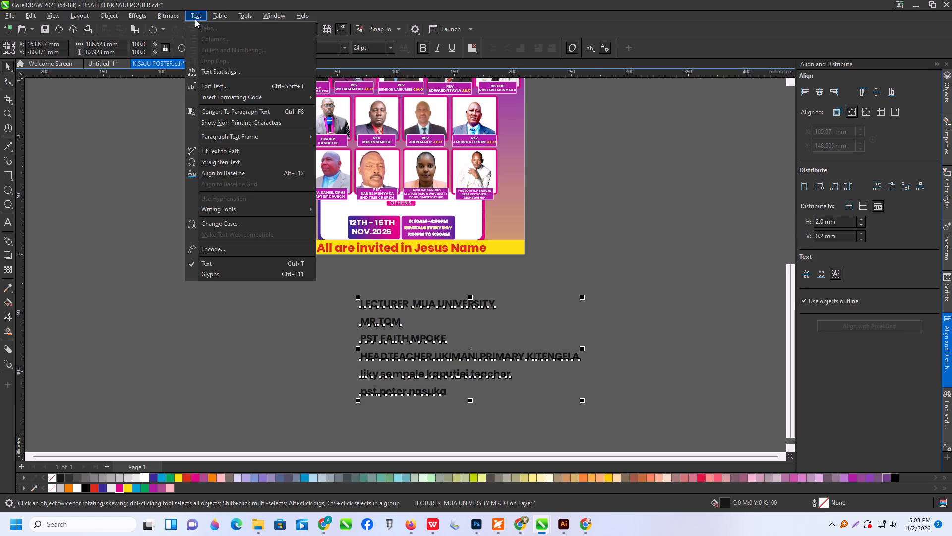
pyautogui.click(215, 227)
pyautogui.click(440, 259)
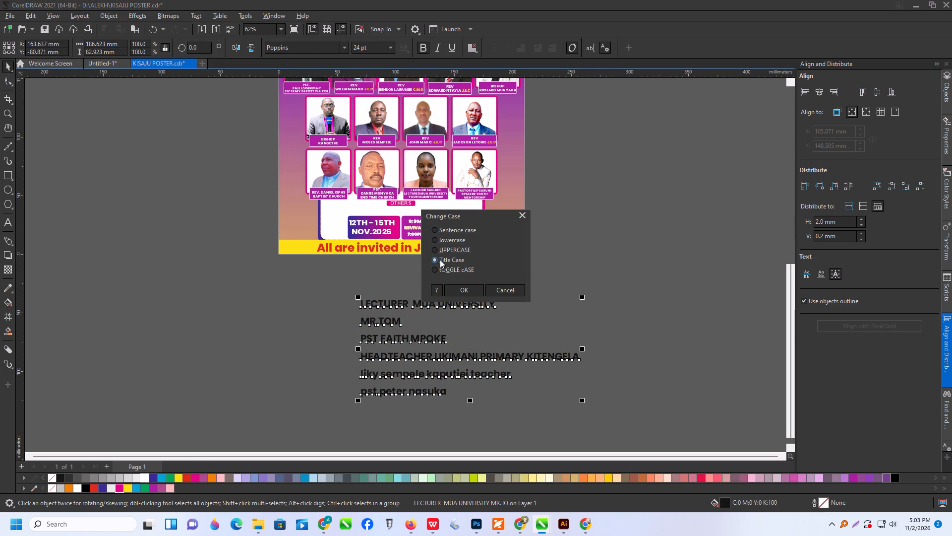
pyautogui.click(434, 252)
pyautogui.click(458, 285)
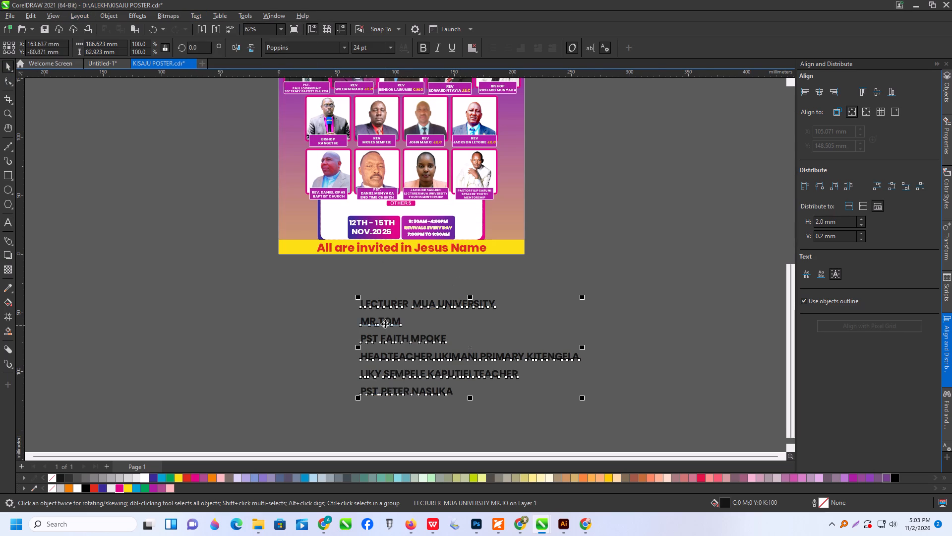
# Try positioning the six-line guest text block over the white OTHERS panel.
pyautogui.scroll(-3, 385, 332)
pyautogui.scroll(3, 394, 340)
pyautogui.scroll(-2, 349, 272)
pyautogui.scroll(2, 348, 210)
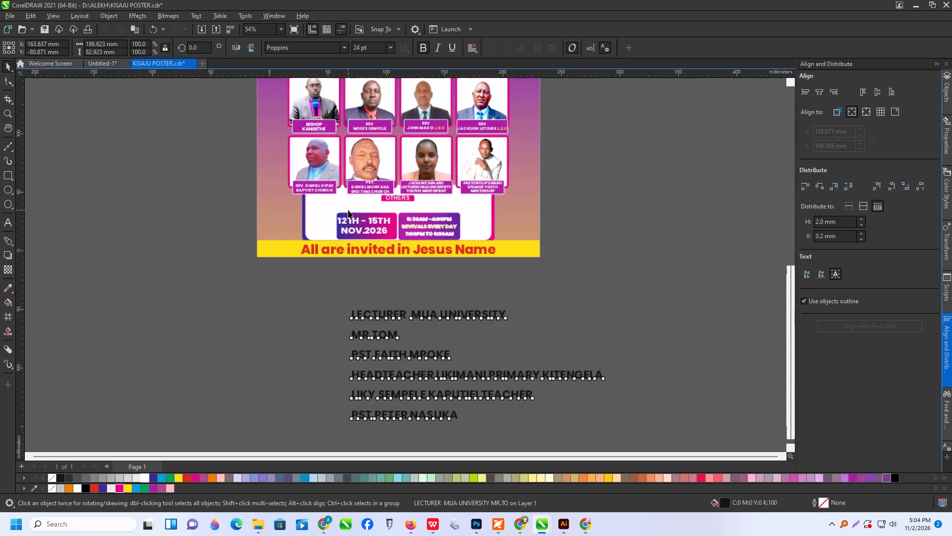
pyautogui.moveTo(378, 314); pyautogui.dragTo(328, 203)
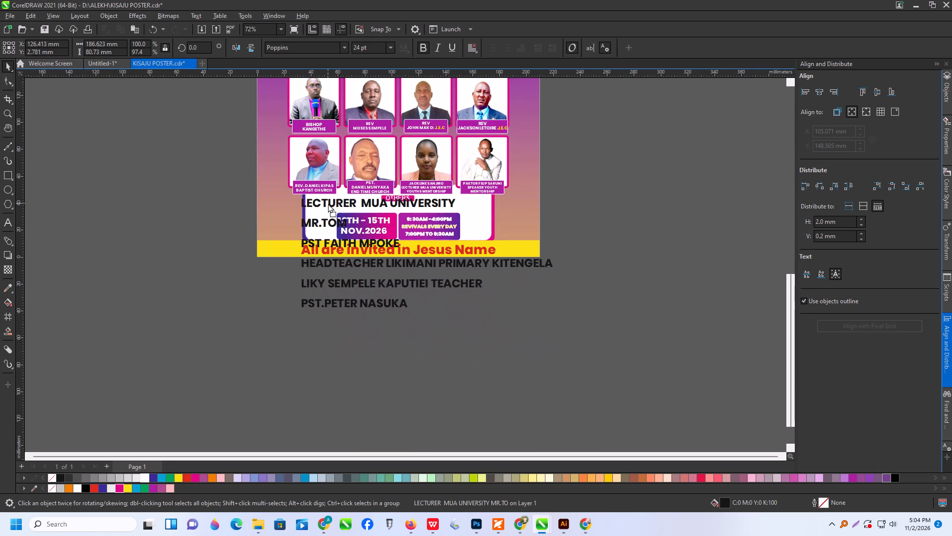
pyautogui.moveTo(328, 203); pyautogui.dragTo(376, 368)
# Move the date and time boxes out of the OTHERS panel onto the blank area below the poster.
pyautogui.click(353, 233)
pyautogui.moveTo(404, 230); pyautogui.dragTo(246, 341)
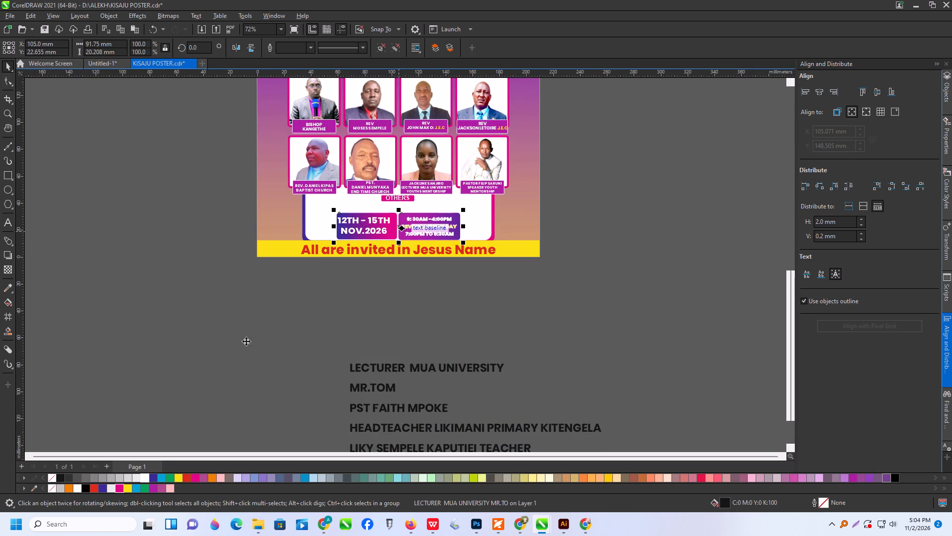
pyautogui.moveTo(246, 341); pyautogui.dragTo(221, 329)
pyautogui.moveTo(376, 368); pyautogui.dragTo(363, 275)
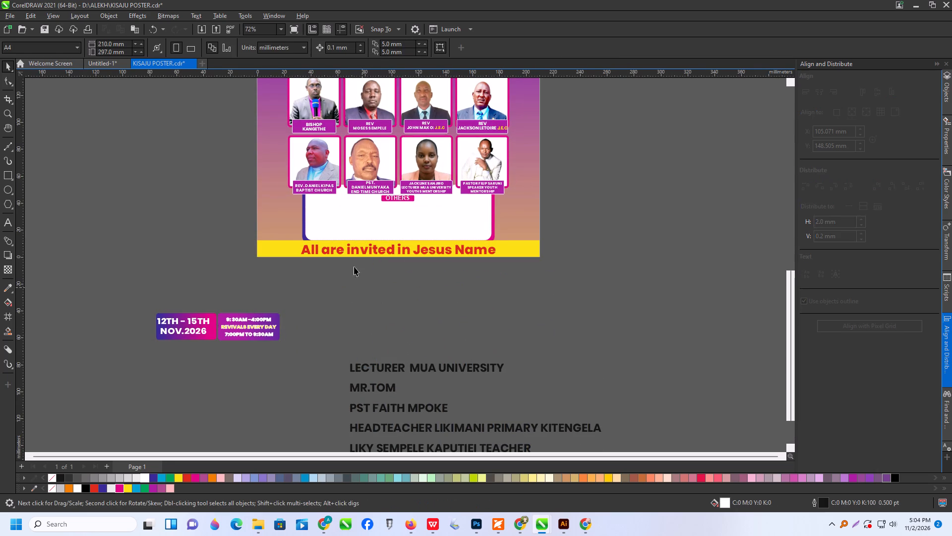
# Widen the OTHERS panel to about 168 mm, centre it horizontally on the page, and reduce its height to about 41 mm.
pyautogui.click(344, 218)
pyautogui.moveTo(299, 214); pyautogui.dragTo(285, 214)
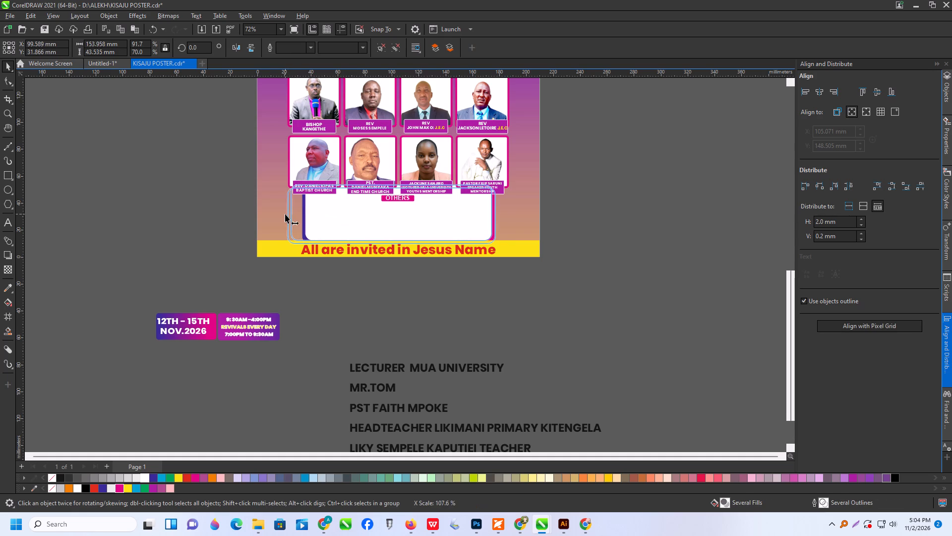
pyautogui.moveTo(285, 214); pyautogui.dragTo(284, 212)
pyautogui.moveTo(498, 216); pyautogui.dragTo(517, 220)
pyautogui.click(816, 90)
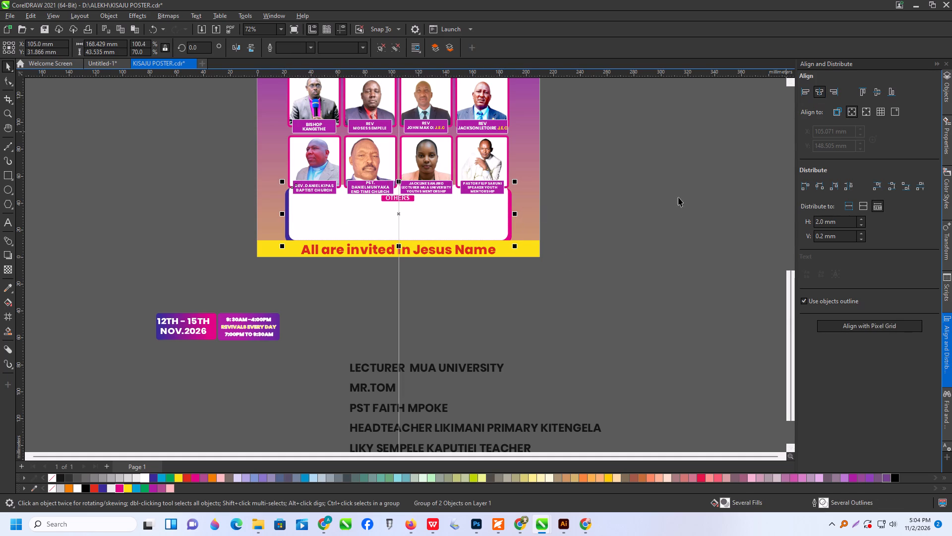
pyautogui.moveTo(400, 248); pyautogui.dragTo(401, 243)
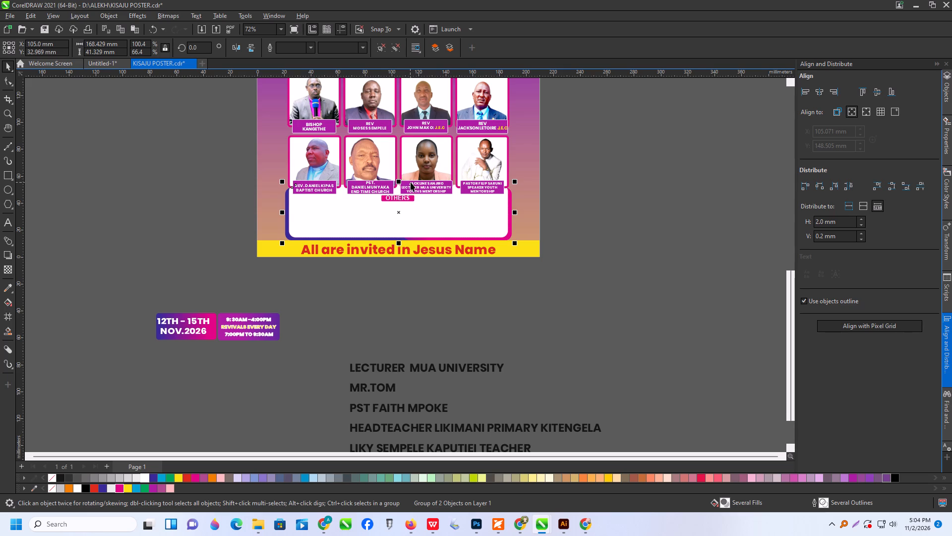
# Move the guest text block closer below the poster and break it apart into separate lines.
pyautogui.scroll(-4, 416, 226)
pyautogui.scroll(3, 448, 352)
pyautogui.moveTo(406, 353); pyautogui.dragTo(398, 329)
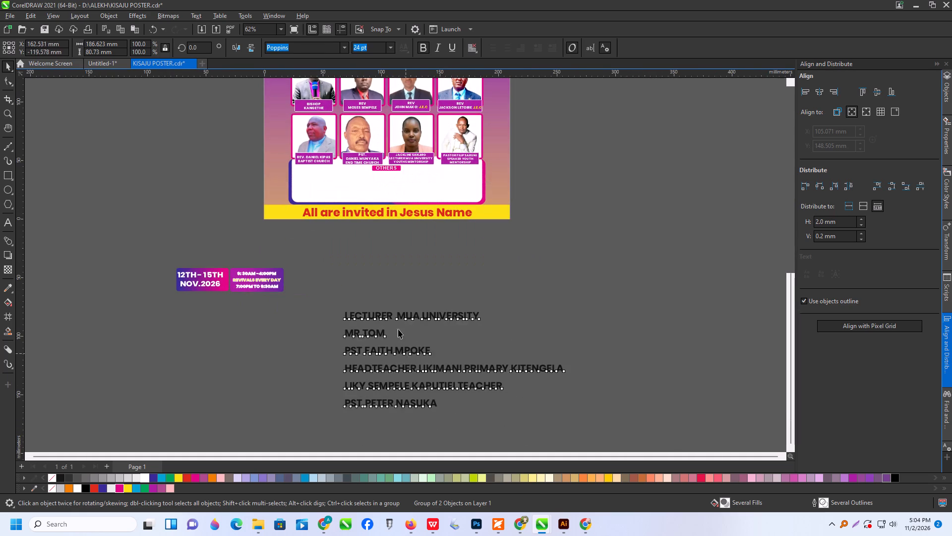
pyautogui.moveTo(398, 329); pyautogui.dragTo(401, 312)
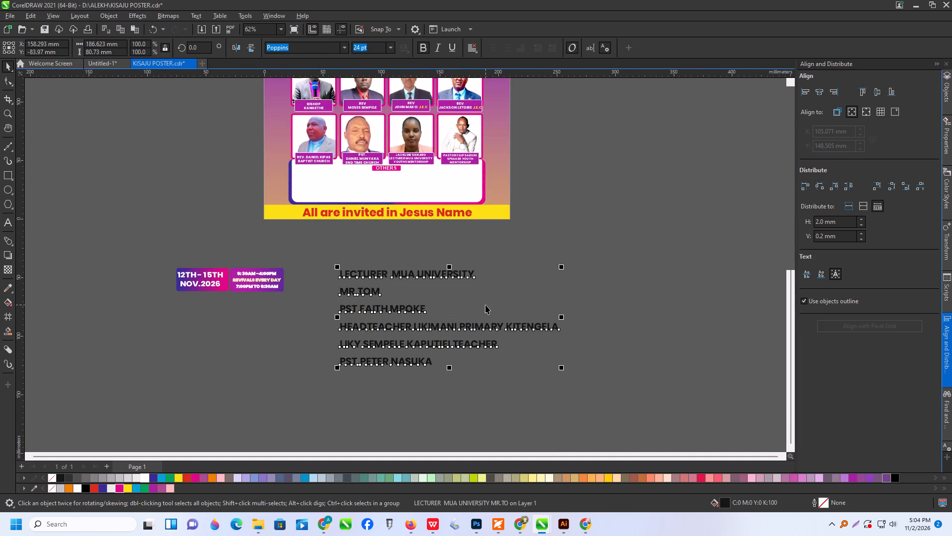
pyautogui.hotkey('ctrl', 'k')
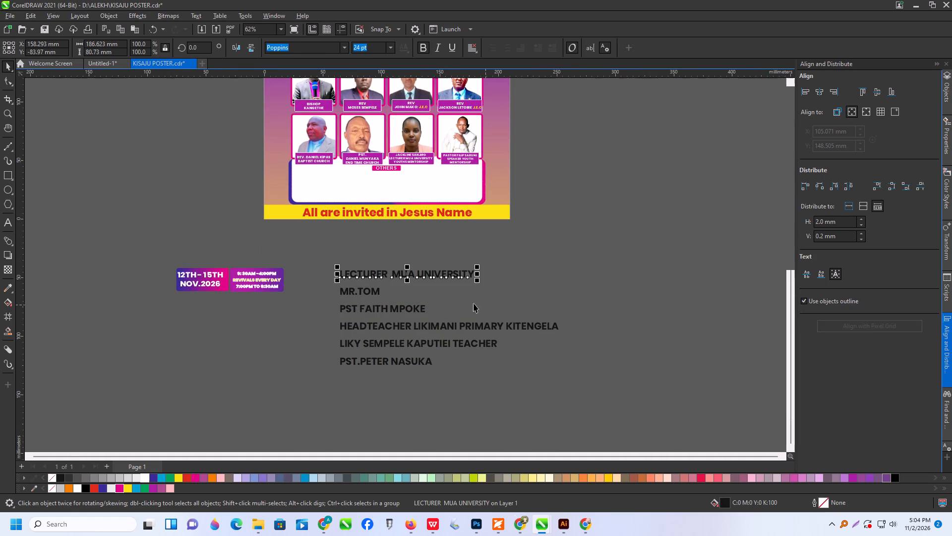
# Place the LECTURER MUA UNIVERSITY line near the OTHERS panel's upper-left corner and set its font size to 8 pt.
pyautogui.scroll(2, 484, 303)
pyautogui.moveTo(373, 268); pyautogui.dragTo(328, 176)
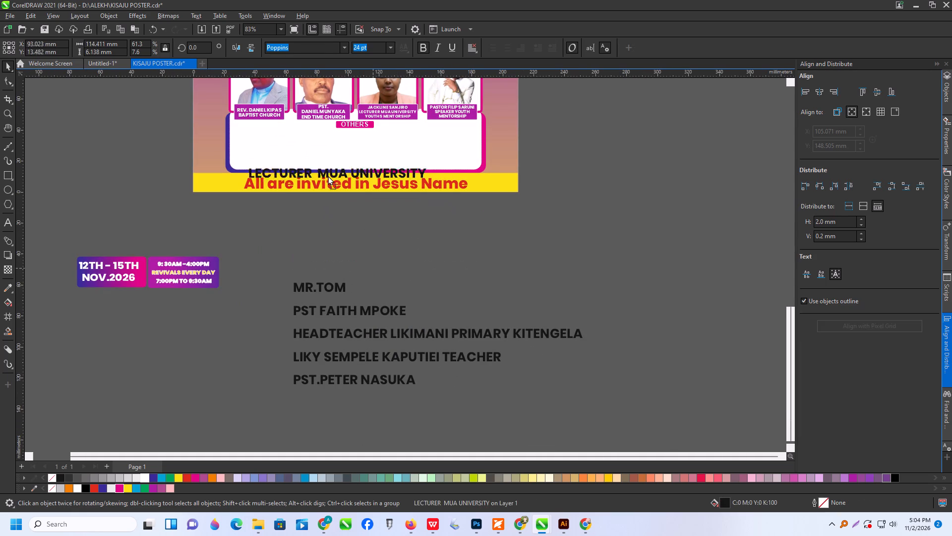
pyautogui.moveTo(328, 176); pyautogui.dragTo(317, 143)
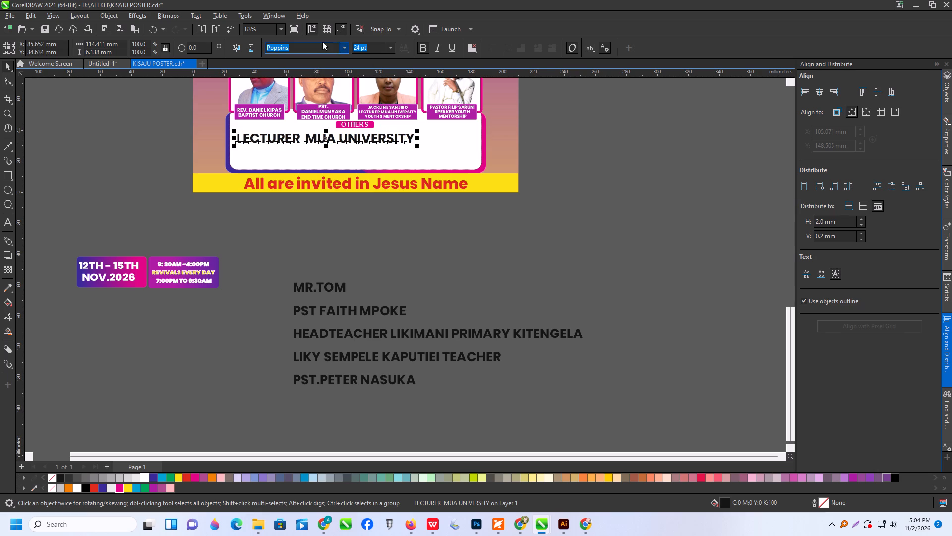
pyautogui.click(389, 49)
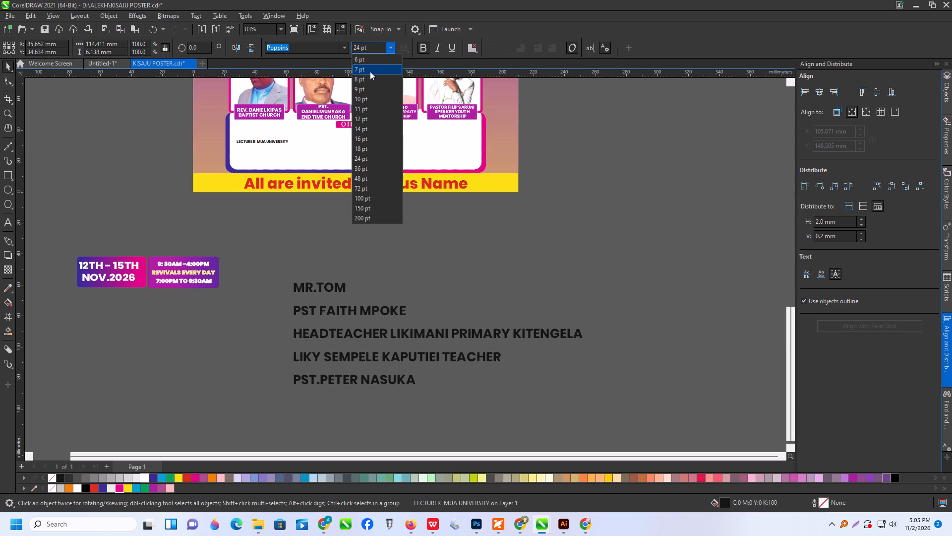
pyautogui.click(368, 76)
pyautogui.scroll(4, 256, 151)
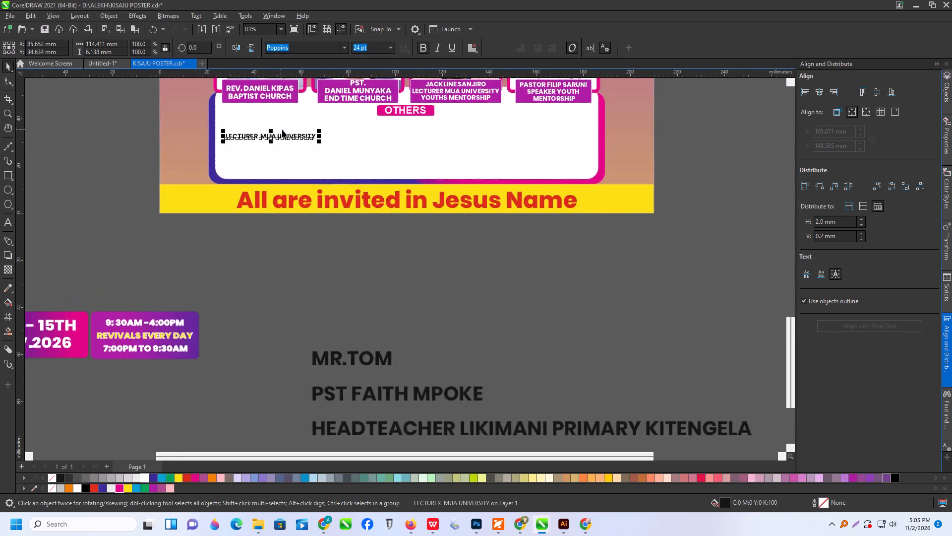
pyautogui.scroll(7, 282, 130)
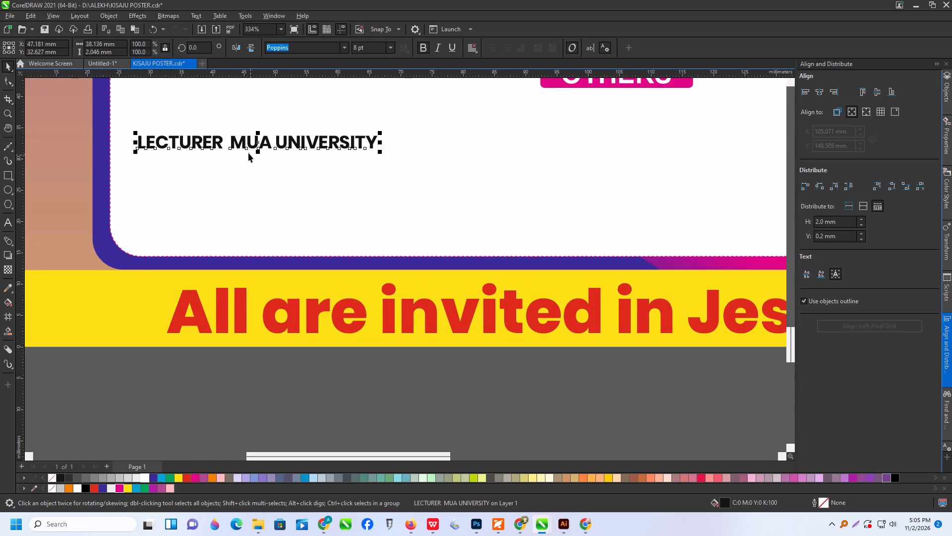
pyautogui.moveTo(256, 143); pyautogui.dragTo(258, 134)
# Move the MR.TOM line slightly apart from the other guest lines and set its font size to 9 pt.
pyautogui.scroll(-4, 217, 134)
pyautogui.scroll(-3, 259, 142)
pyautogui.scroll(-2, 351, 274)
pyautogui.moveTo(364, 374); pyautogui.dragTo(379, 344)
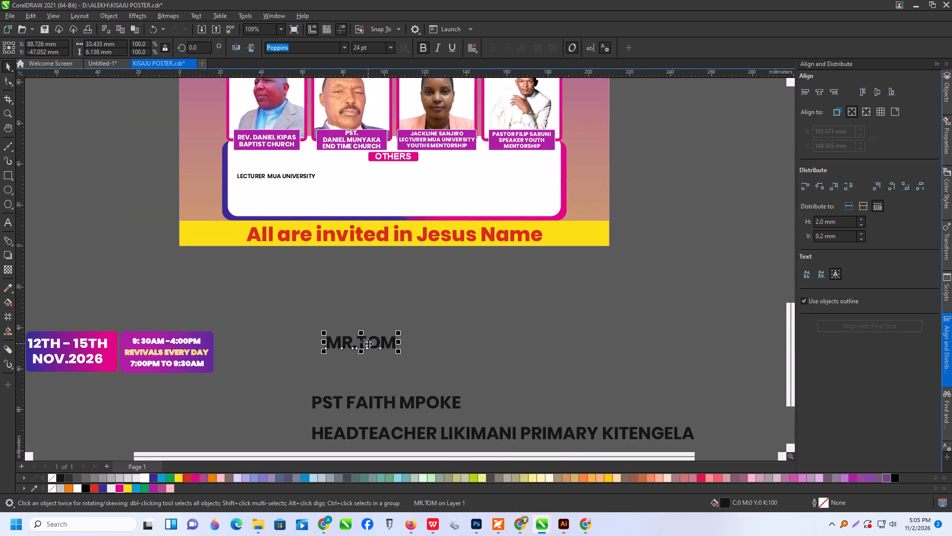
pyautogui.click(392, 46)
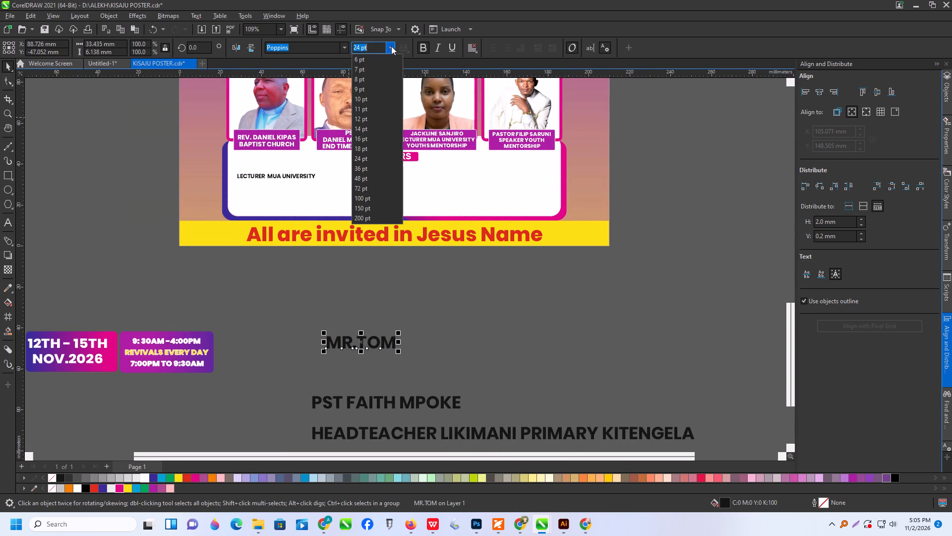
pyautogui.click(366, 88)
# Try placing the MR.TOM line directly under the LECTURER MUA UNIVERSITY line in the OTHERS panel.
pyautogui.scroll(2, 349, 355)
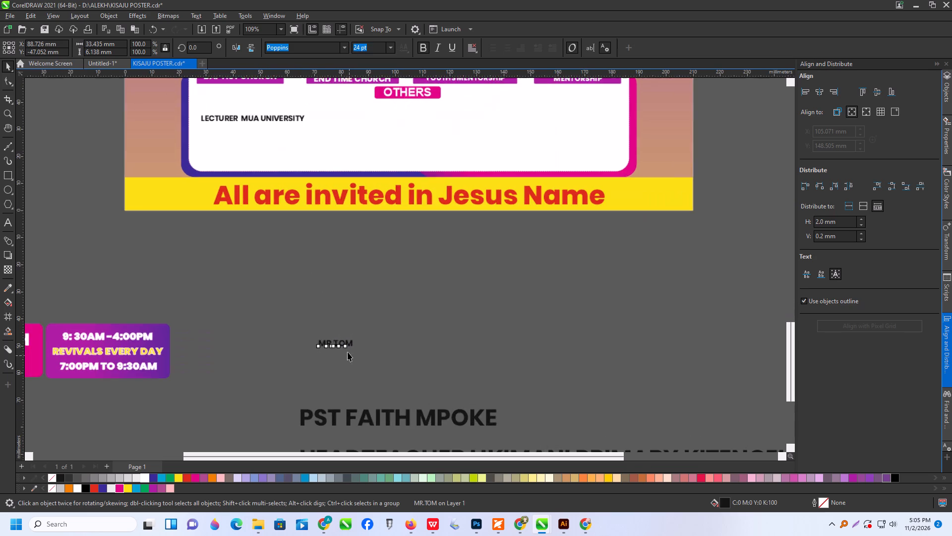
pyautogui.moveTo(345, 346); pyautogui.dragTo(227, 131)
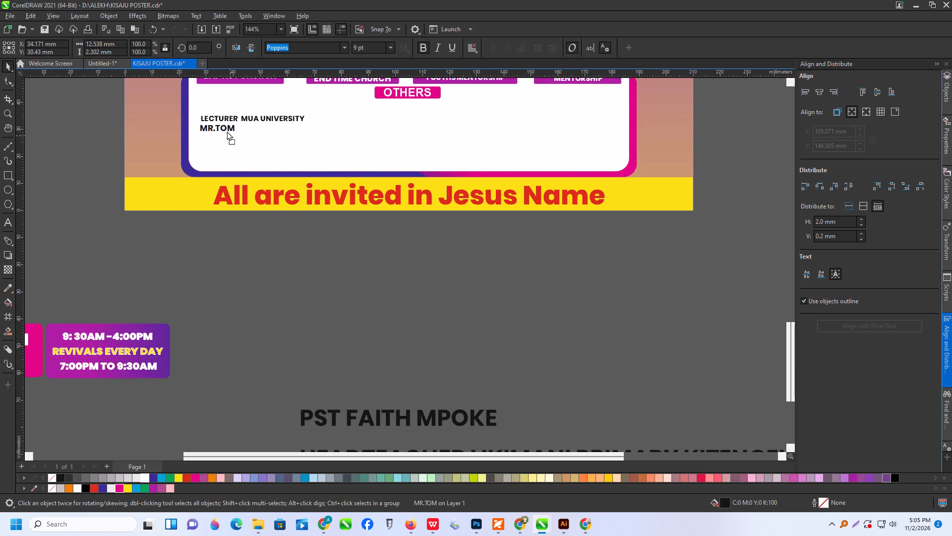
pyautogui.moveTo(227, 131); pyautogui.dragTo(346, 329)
# Shift the pastor's line below MR.TOM slightly upward and set its font size to 9 pt.
pyautogui.moveTo(392, 425); pyautogui.dragTo(394, 409)
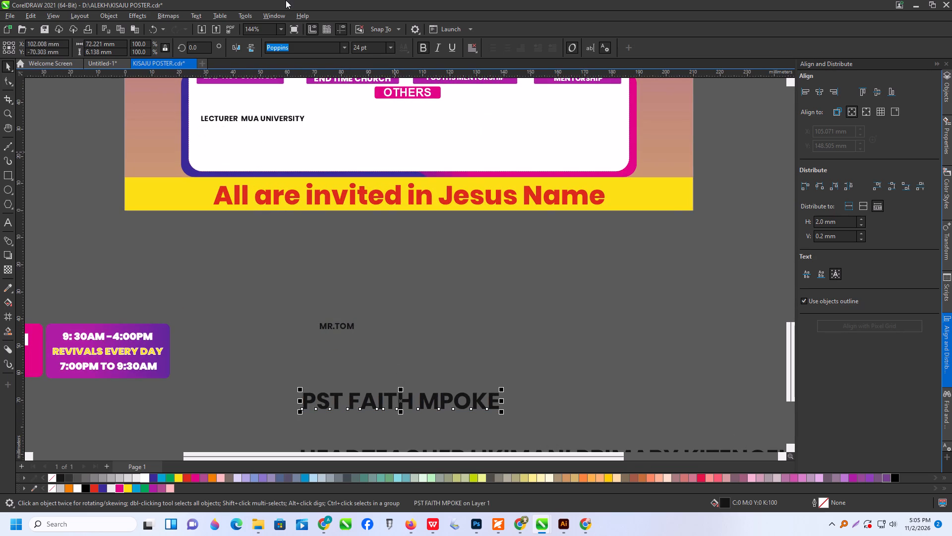
pyautogui.click(388, 50)
pyautogui.click(372, 88)
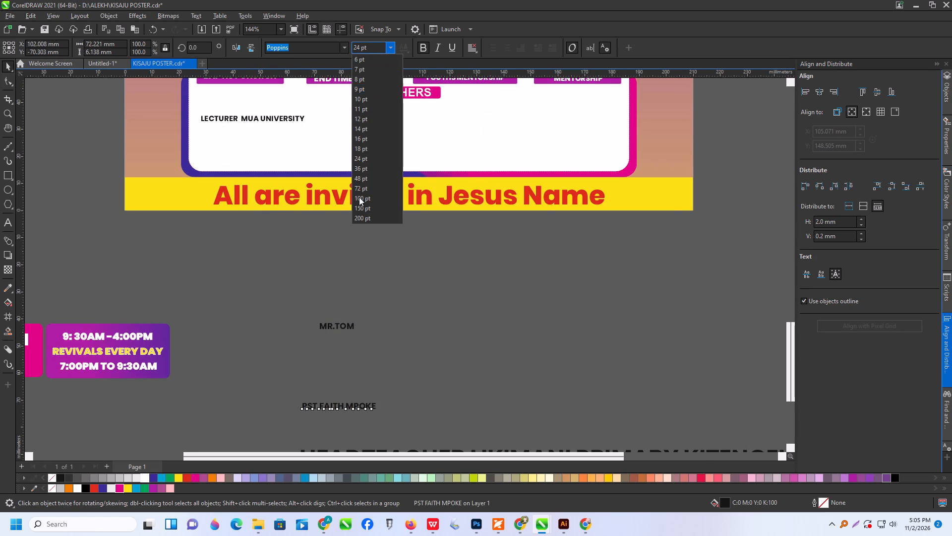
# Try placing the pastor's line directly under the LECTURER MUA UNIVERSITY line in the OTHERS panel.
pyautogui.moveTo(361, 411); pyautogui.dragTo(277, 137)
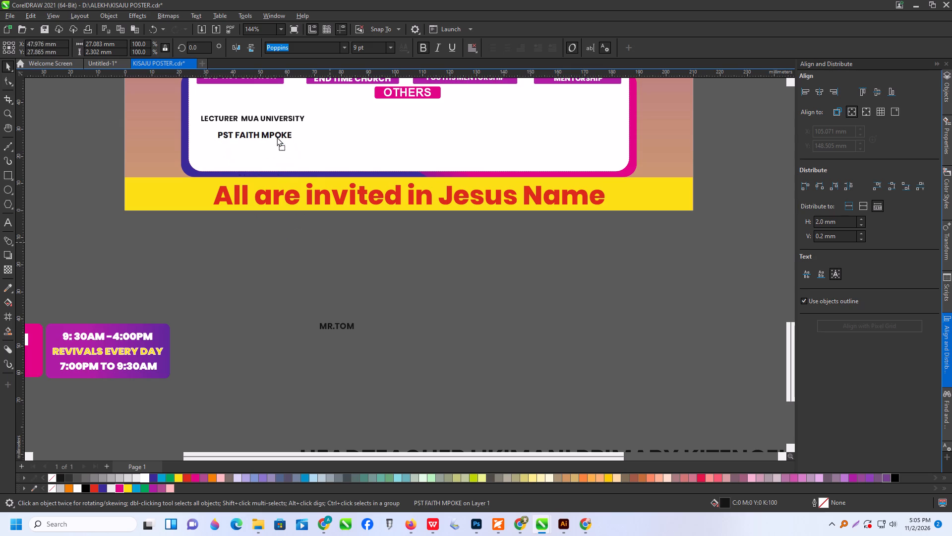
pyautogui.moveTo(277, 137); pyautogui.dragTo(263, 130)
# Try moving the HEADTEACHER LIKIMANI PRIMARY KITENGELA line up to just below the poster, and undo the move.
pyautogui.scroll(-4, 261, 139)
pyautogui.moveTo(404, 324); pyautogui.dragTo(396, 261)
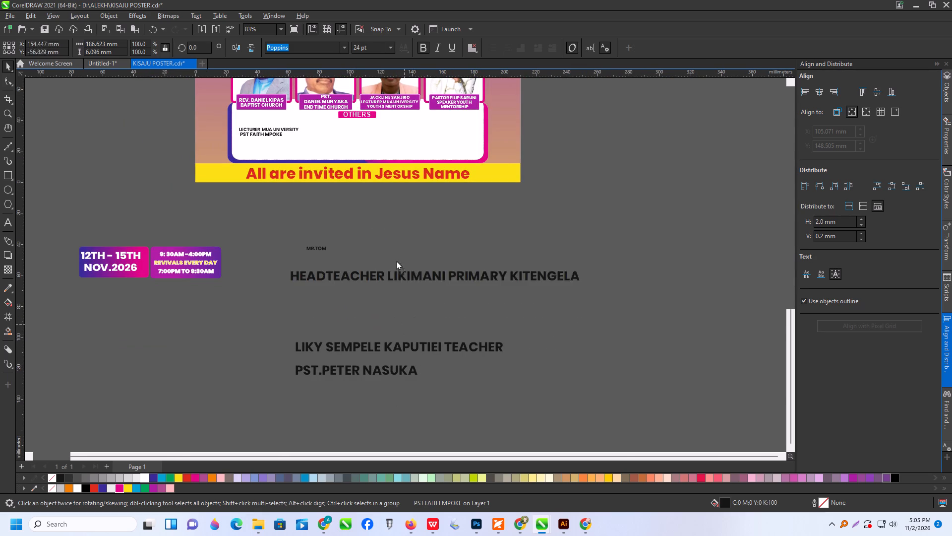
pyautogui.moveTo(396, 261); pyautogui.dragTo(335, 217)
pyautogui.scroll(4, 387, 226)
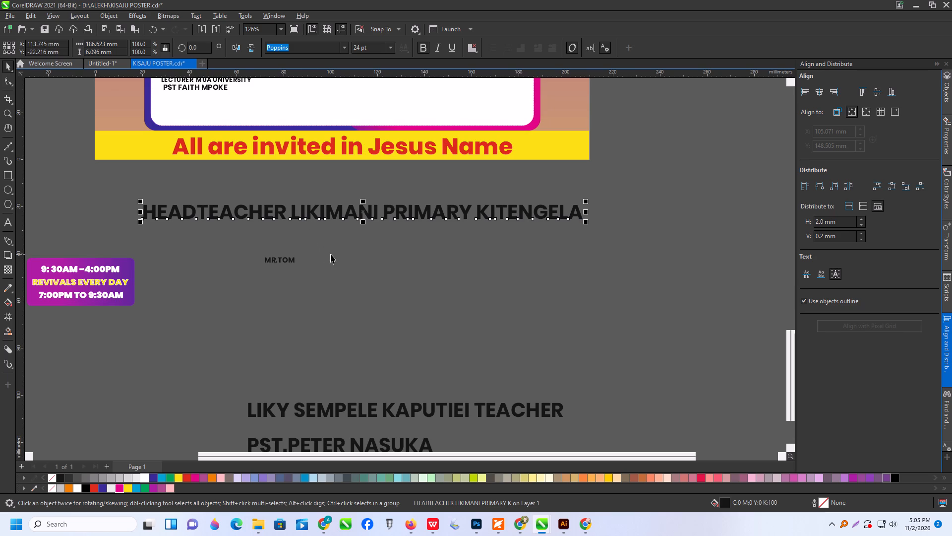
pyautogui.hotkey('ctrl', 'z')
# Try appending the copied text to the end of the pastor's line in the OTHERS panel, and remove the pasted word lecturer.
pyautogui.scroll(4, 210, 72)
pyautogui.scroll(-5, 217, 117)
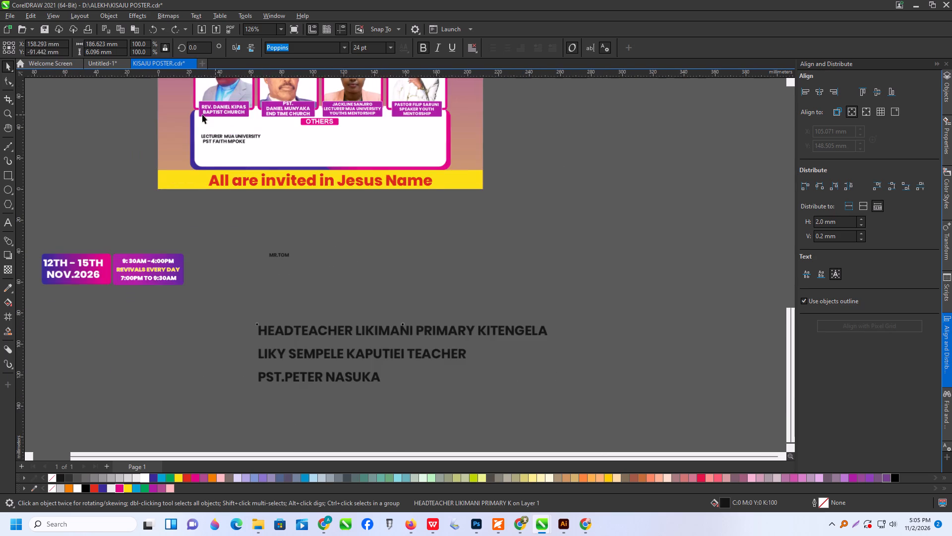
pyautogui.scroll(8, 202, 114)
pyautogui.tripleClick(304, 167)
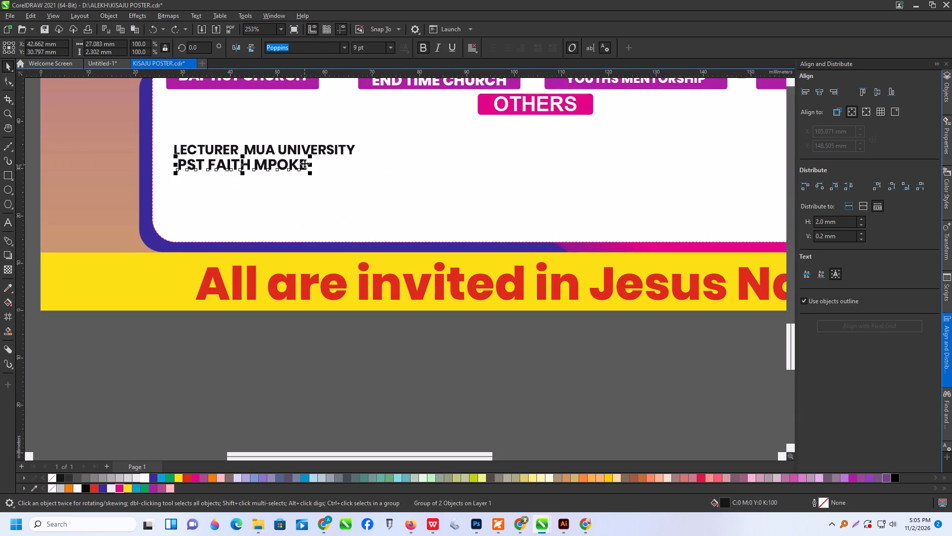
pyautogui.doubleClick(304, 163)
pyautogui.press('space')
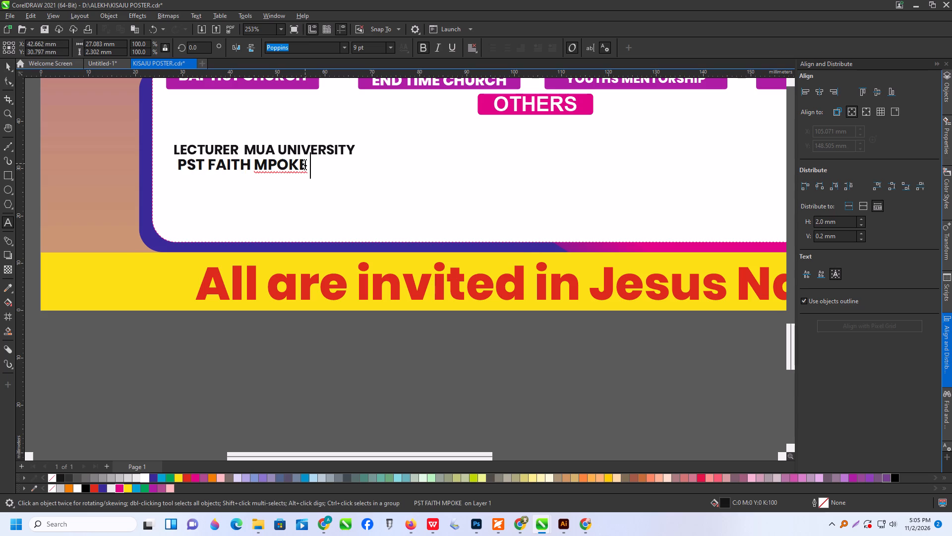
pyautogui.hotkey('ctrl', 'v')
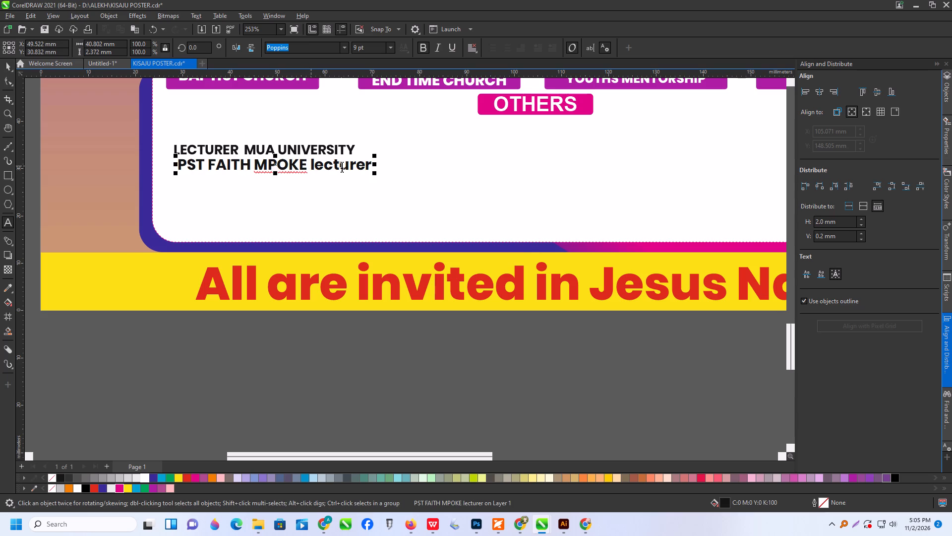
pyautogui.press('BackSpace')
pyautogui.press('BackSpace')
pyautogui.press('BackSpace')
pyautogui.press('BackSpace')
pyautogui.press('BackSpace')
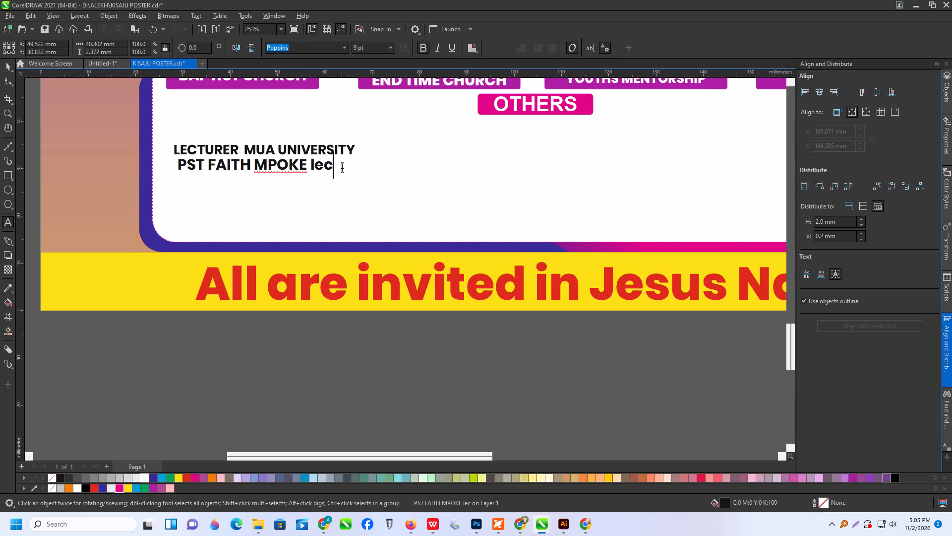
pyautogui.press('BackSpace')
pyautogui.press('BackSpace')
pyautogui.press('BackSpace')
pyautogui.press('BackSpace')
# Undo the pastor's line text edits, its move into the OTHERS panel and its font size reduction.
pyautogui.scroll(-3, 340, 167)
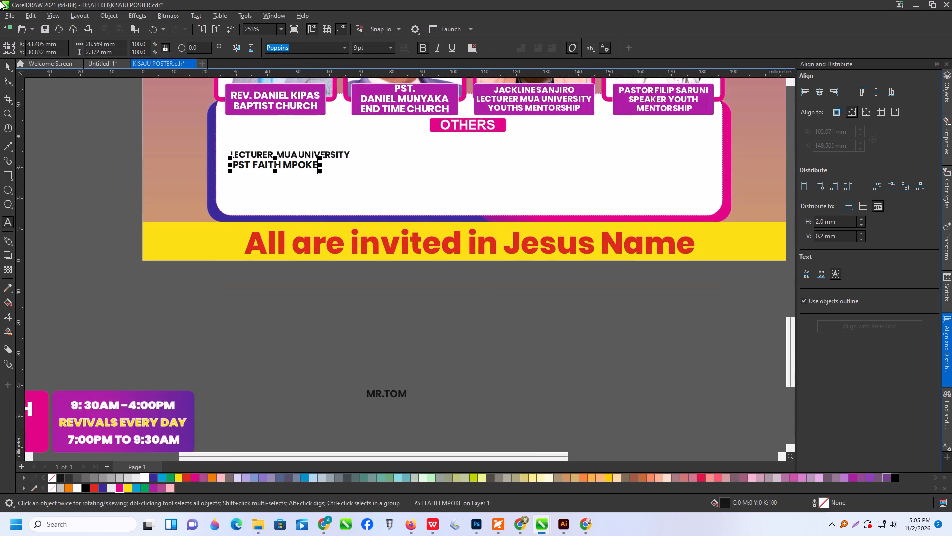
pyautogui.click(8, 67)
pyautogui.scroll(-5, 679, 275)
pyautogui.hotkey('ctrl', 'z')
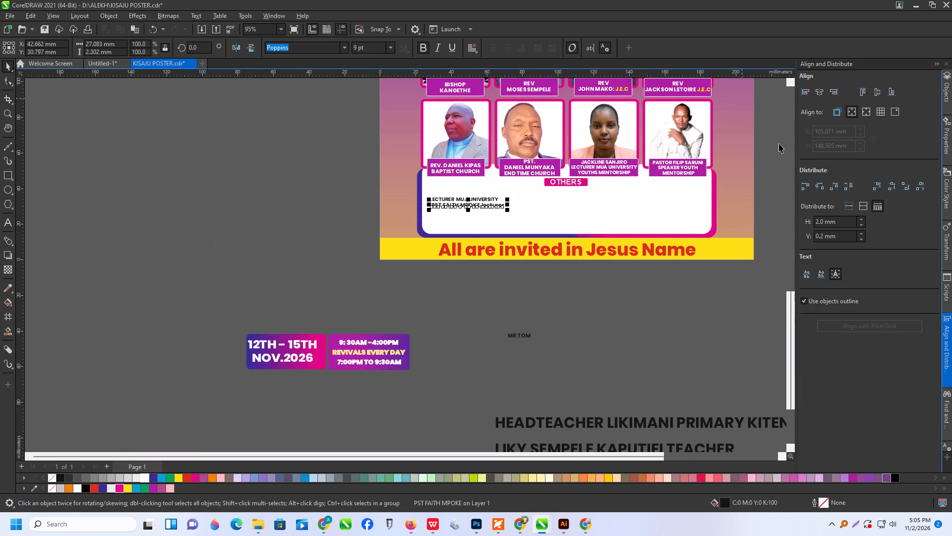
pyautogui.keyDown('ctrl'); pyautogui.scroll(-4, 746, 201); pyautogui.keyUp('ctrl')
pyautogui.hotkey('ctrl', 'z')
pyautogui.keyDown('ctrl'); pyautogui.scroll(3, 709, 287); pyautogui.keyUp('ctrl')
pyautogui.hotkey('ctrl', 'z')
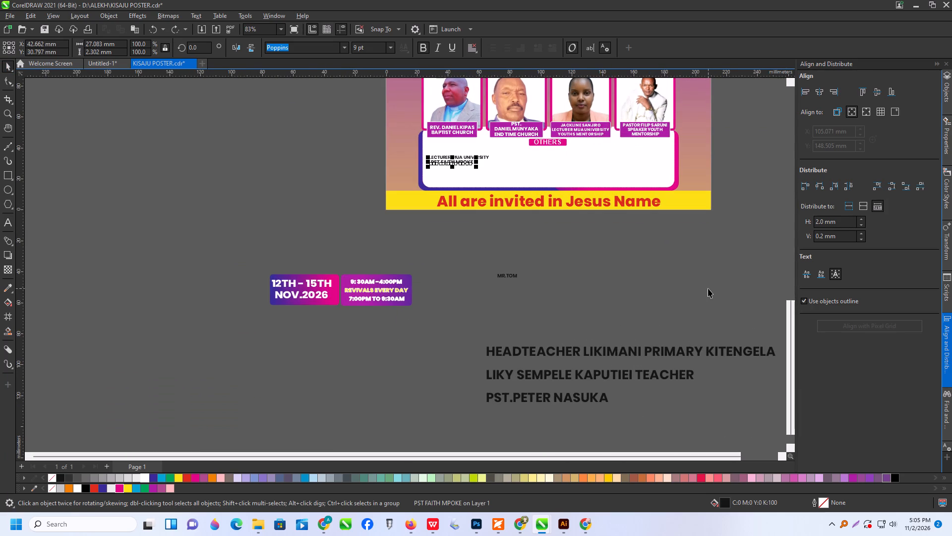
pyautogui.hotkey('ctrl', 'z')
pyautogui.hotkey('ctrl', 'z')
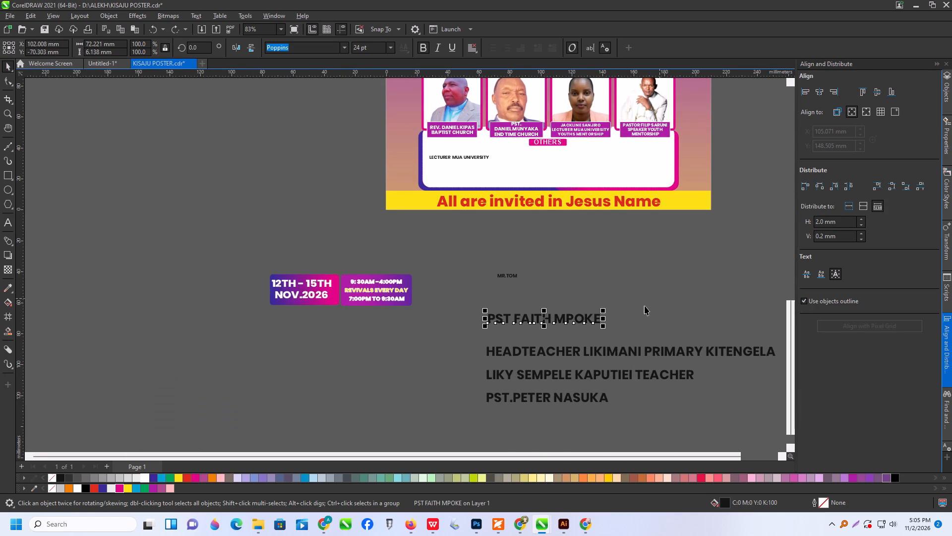
# Cut the HEADTEACHER LIKIMANI PRIMARY KITENGELA line and paste it as a second line within the pastor's text below the poster.
pyautogui.keyDown('ctrl'); pyautogui.scroll(3, 630, 317); pyautogui.keyUp('ctrl')
pyautogui.click(559, 373)
pyautogui.click(565, 373)
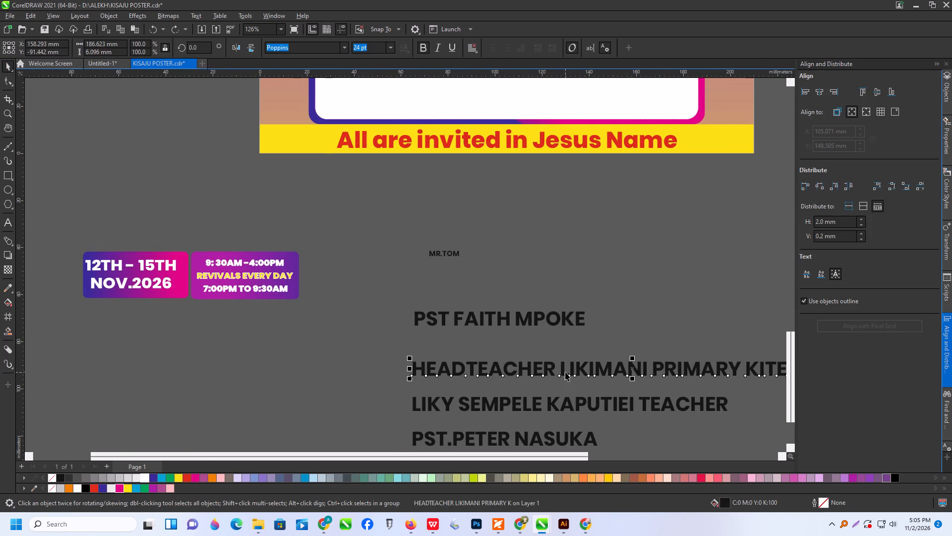
pyautogui.hotkey('ctrl', 'x')
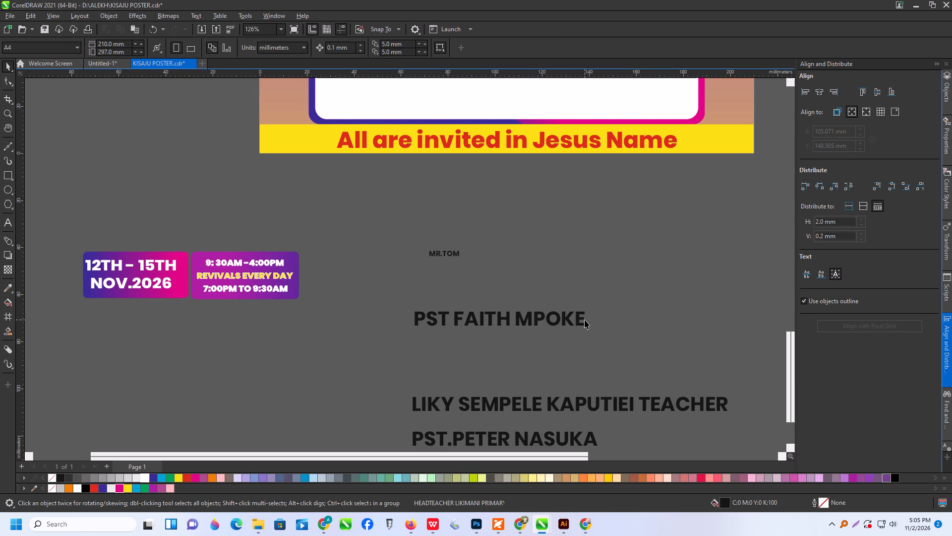
pyautogui.tripleClick(585, 320)
pyautogui.press('Return')
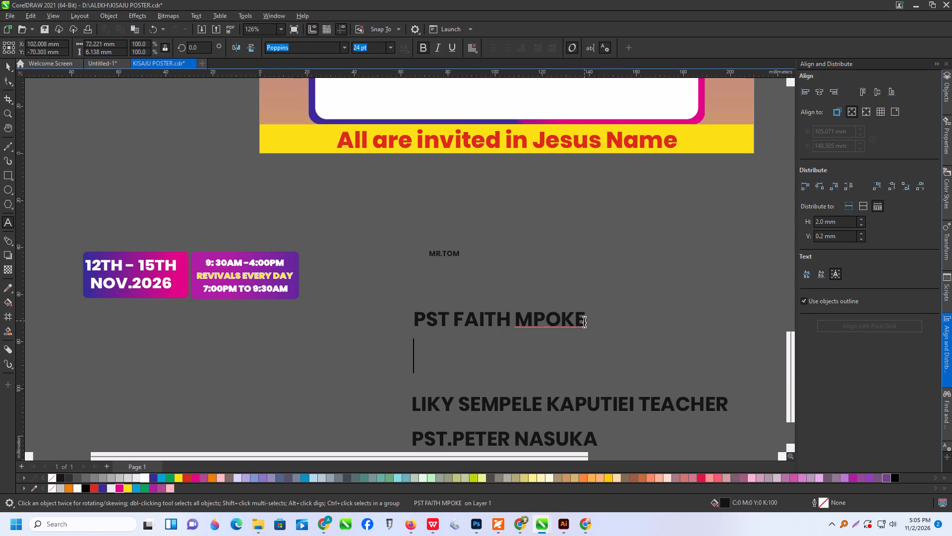
pyautogui.hotkey('ctrl', 'v')
pyautogui.scroll(-5, 584, 322)
pyautogui.scroll(5, 601, 357)
pyautogui.scroll(1, 536, 370)
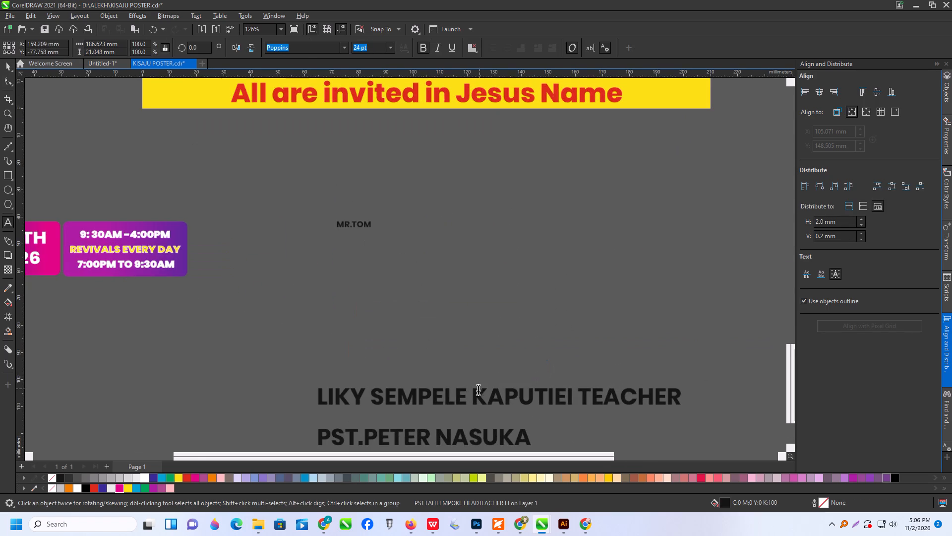
pyautogui.scroll(-2, 493, 348)
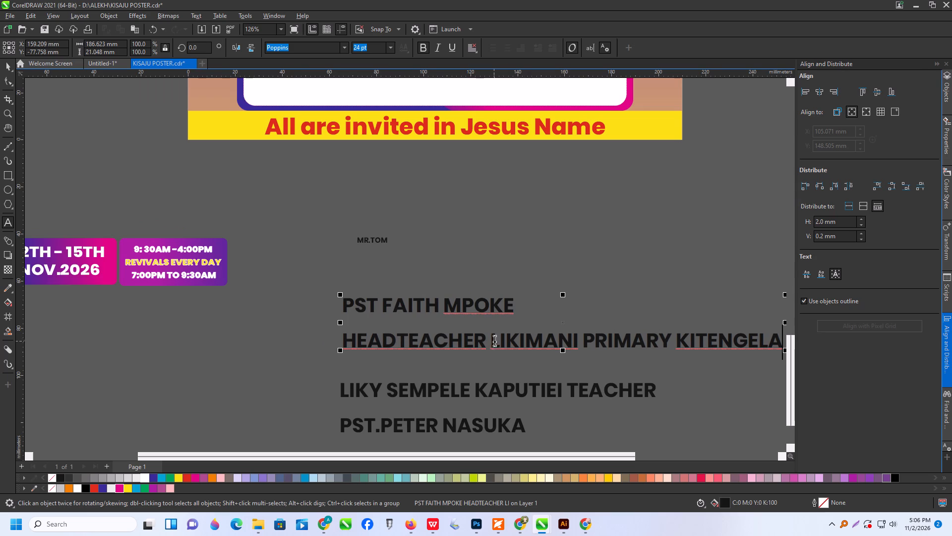
# Add a period after PST in the pastor's text.
pyautogui.click(376, 301)
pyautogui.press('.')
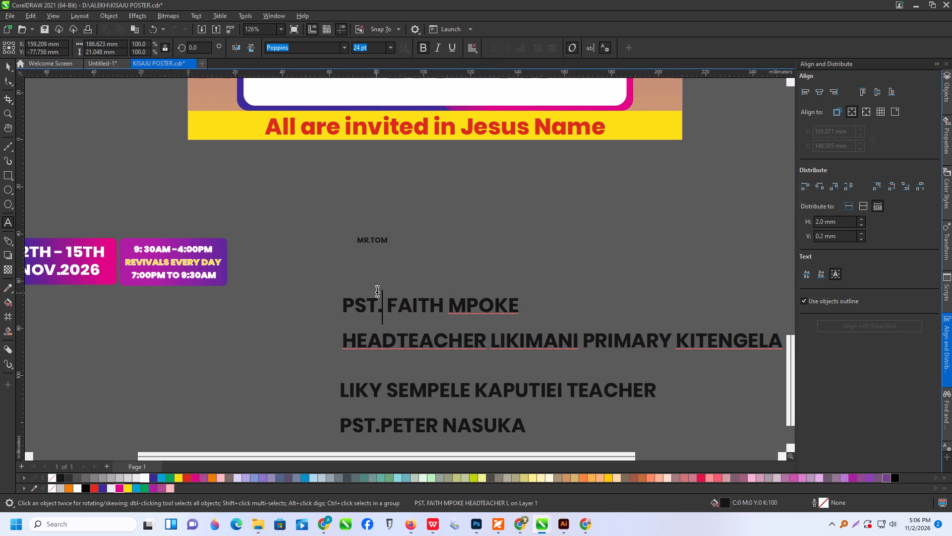
pyautogui.click(8, 67)
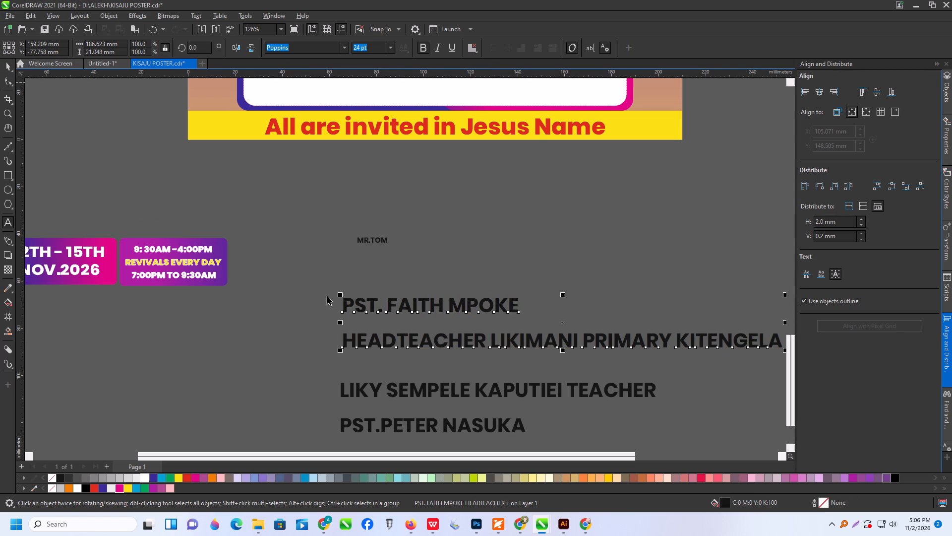
# Delete the separate pastor's line below the KAPUTIEI TEACHER line.
pyautogui.scroll(-4, 489, 291)
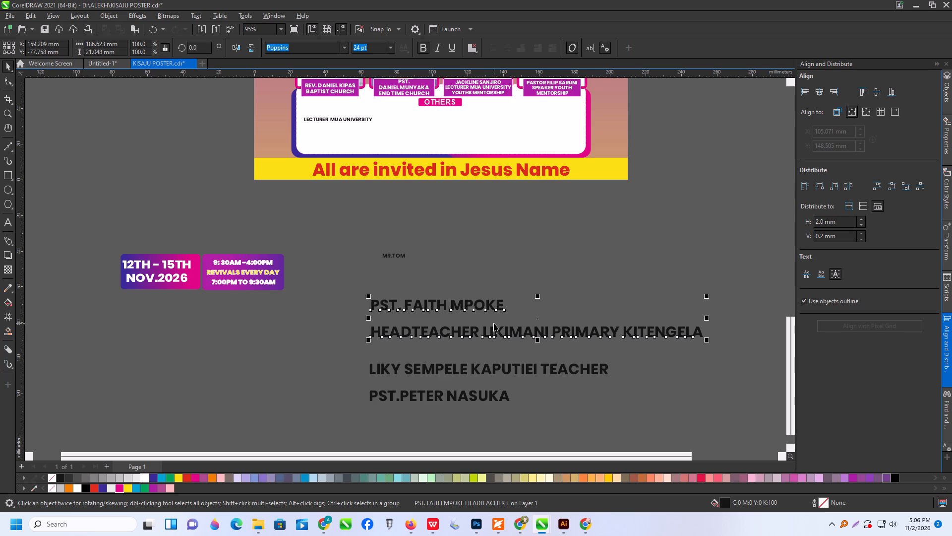
pyautogui.scroll(-3, 494, 323)
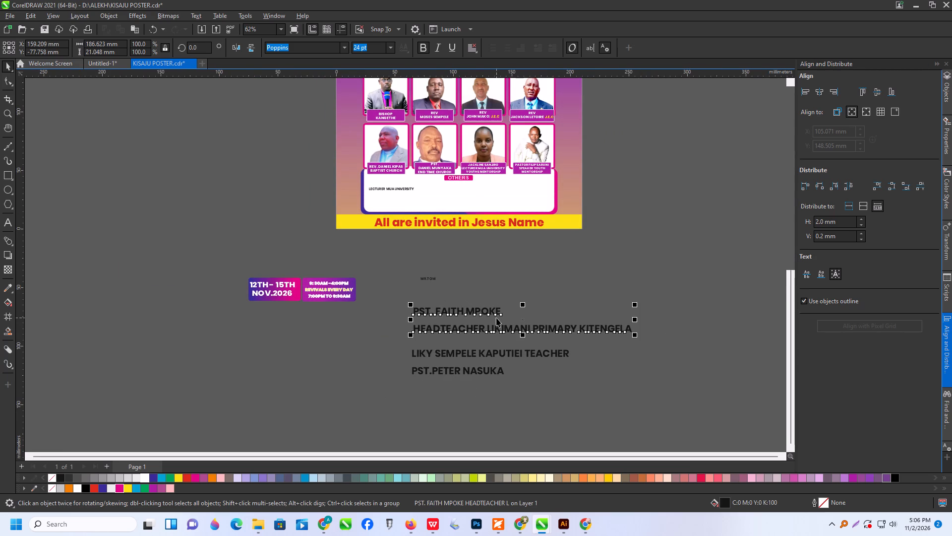
pyautogui.click(497, 373)
pyautogui.press('Delete')
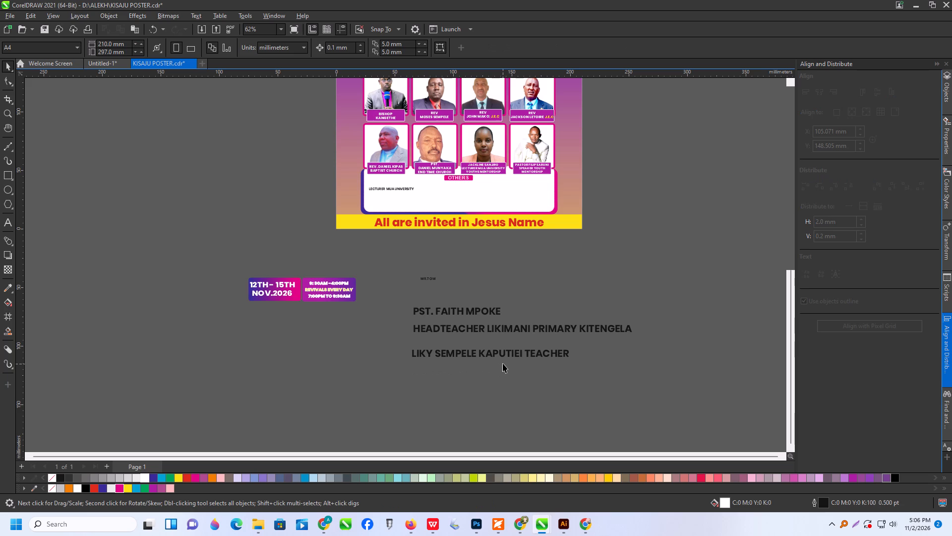
# Place the two-line pastor and headteacher text under LECTURER MUA UNIVERSITY in the OTHERS panel and set its font size to 9 pt.
pyautogui.scroll(5, 471, 289)
pyautogui.scroll(-4, 395, 326)
pyautogui.scroll(4, 400, 283)
pyautogui.click(439, 368)
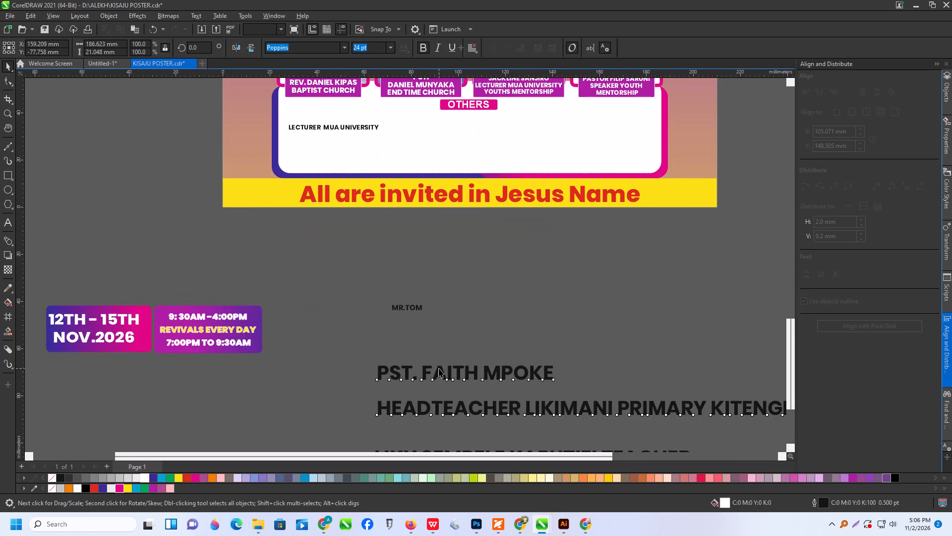
pyautogui.scroll(-4, 430, 375)
pyautogui.scroll(3, 506, 413)
pyautogui.moveTo(502, 390); pyautogui.dragTo(423, 264)
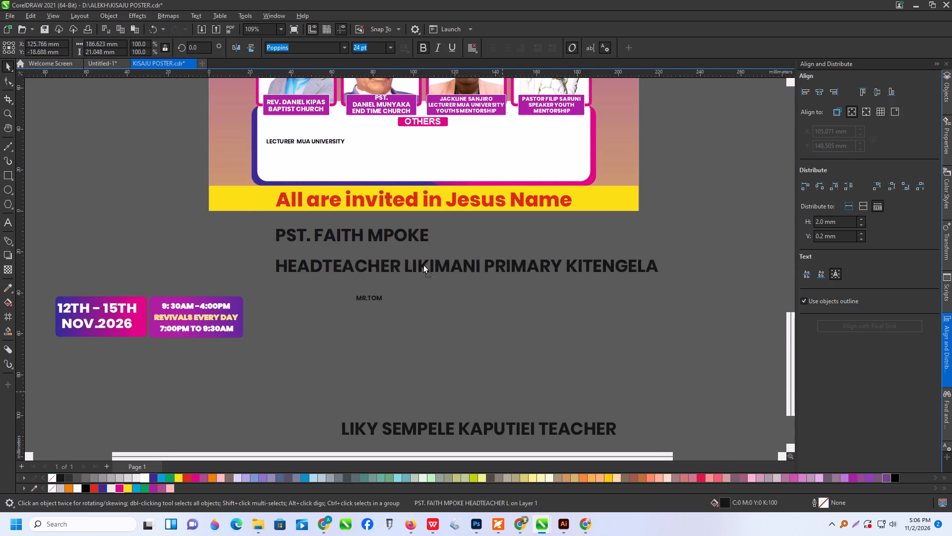
pyautogui.moveTo(423, 264); pyautogui.dragTo(412, 195)
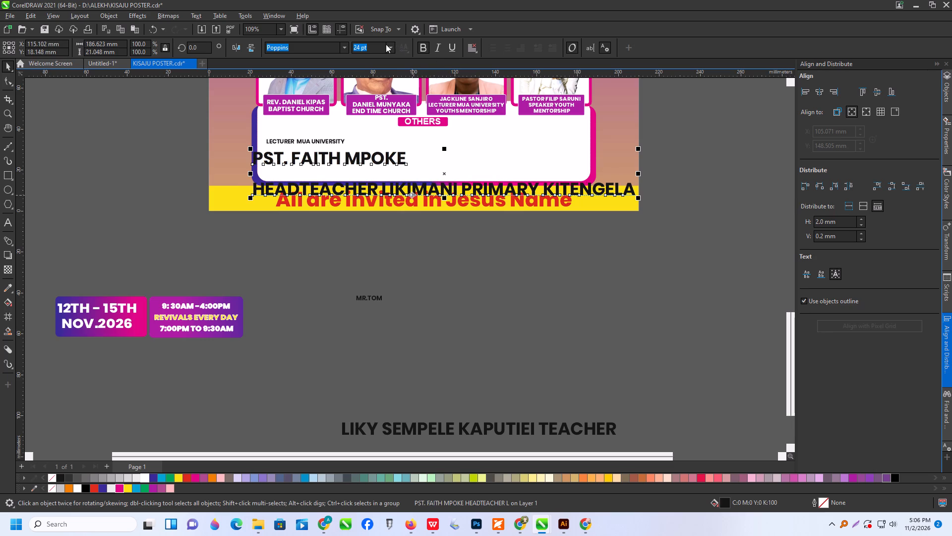
pyautogui.click(386, 44)
pyautogui.click(369, 87)
pyautogui.scroll(5, 324, 150)
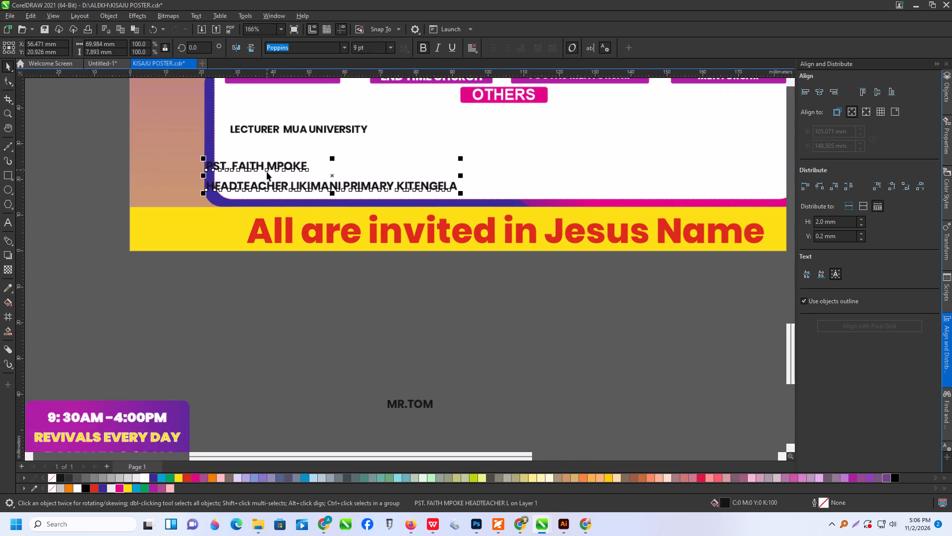
pyautogui.moveTo(273, 169); pyautogui.dragTo(299, 148)
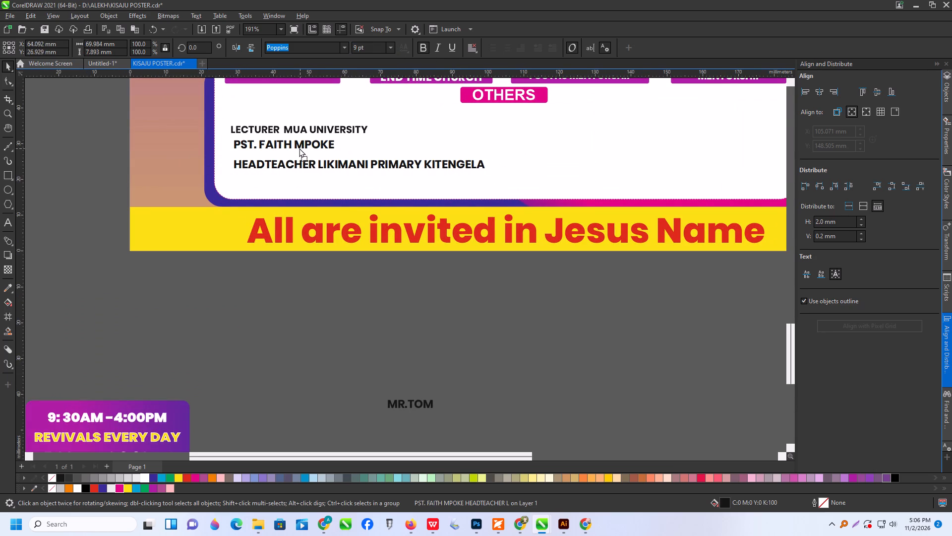
pyautogui.moveTo(299, 148); pyautogui.dragTo(296, 147)
# Break the headteacher line before PRIMARY KITENGELA so that it forms a separate third line of the pastor's text.
pyautogui.scroll(3, 365, 170)
pyautogui.doubleClick(366, 161)
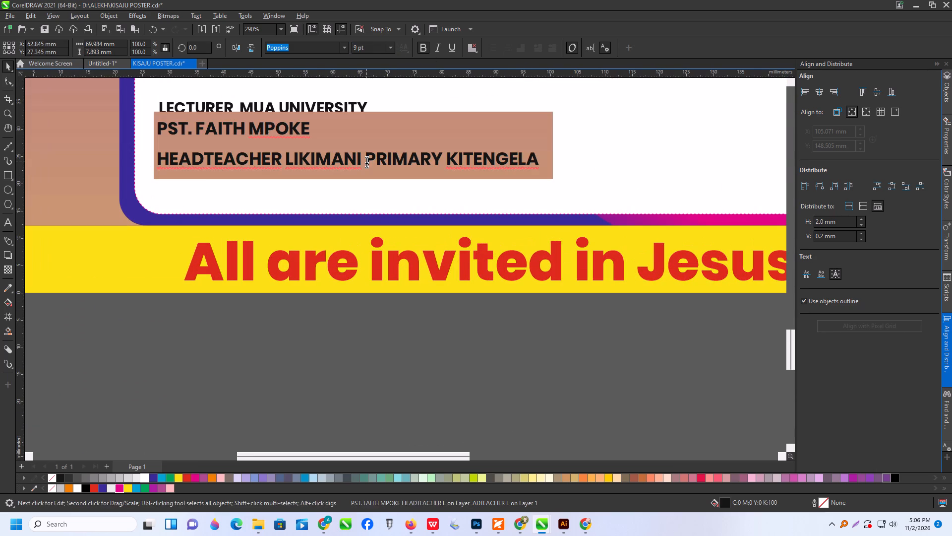
pyautogui.click(364, 159)
pyautogui.press('Return')
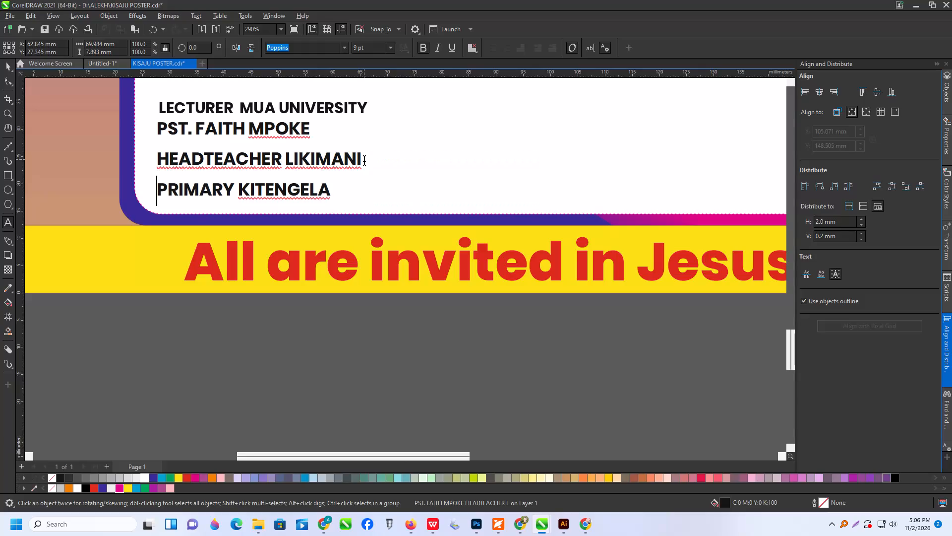
pyautogui.click(8, 59)
pyautogui.click(8, 66)
# Move the KAPUTIEI TEACHER line into the OTHERS panel beside the other guest lines and set its font size to 9 pt.
pyautogui.scroll(-3, 120, 169)
pyautogui.scroll(1, 146, 182)
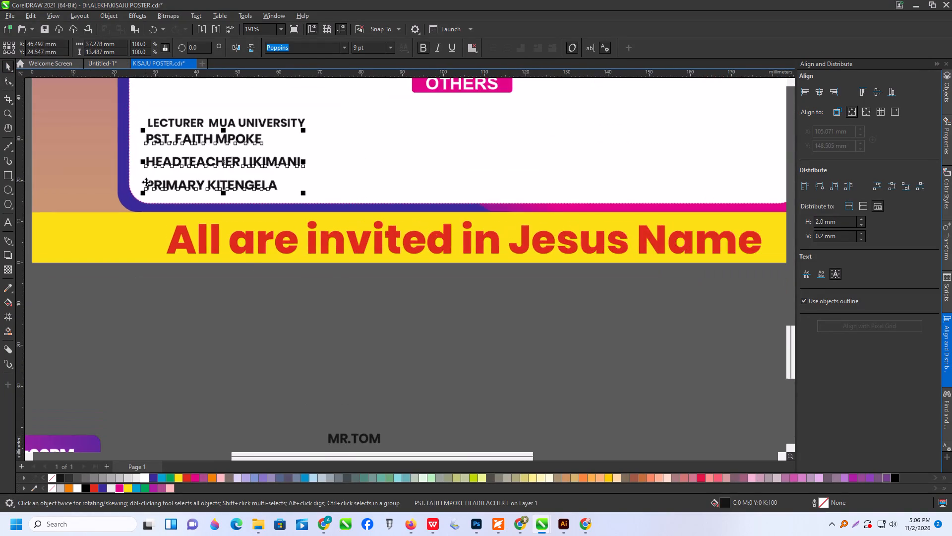
pyautogui.scroll(-13, 306, 340)
pyautogui.scroll(2, 357, 424)
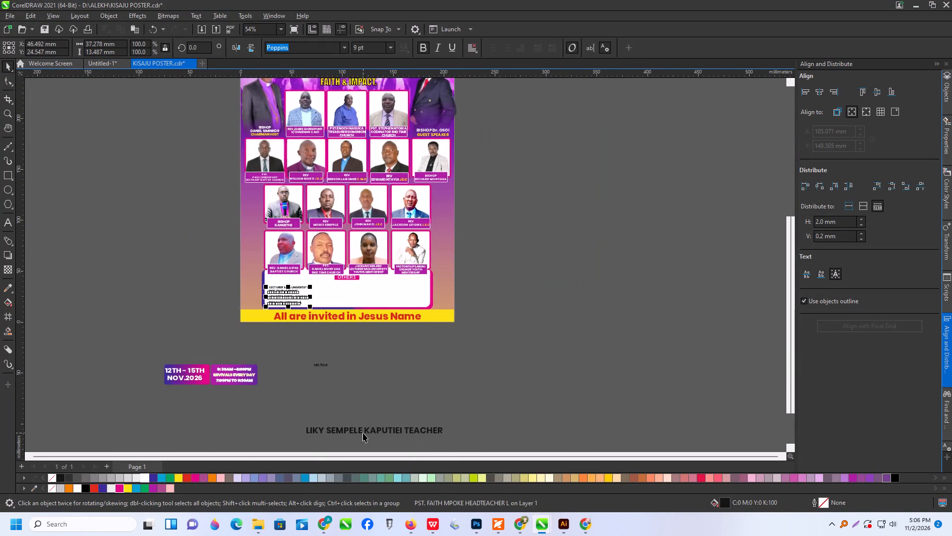
pyautogui.scroll(-4, 363, 431)
pyautogui.moveTo(377, 428); pyautogui.dragTo(400, 345)
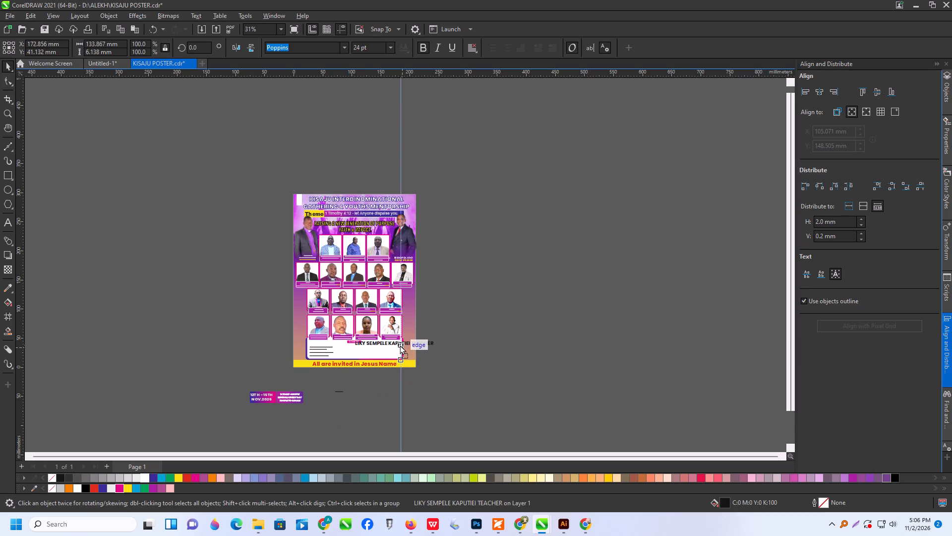
pyautogui.moveTo(400, 345); pyautogui.dragTo(384, 349)
pyautogui.scroll(12, 376, 351)
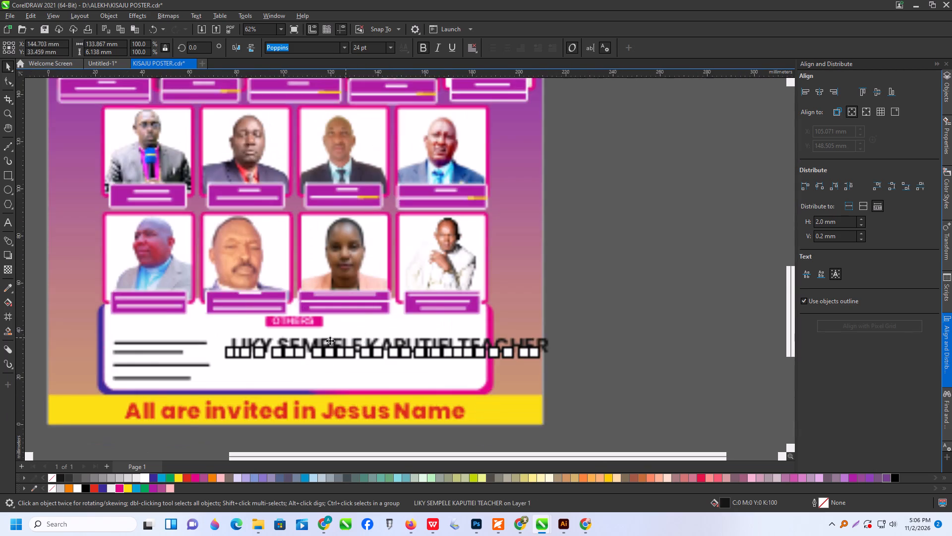
pyautogui.scroll(3, 330, 340)
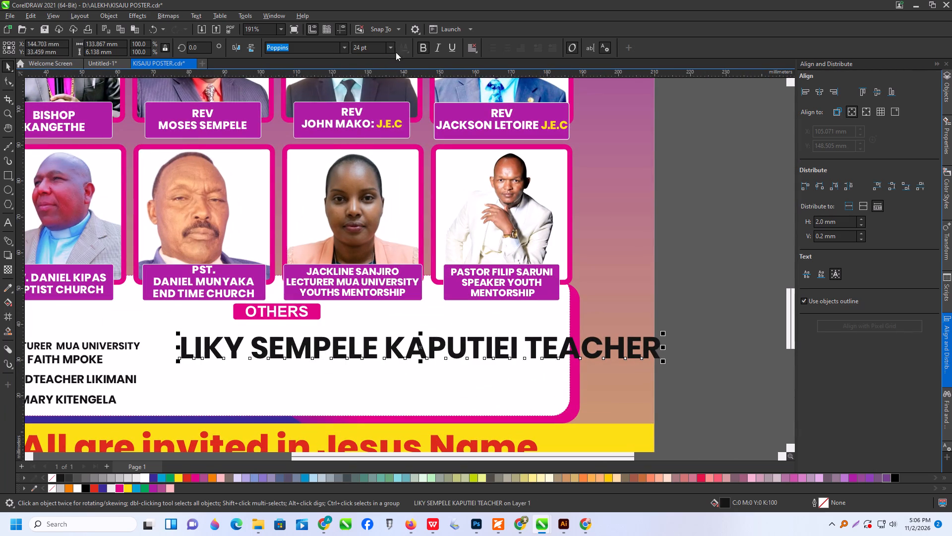
pyautogui.click(391, 45)
pyautogui.click(371, 90)
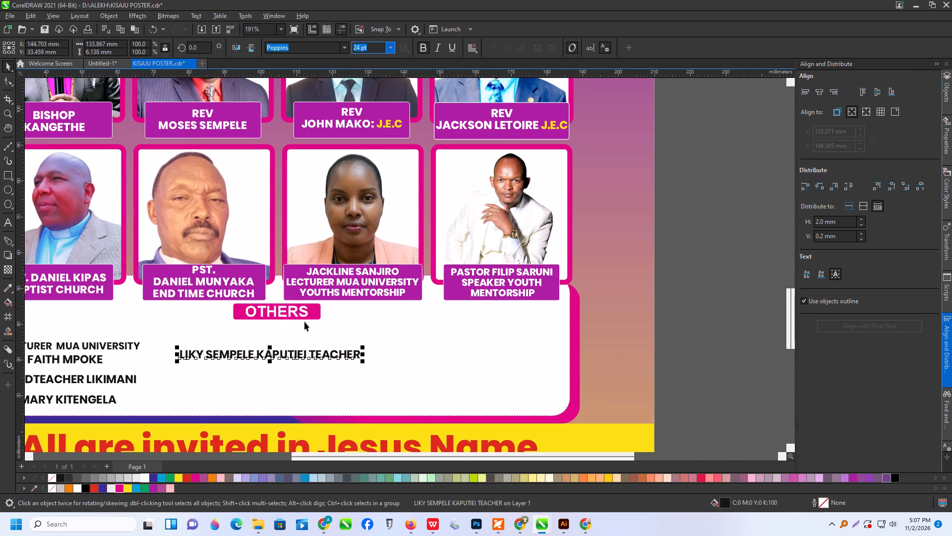
# Move the LECTURER MUA UNIVERSITY line and the three-line pastor and headteacher text together up to the top of the OTHERS panel.
pyautogui.scroll(1, 269, 360)
pyautogui.scroll(-3, 269, 360)
pyautogui.scroll(-3, 216, 349)
pyautogui.scroll(2, 130, 347)
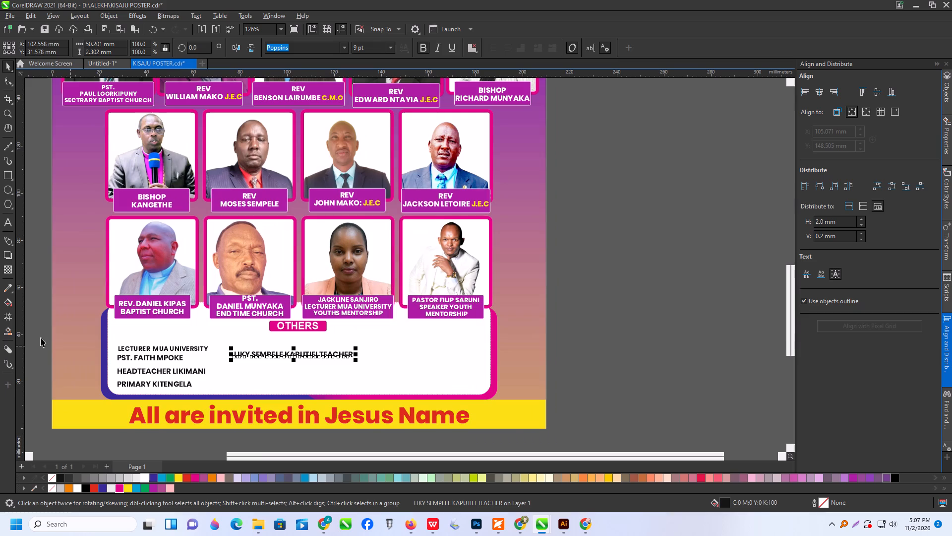
pyautogui.scroll(-4, 230, 319)
pyautogui.moveTo(86, 327); pyautogui.dragTo(240, 367)
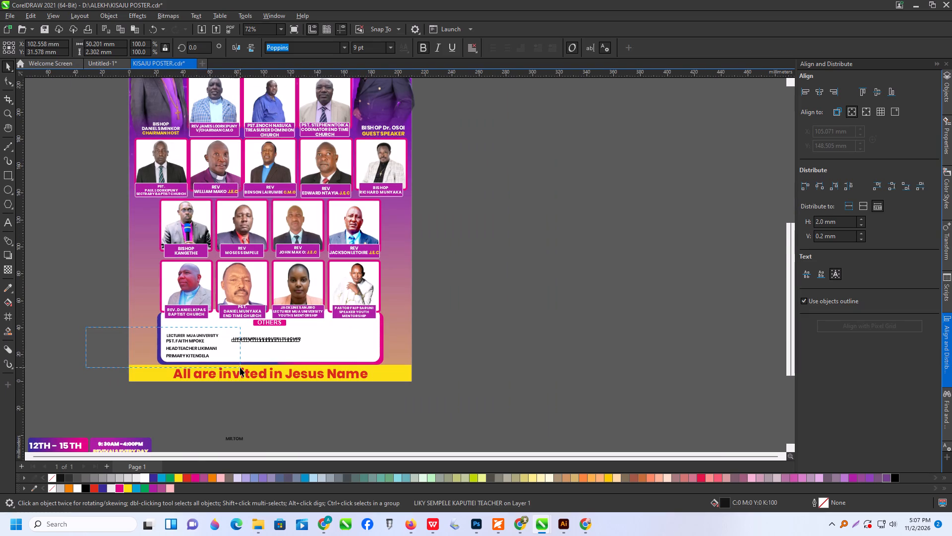
pyautogui.moveTo(240, 367); pyautogui.dragTo(233, 368)
pyautogui.scroll(8, 194, 357)
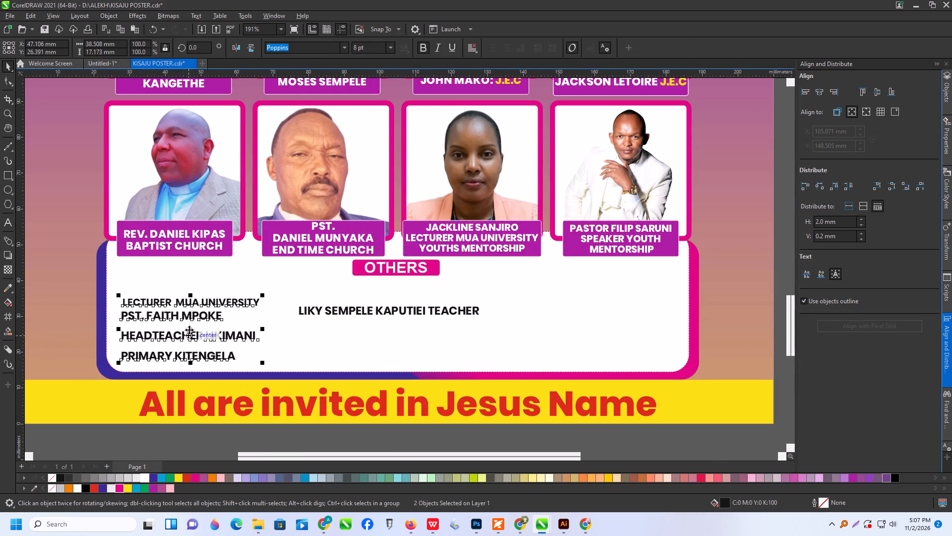
pyautogui.moveTo(189, 330); pyautogui.dragTo(191, 302)
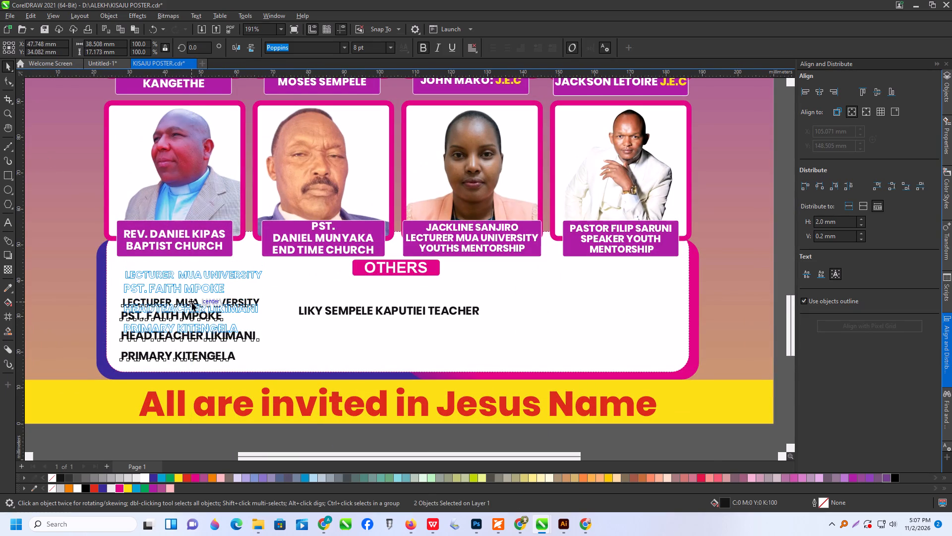
# Move the KAPUTIEI TEACHER line directly below PRIMARY KITENGELA, lined up with the left edge of the guest text.
pyautogui.moveTo(351, 314); pyautogui.dragTo(196, 349)
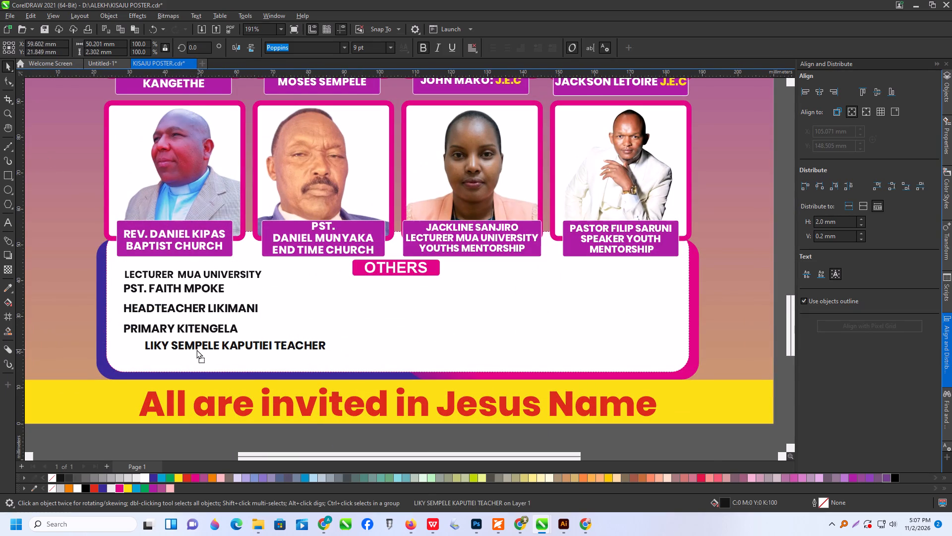
pyautogui.moveTo(196, 349); pyautogui.dragTo(176, 345)
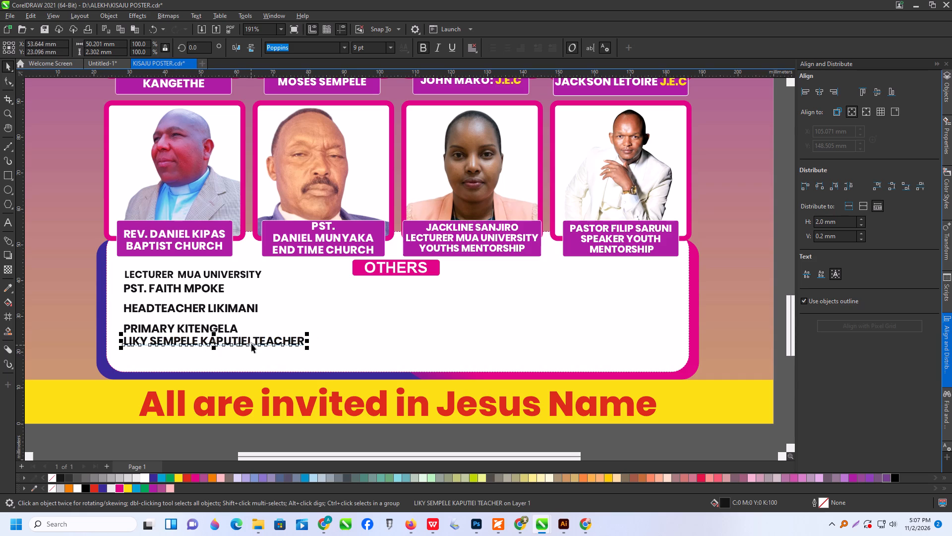
# Break the KAPUTIEI TEACHER line before TEACHER so that it forms a second line.
pyautogui.doubleClick(251, 337)
pyautogui.doubleClick(253, 338)
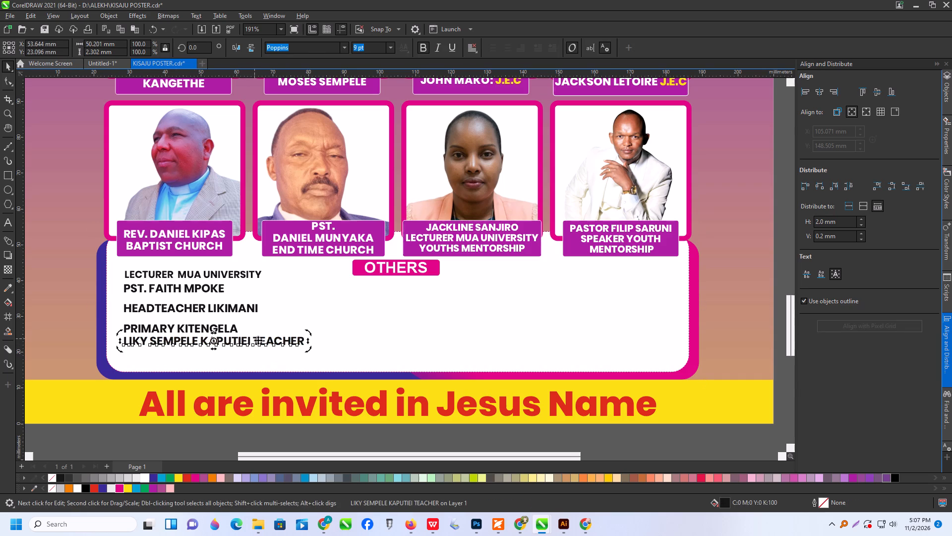
pyautogui.click(267, 343)
pyautogui.scroll(4, 264, 342)
pyautogui.scroll(-1, 260, 339)
pyautogui.scroll(2, 260, 338)
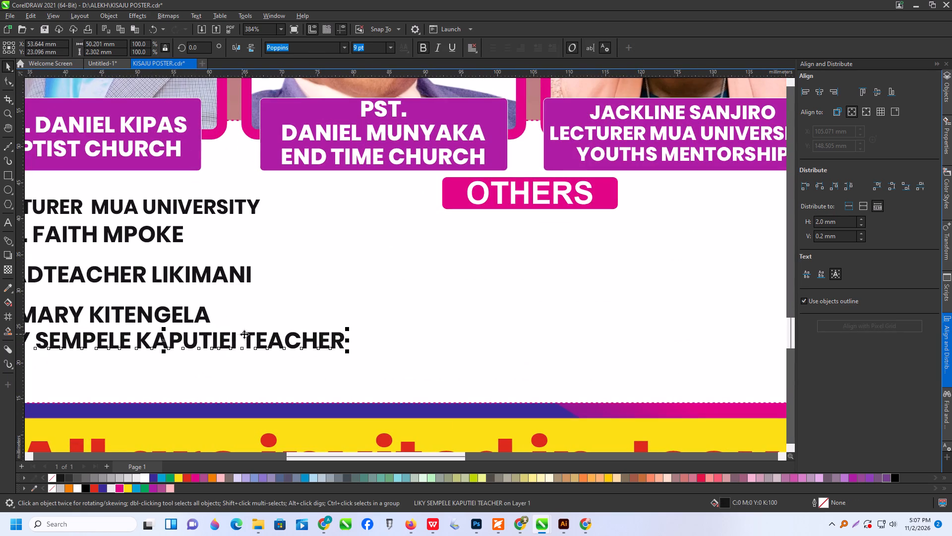
pyautogui.tripleClick(246, 334)
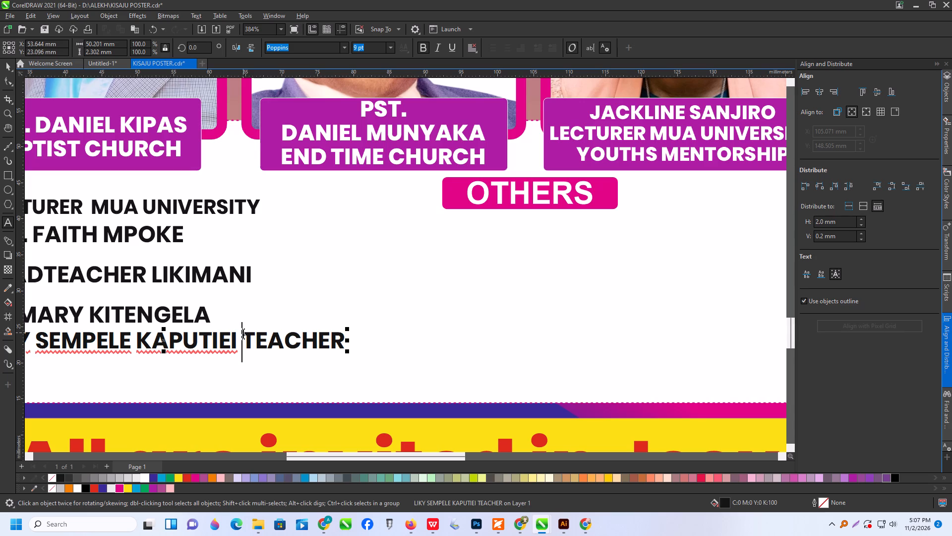
pyautogui.scroll(-2, 81, 253)
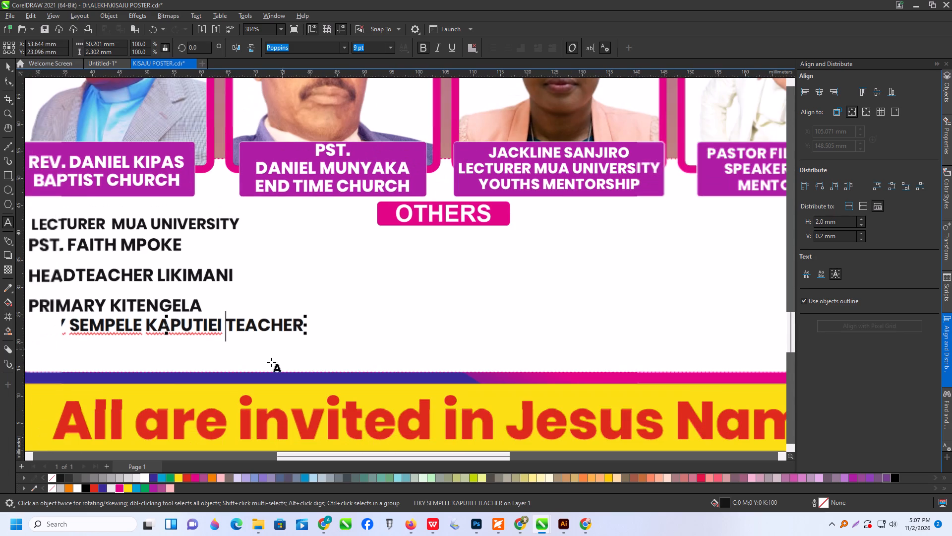
pyautogui.press('Return')
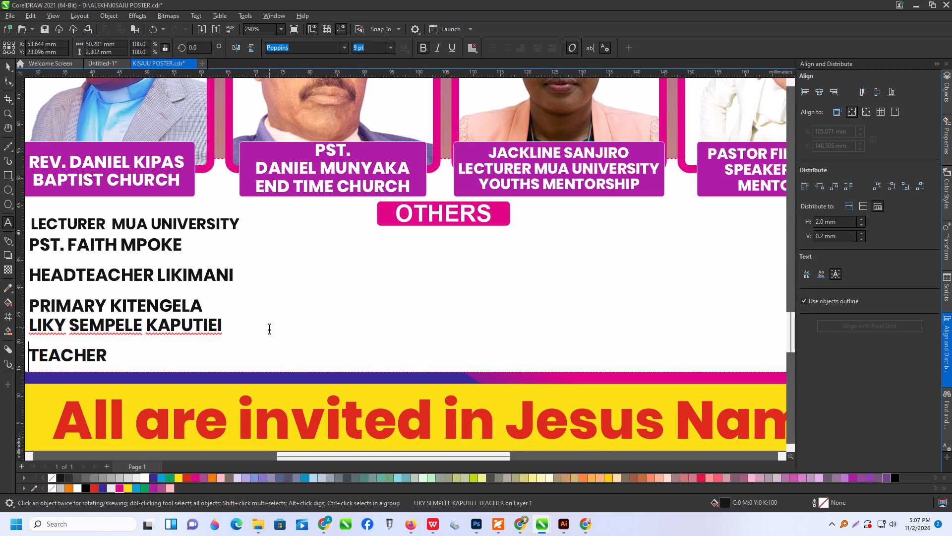
pyautogui.scroll(-2, 208, 390)
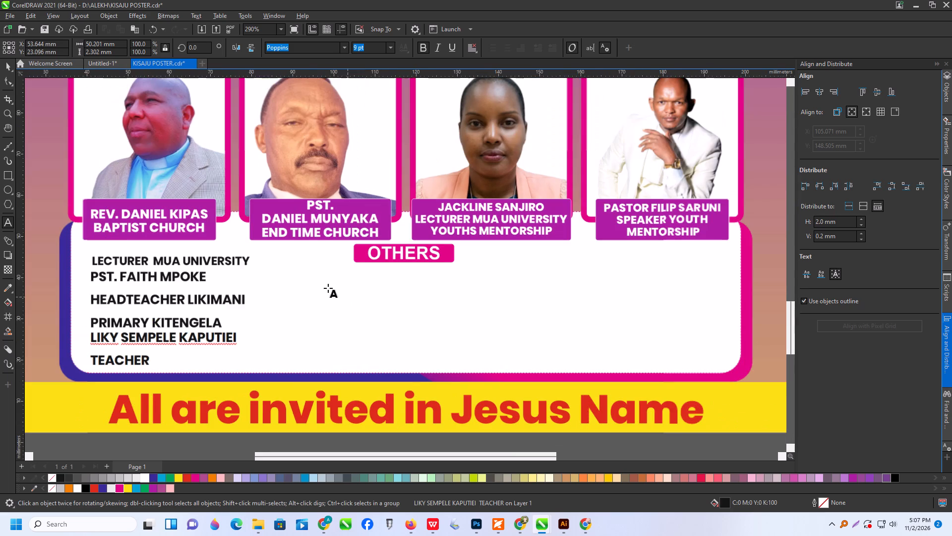
pyautogui.click(5, 68)
# Tighten the line spacing of the three-line pastor and headteacher text ending in PRIMARY KITENGELA.
pyautogui.scroll(-19, 106, 136)
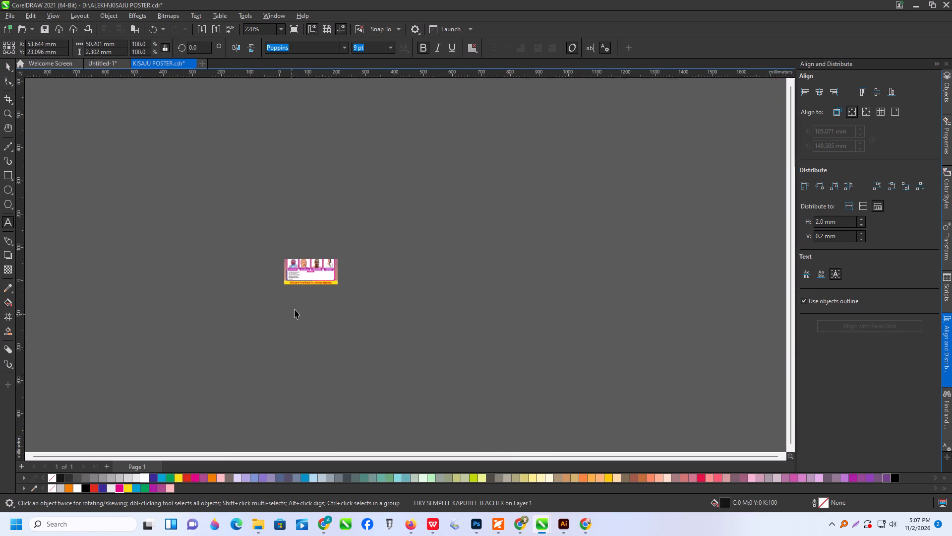
pyautogui.scroll(-4, 295, 309)
pyautogui.scroll(14, 260, 301)
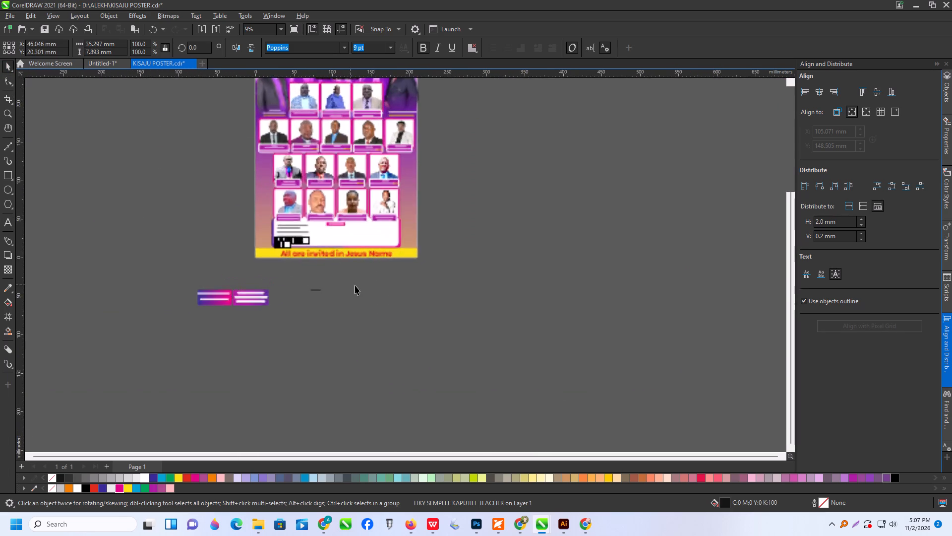
pyautogui.scroll(2, 355, 285)
pyautogui.scroll(4, 272, 291)
pyautogui.scroll(2, 174, 125)
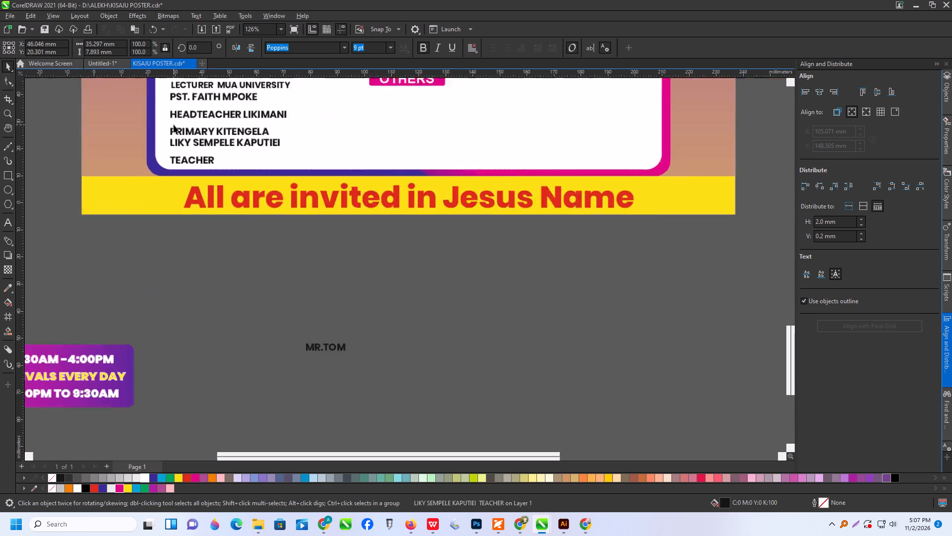
pyautogui.scroll(2, 174, 125)
pyautogui.click(200, 133)
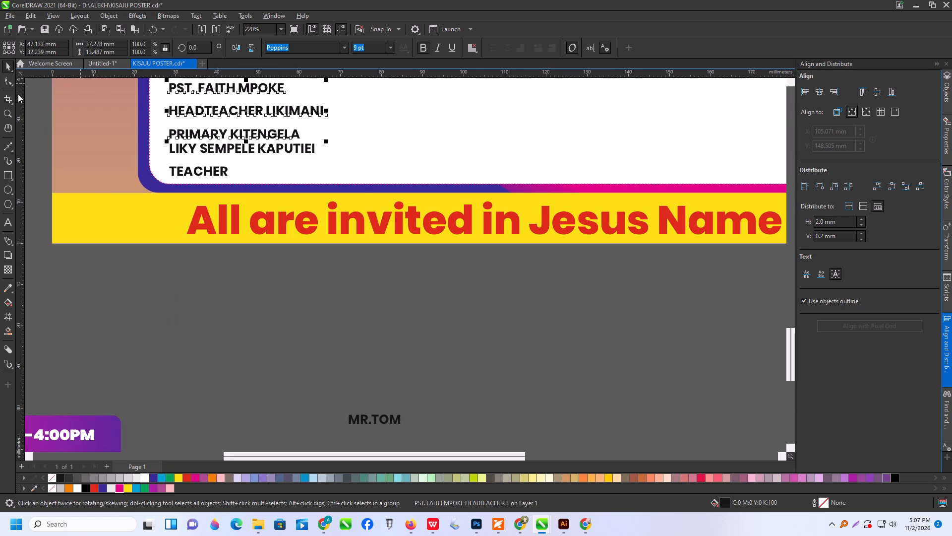
pyautogui.click(9, 82)
pyautogui.moveTo(165, 143); pyautogui.dragTo(165, 140)
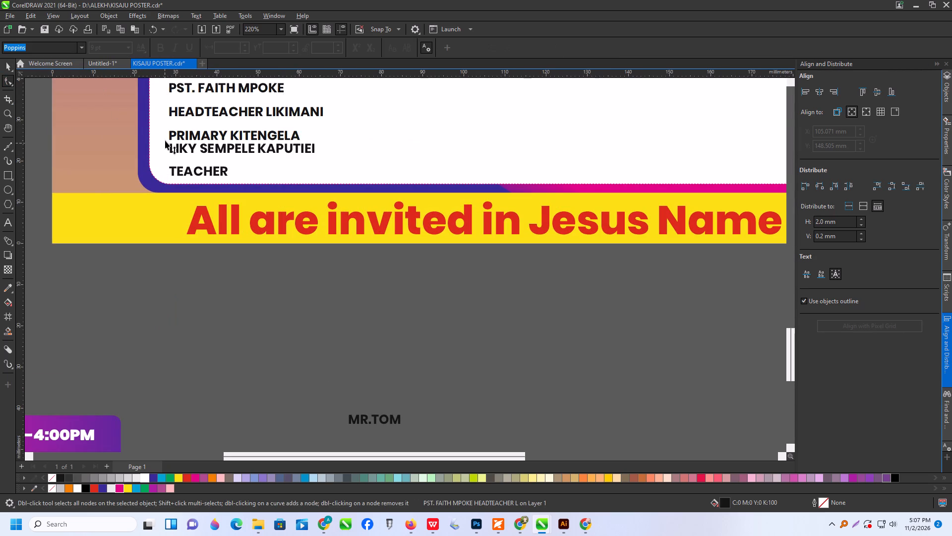
pyautogui.moveTo(165, 140); pyautogui.dragTo(161, 119)
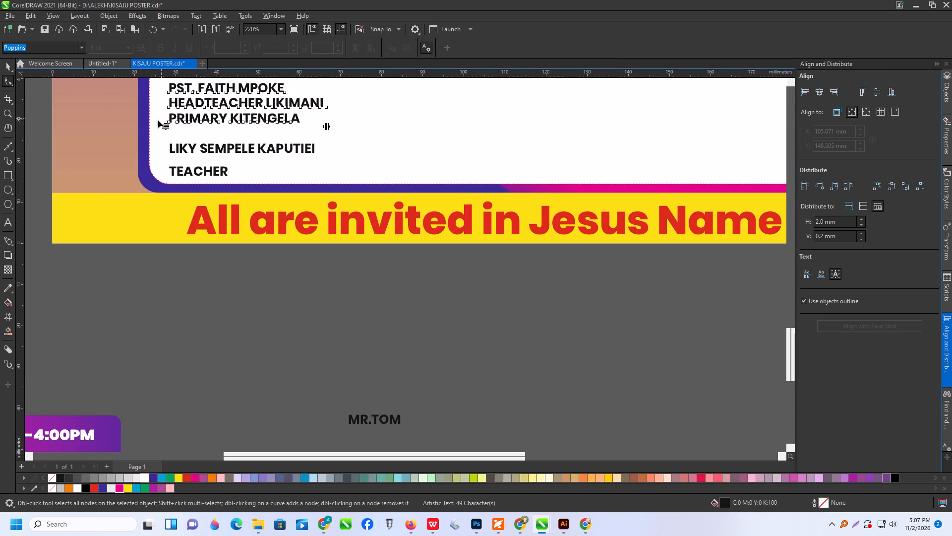
pyautogui.click(8, 66)
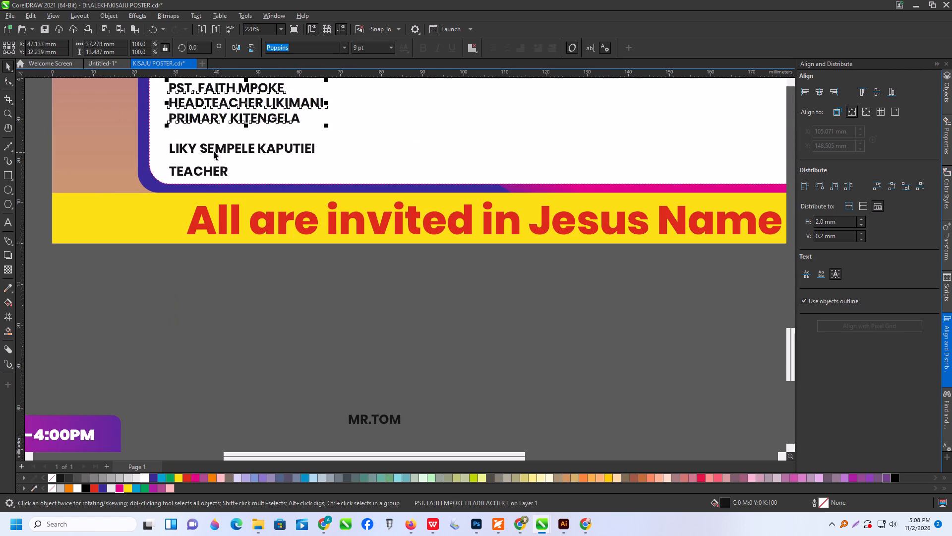
# Move the two-line KAPUTIEI TEACHER text up close below PRIMARY KITENGELA and tighten its line spacing to match.
pyautogui.moveTo(214, 151); pyautogui.dragTo(214, 138)
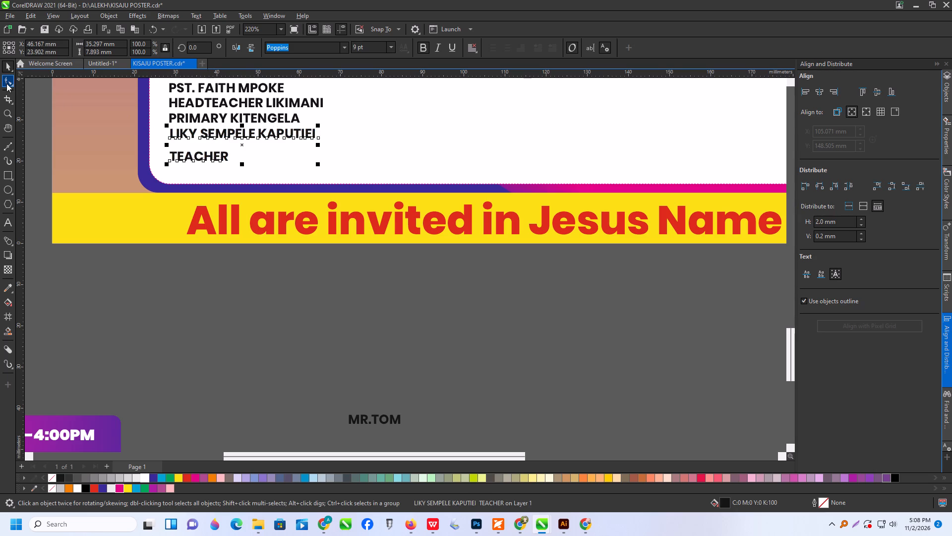
pyautogui.click(6, 83)
pyautogui.moveTo(164, 164); pyautogui.dragTo(164, 153)
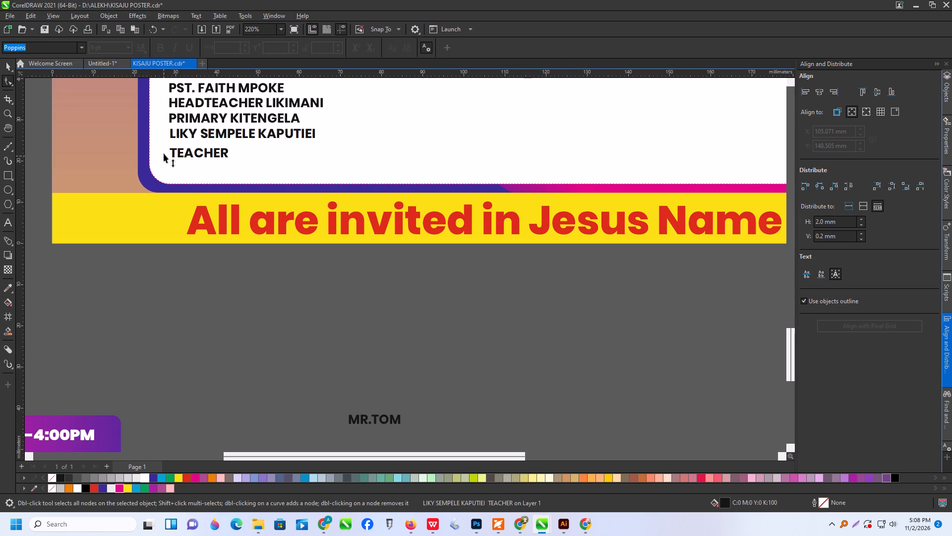
pyautogui.moveTo(164, 153); pyautogui.dragTo(166, 148)
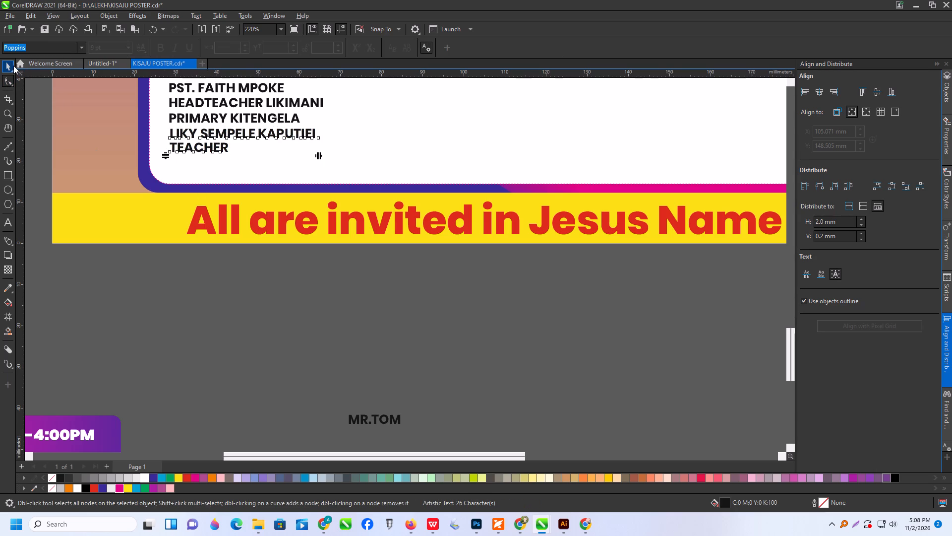
pyautogui.click(13, 66)
# Move the MR.TOM text from below the poster into the OTHERS panel, just above the LECTURER MUA UNIVERSITY line.
pyautogui.moveTo(357, 420); pyautogui.dragTo(240, 184)
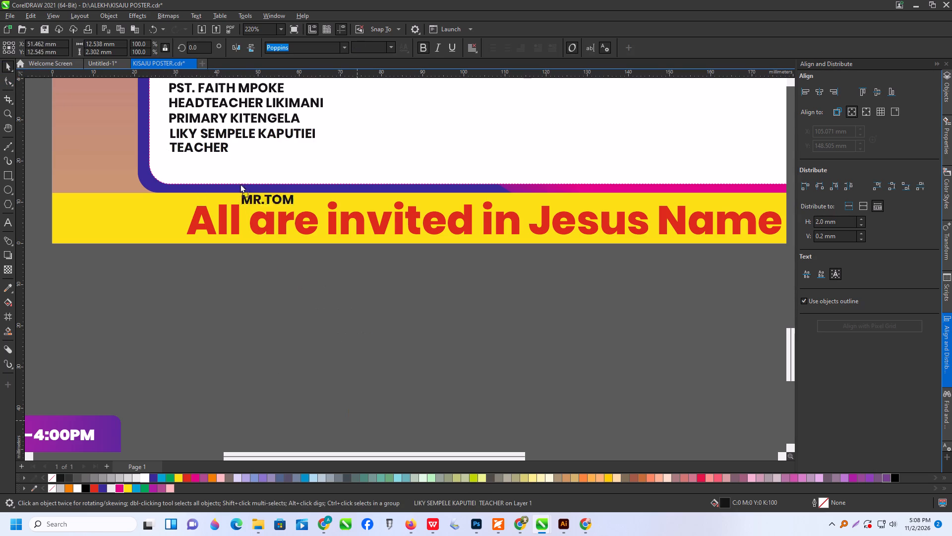
pyautogui.moveTo(240, 184); pyautogui.dragTo(195, 166)
pyautogui.scroll(-4, 193, 172)
pyautogui.scroll(3, 205, 123)
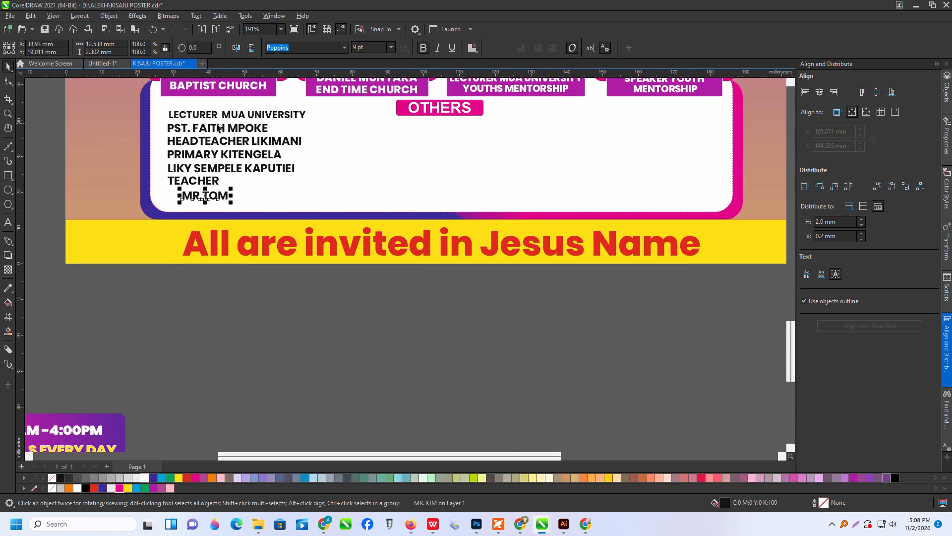
pyautogui.moveTo(211, 196); pyautogui.dragTo(198, 107)
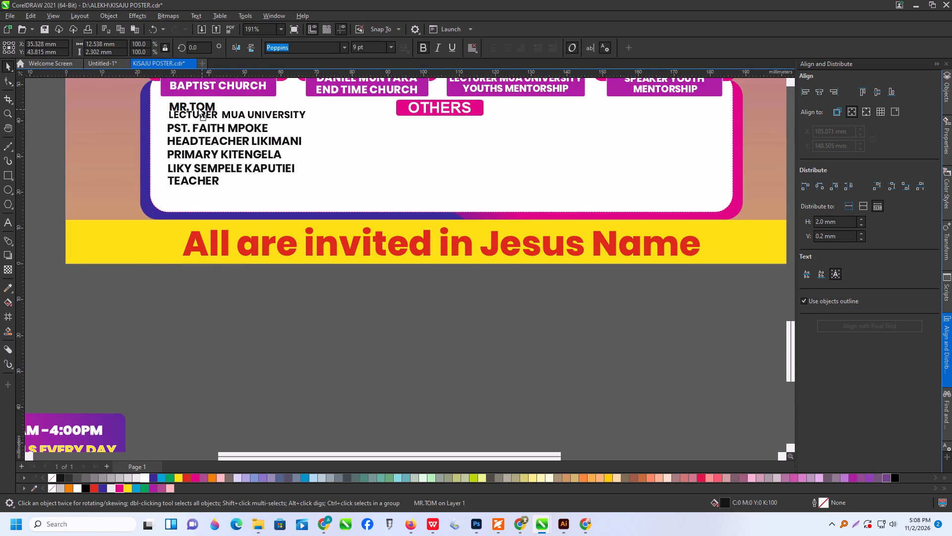
pyautogui.moveTo(198, 107); pyautogui.dragTo(197, 106)
pyautogui.scroll(3, 247, 105)
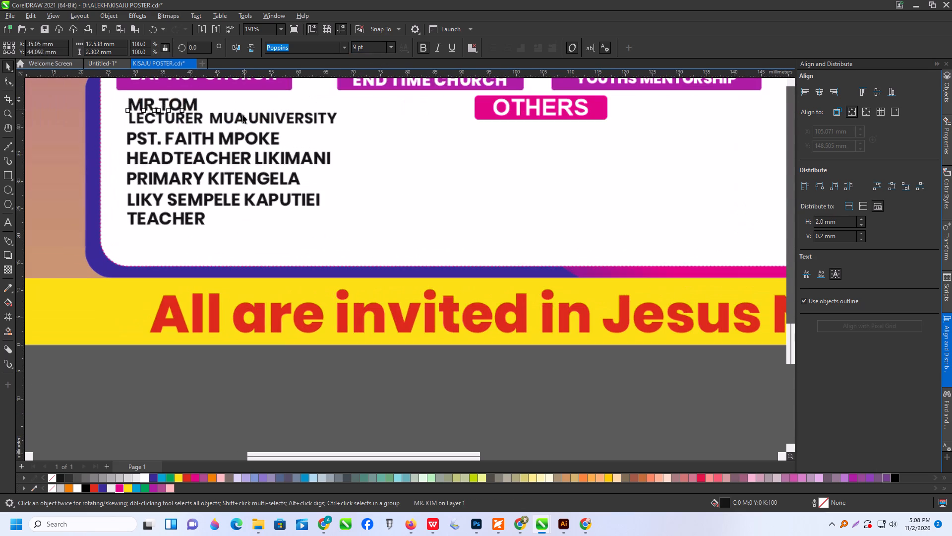
# Set the font size of MR.TOM and LECTURER MUA UNIVERSITY to 9 pt.
pyautogui.keyDown('shift'); pyautogui.click(234, 120); pyautogui.keyUp('shift')
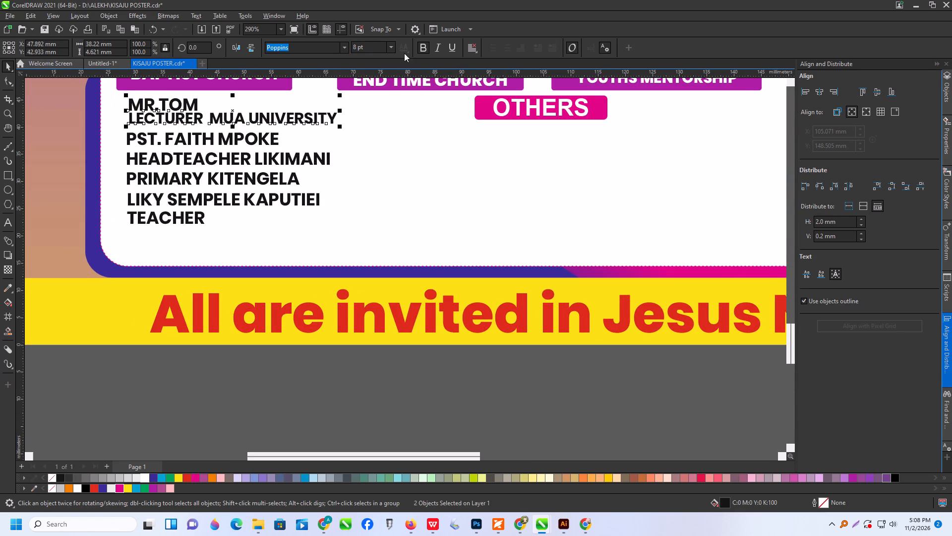
pyautogui.click(391, 48)
pyautogui.click(371, 87)
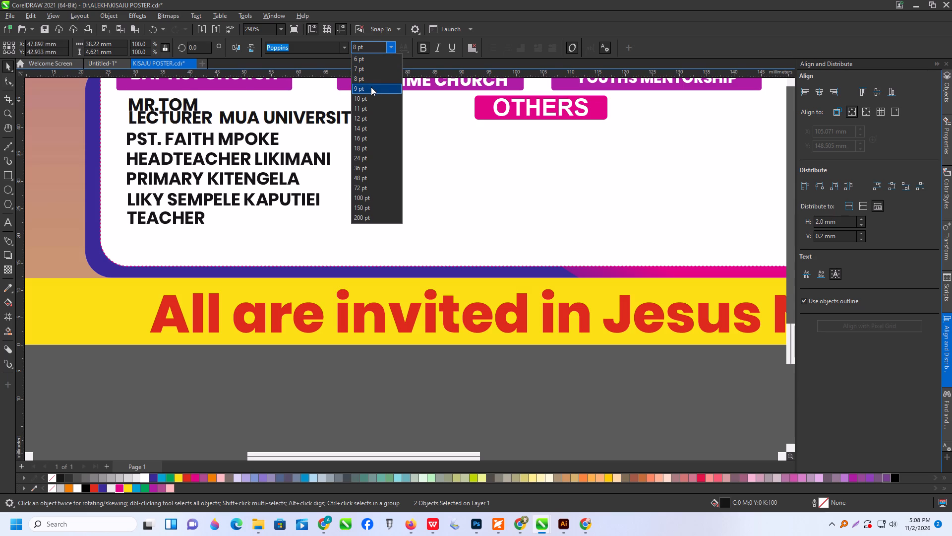
pyautogui.moveTo(139, 419); pyautogui.dragTo(146, 412)
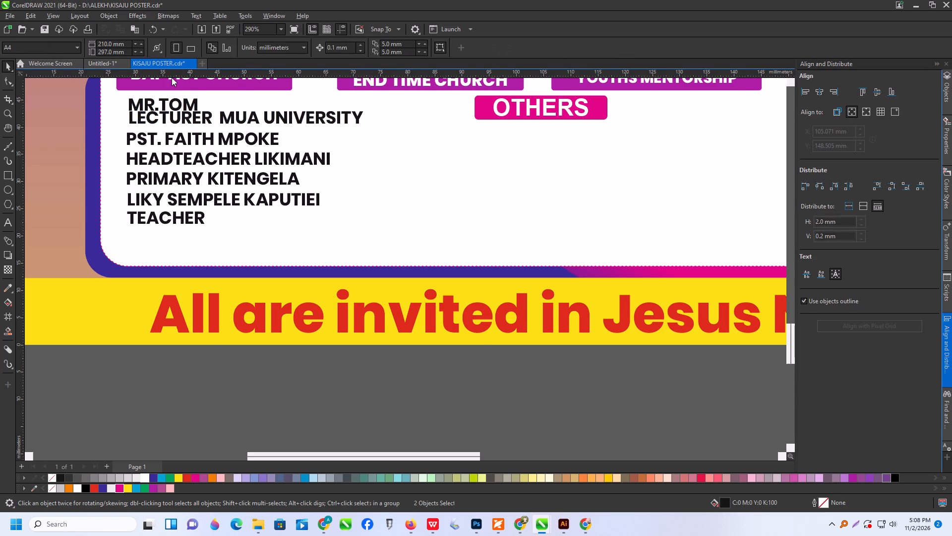
pyautogui.scroll(5, 171, 92)
pyautogui.moveTo(171, 112); pyautogui.dragTo(172, 106)
pyautogui.click(161, 139)
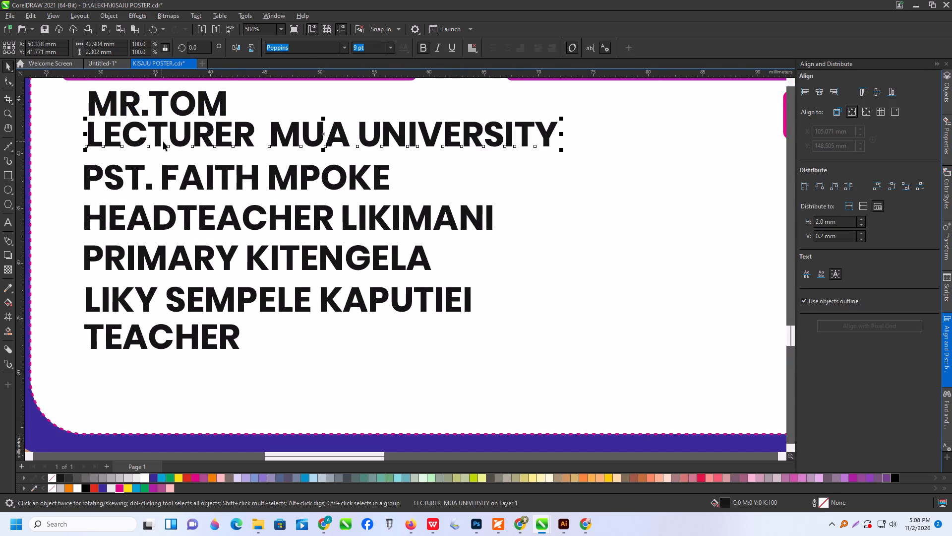
pyautogui.hotkey('ctrl', 'x')
pyautogui.click(220, 102)
pyautogui.doubleClick(221, 101)
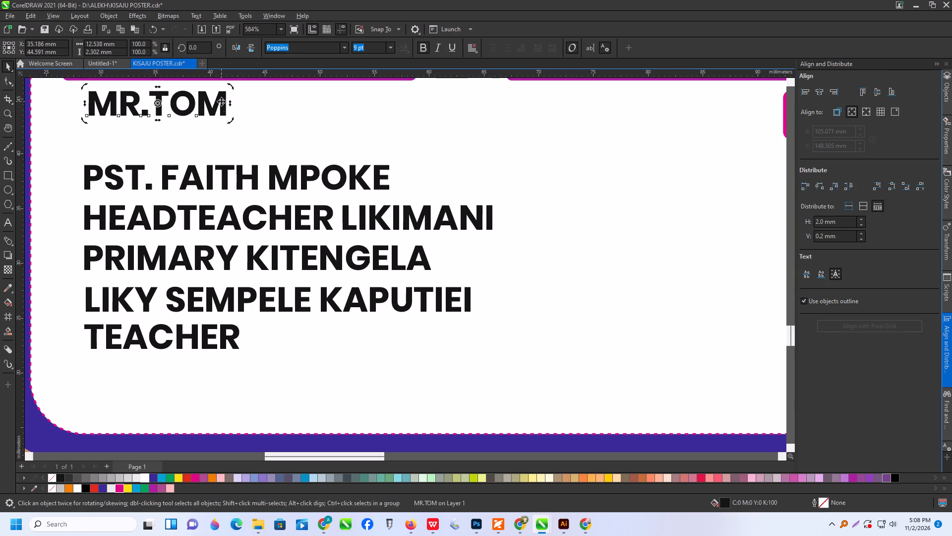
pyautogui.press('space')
pyautogui.hotkey('ctrl', 'v')
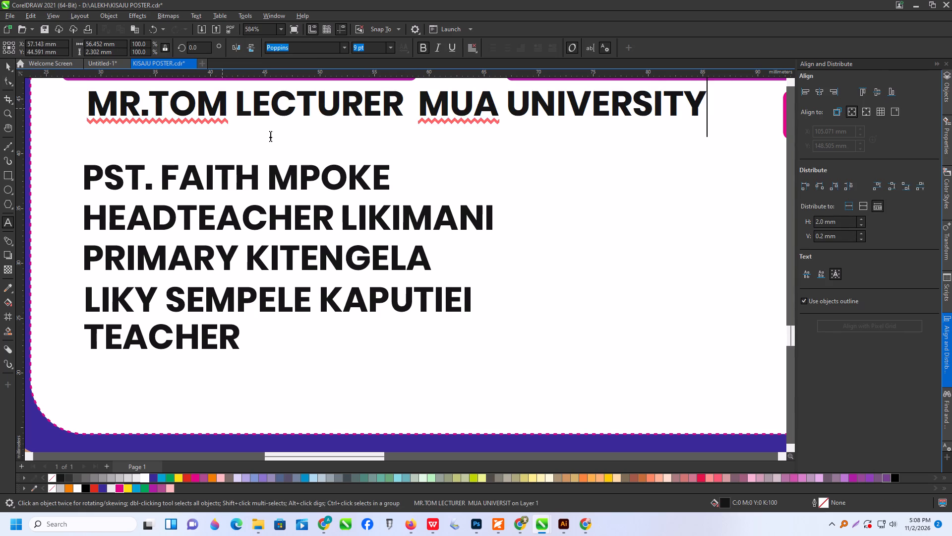
# Break the MR.TOM LECTURER line before MUA UNIVERSITY so that it forms a second line.
pyautogui.scroll(-1, 331, 159)
pyautogui.click(412, 110)
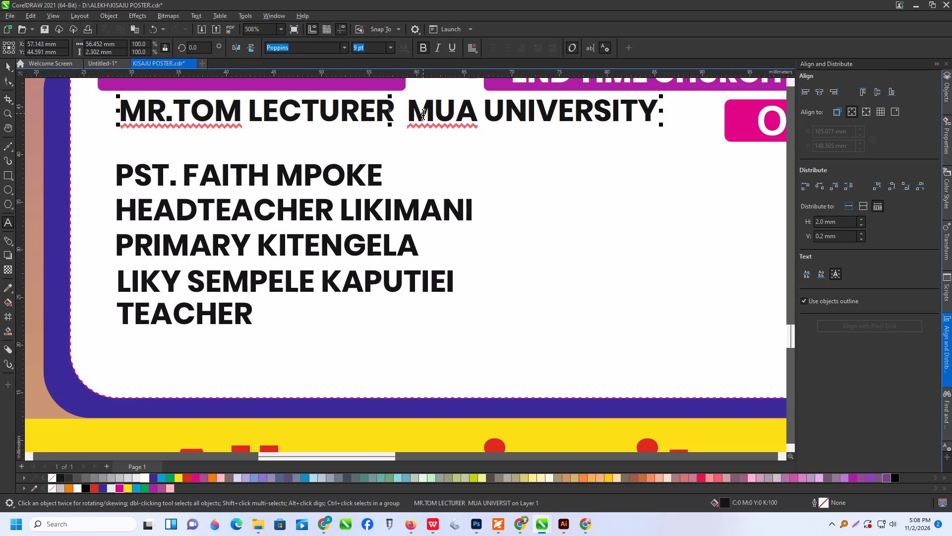
pyautogui.press('Return')
pyautogui.click(5, 67)
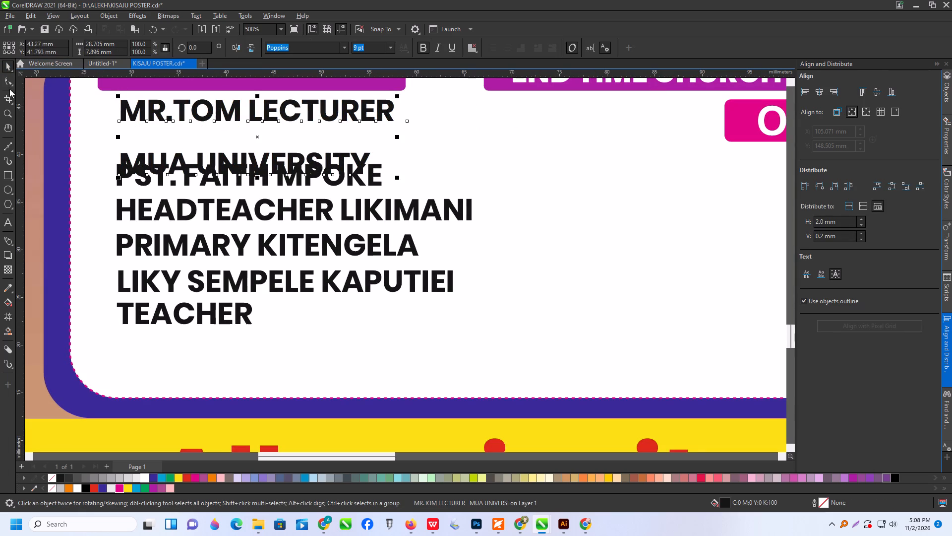
# Tighten the line spacing of the MR.TOM LECTURER / MUA UNIVERSITY text so its second line sits just above the PST. line.
pyautogui.click(9, 88)
pyautogui.click(11, 81)
pyautogui.moveTo(118, 179); pyautogui.dragTo(117, 162)
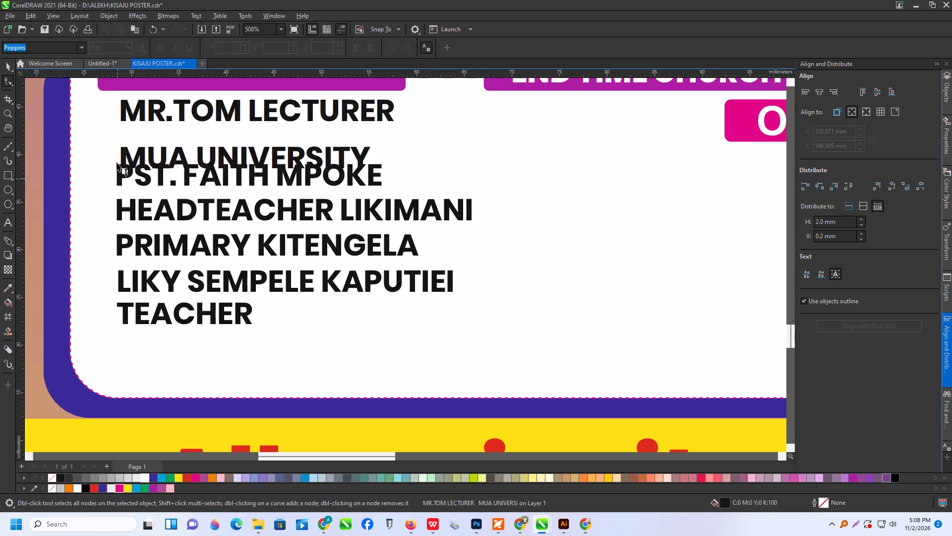
pyautogui.moveTo(117, 162); pyautogui.dragTo(112, 141)
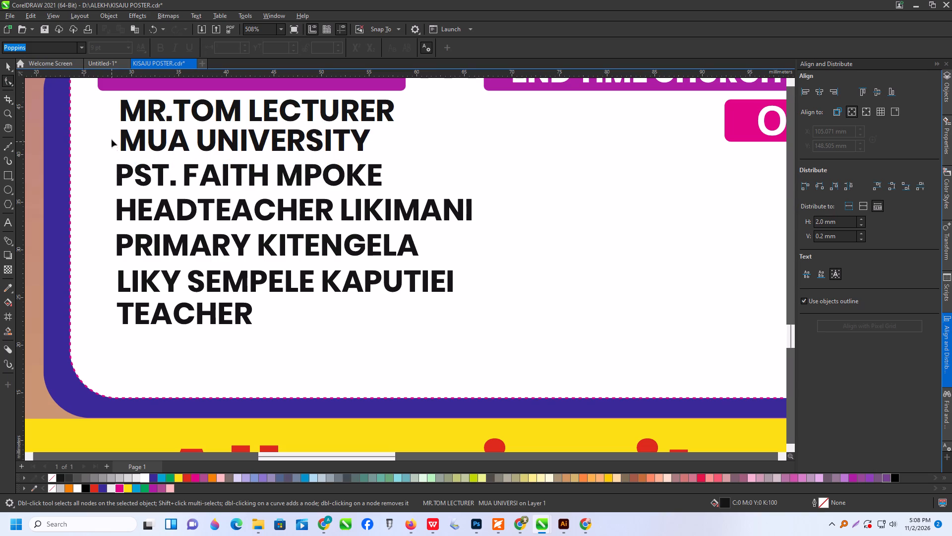
pyautogui.click(2, 69)
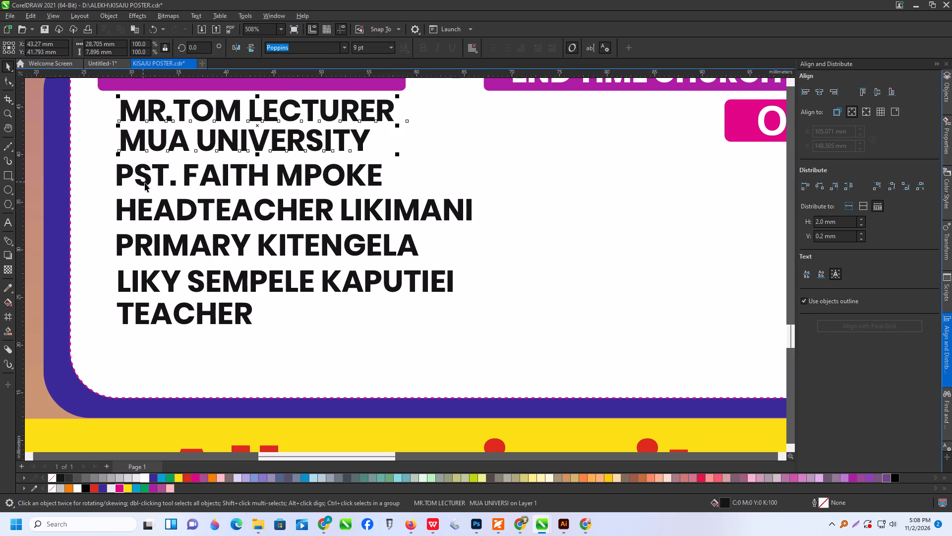
# Left-align the three guest text objects in the OTHERS panel with one another.
pyautogui.keyDown('shift'); pyautogui.click(145, 183); pyautogui.keyUp('shift')
pyautogui.keyDown('shift'); pyautogui.click(144, 284); pyautogui.keyUp('shift')
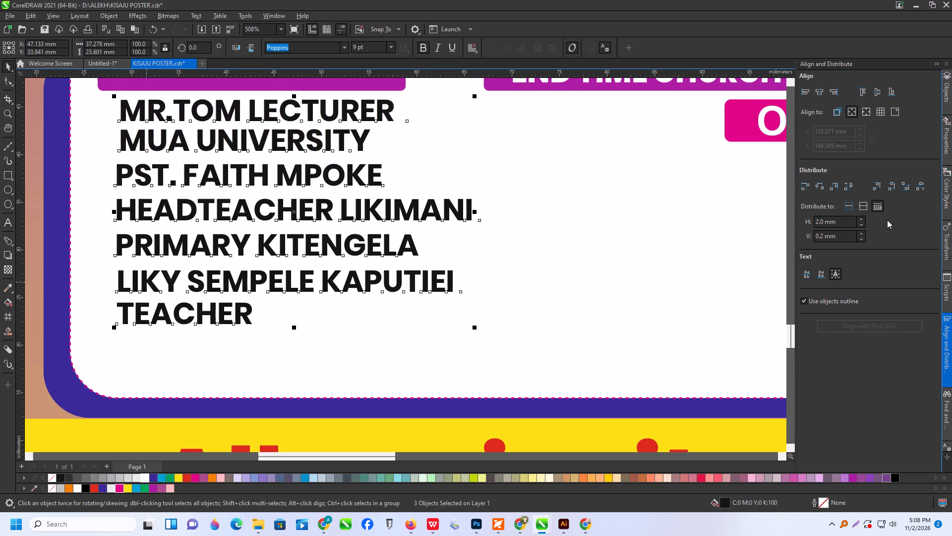
pyautogui.click(840, 113)
pyautogui.click(803, 95)
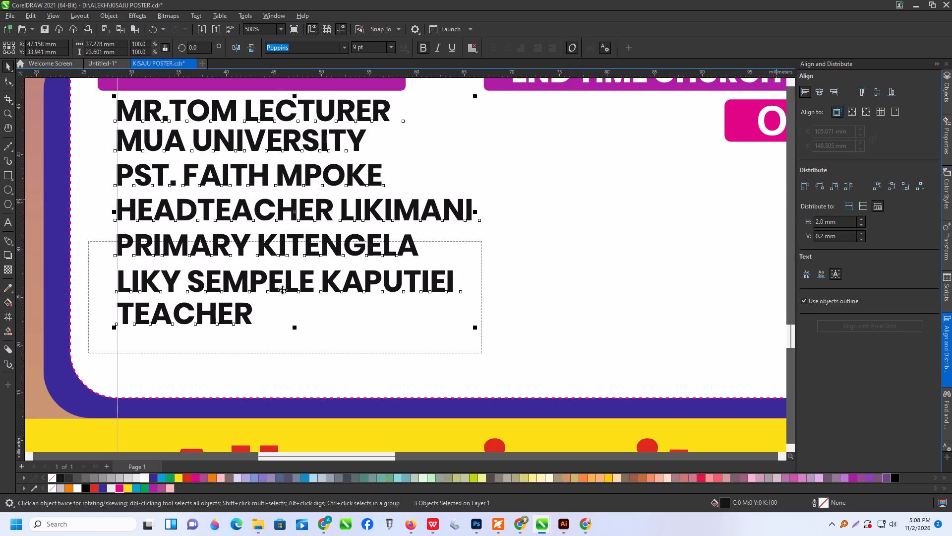
# Move the three guest text objects down within the panel and enlarge them together to about 107%.
pyautogui.moveTo(275, 282); pyautogui.dragTo(267, 314)
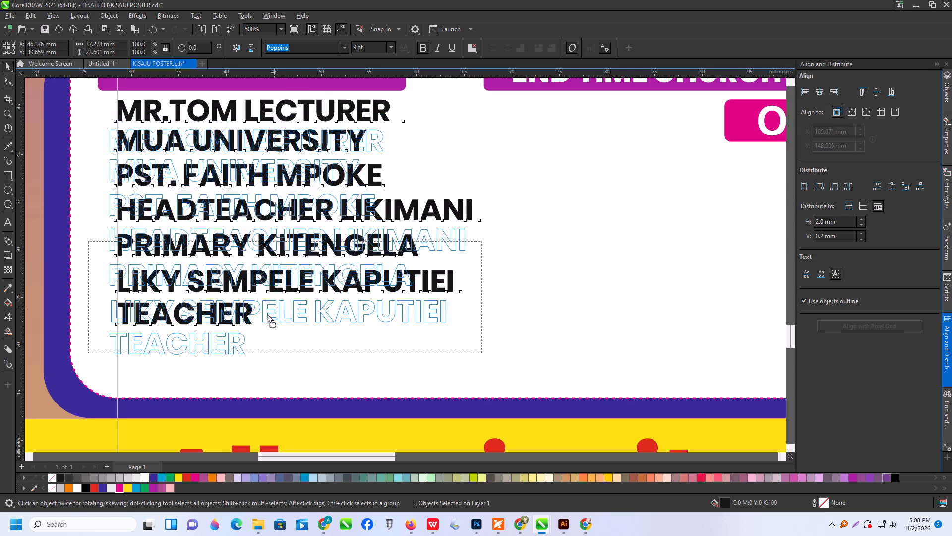
pyautogui.moveTo(267, 314); pyautogui.dragTo(267, 323)
pyautogui.moveTo(469, 371); pyautogui.dragTo(492, 390)
# Move the OTHERS heading with its pink box to just above the MR.TOM LECTURER line.
pyautogui.scroll(-4, 232, 350)
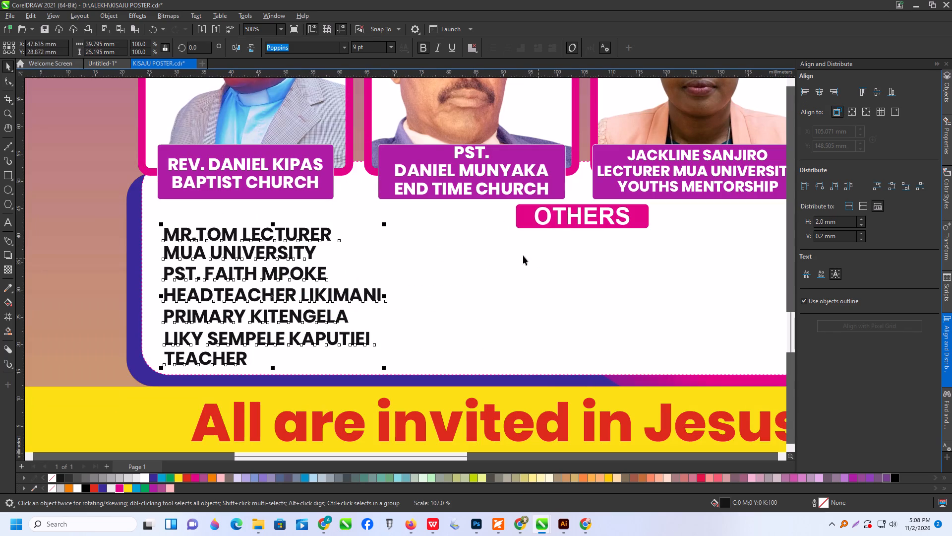
pyautogui.click(559, 222)
pyautogui.keyDown('shift'); pyautogui.click(525, 214); pyautogui.keyUp('shift')
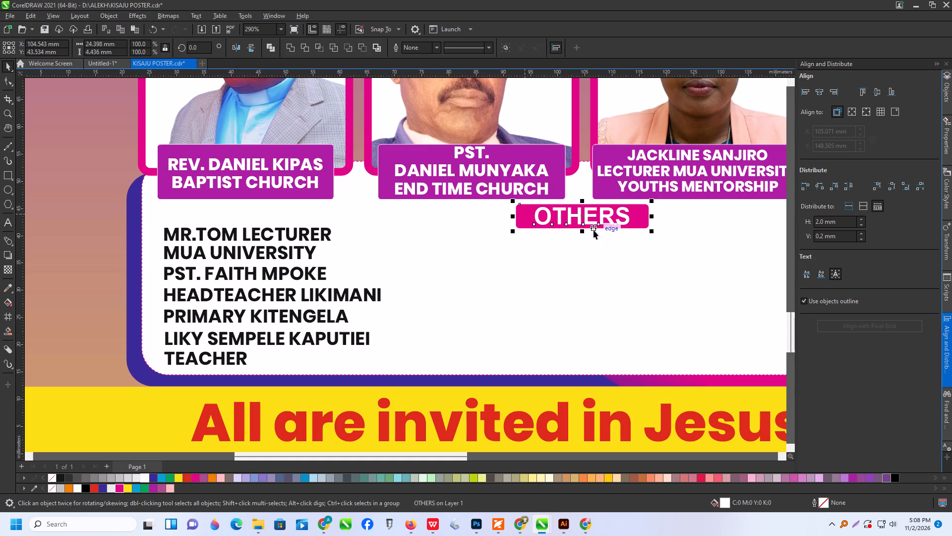
pyautogui.moveTo(594, 230); pyautogui.dragTo(260, 226)
# Shrink the OTHERS heading and its box to about 80.5%, nudge them clear of the guest list, and centre them on each other.
pyautogui.scroll(2, 301, 226)
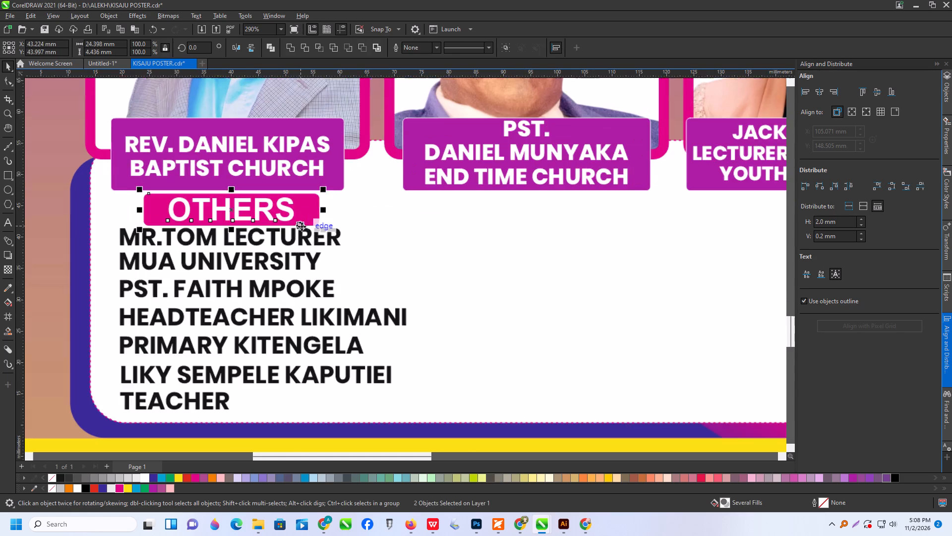
pyautogui.moveTo(322, 230); pyautogui.dragTo(288, 228)
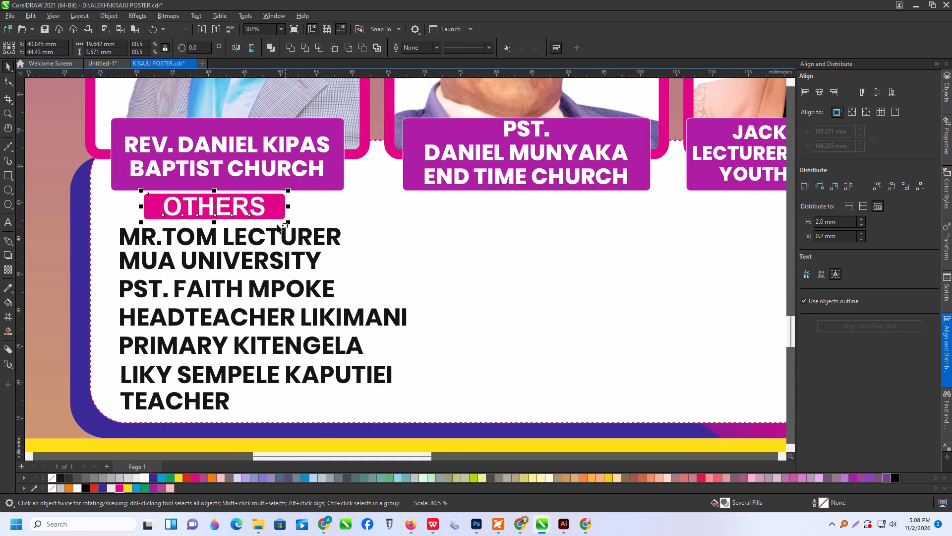
pyautogui.moveTo(221, 207); pyautogui.dragTo(225, 205)
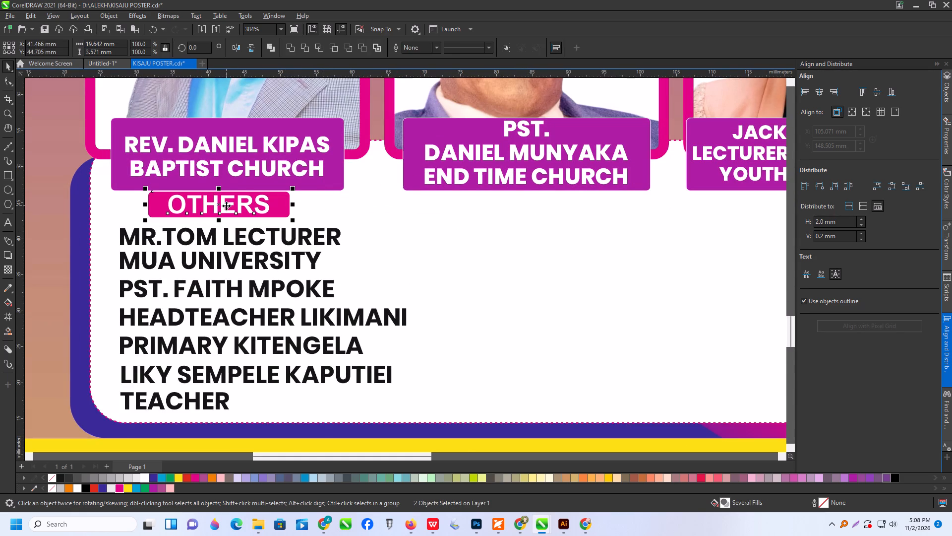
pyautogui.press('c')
pyautogui.scroll(-3, 226, 216)
pyautogui.scroll(1, 217, 233)
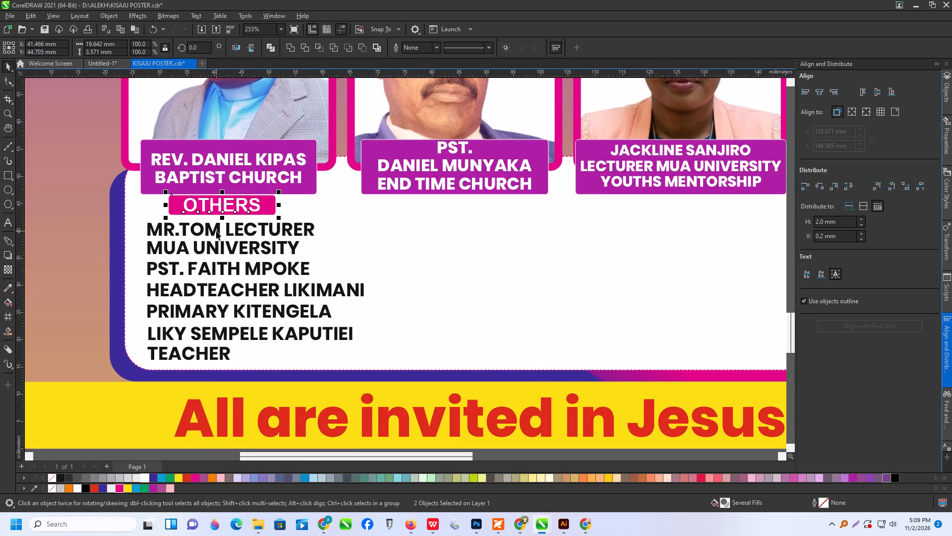
# Insert the number 1) directly before MR.TOM LECTURER.
pyautogui.click(216, 230)
pyautogui.scroll(4, 129, 243)
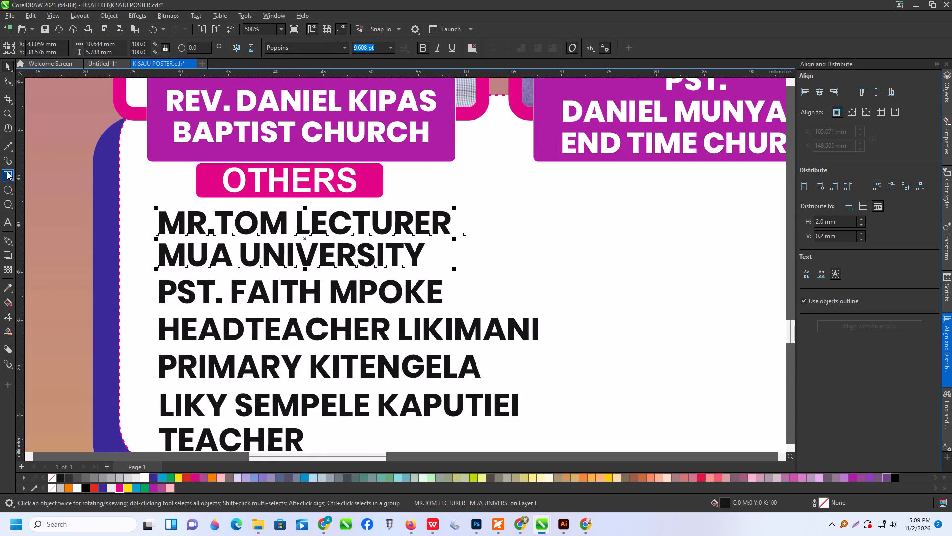
pyautogui.click(157, 218)
pyautogui.tripleClick(161, 220)
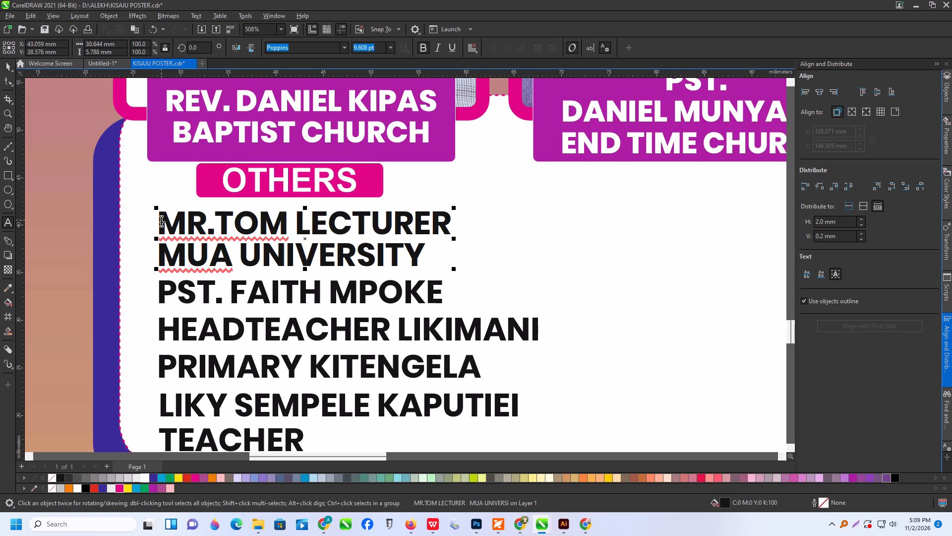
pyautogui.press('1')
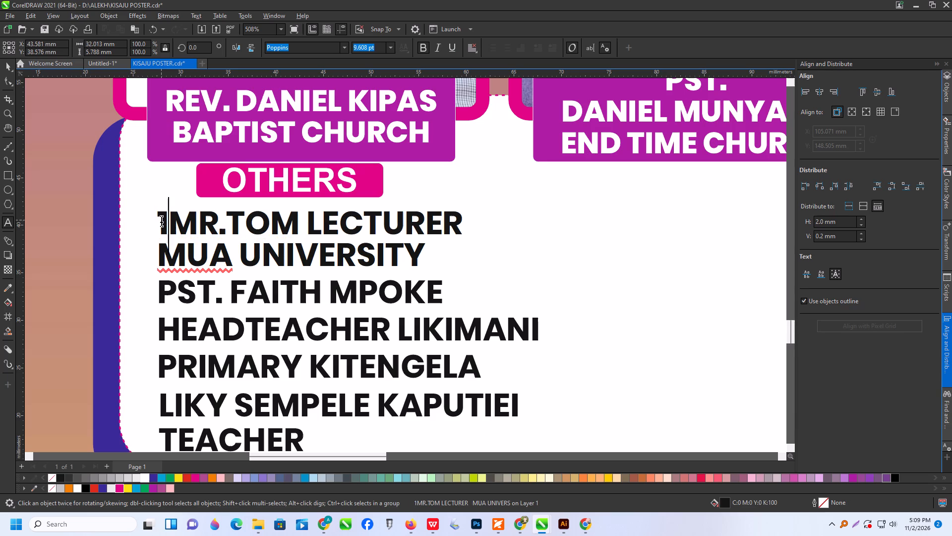
pyautogui.hotkey('shift', ')')
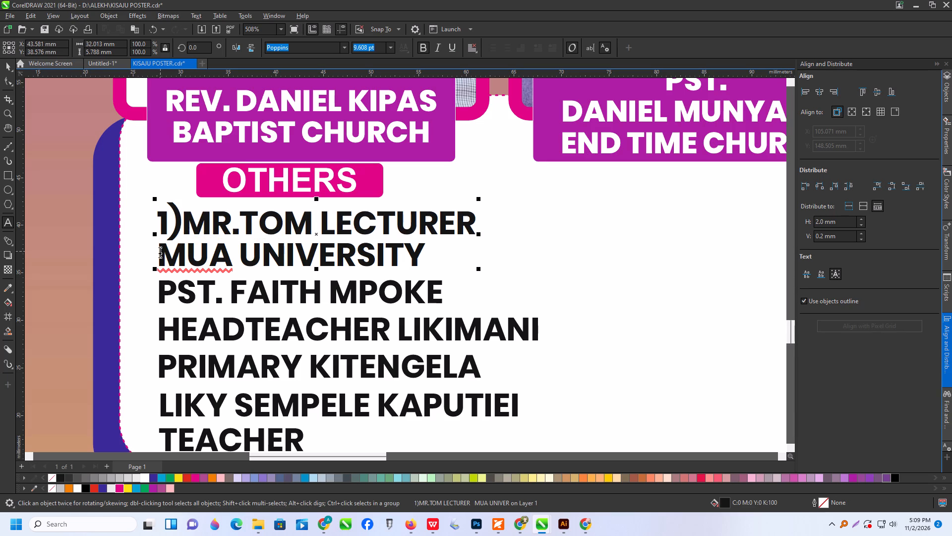
# Indent the MUA UNIVERSITY line by four spaces so it lines up under MR.TOM.
pyautogui.click(159, 252)
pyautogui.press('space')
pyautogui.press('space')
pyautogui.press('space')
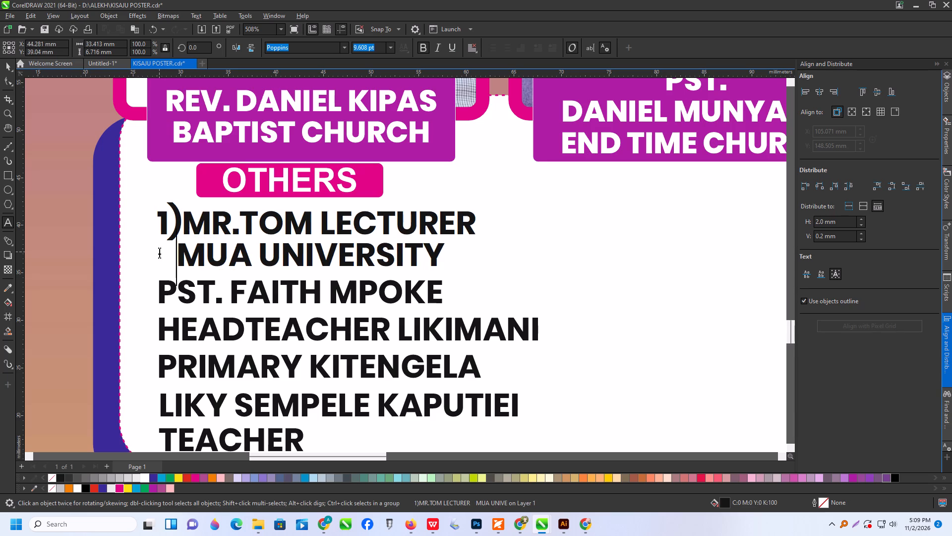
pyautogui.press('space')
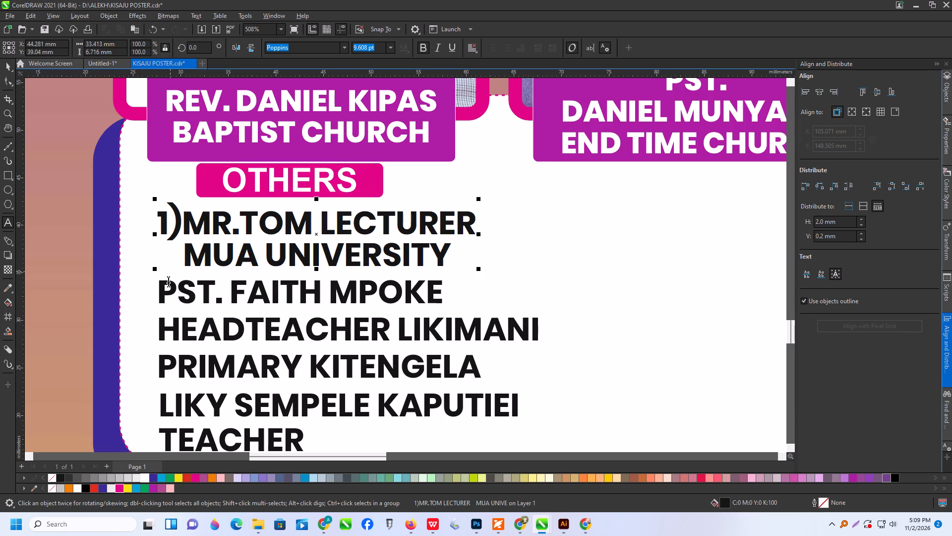
# Insert the number 2) directly before PST. in the headteacher's entry.
pyautogui.click(159, 292)
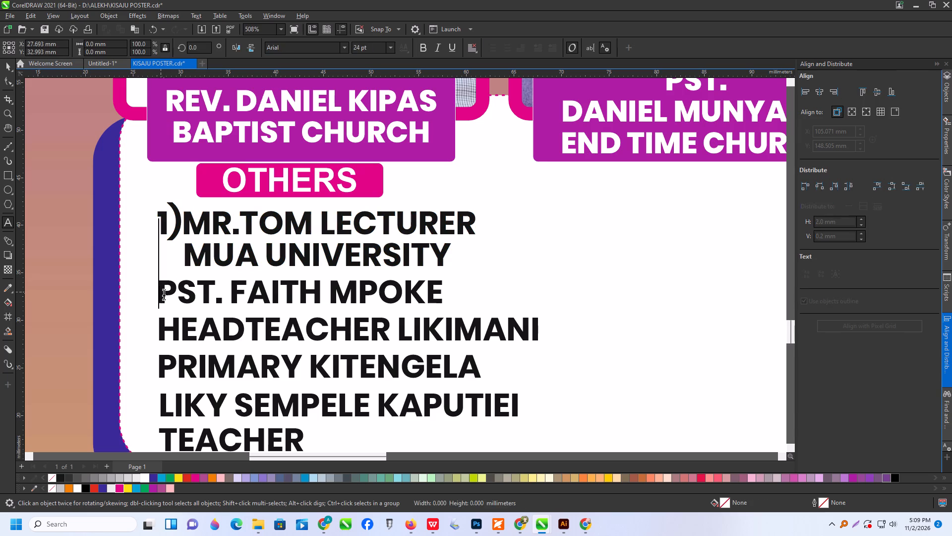
pyautogui.click(219, 289)
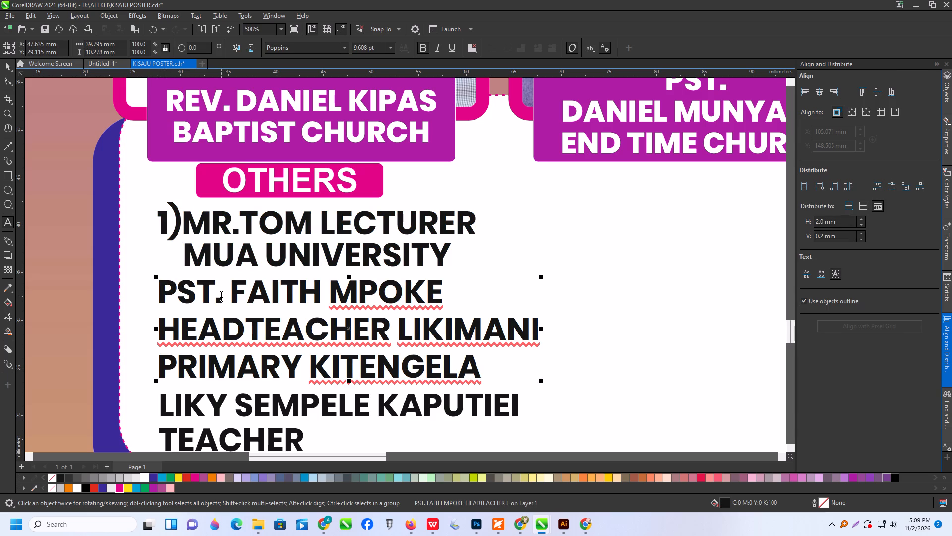
pyautogui.press('Left')
pyautogui.press('Left')
pyautogui.press('Left')
pyautogui.press('Left')
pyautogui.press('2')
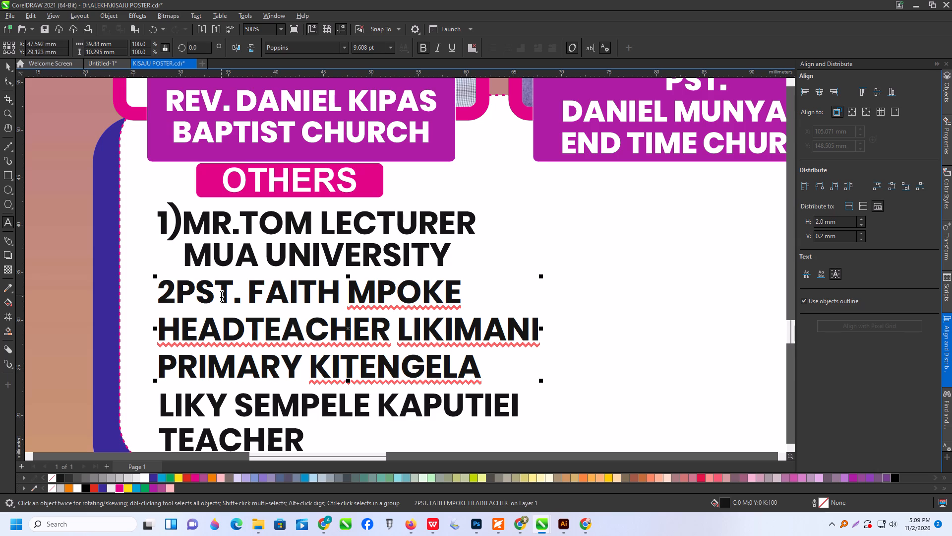
pyautogui.hotkey('shift', ')')
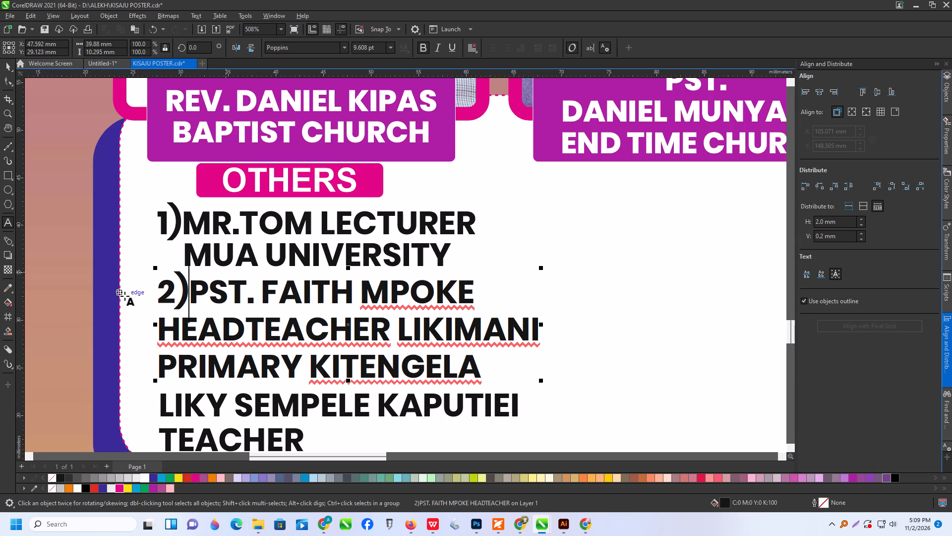
pyautogui.click(163, 329)
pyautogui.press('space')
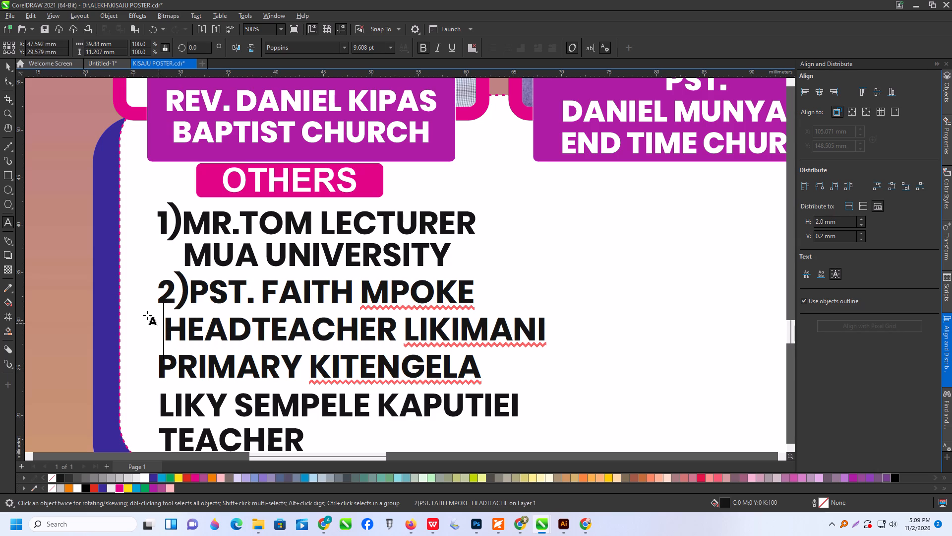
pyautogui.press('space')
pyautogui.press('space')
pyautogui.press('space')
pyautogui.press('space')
pyautogui.scroll(-1, 146, 316)
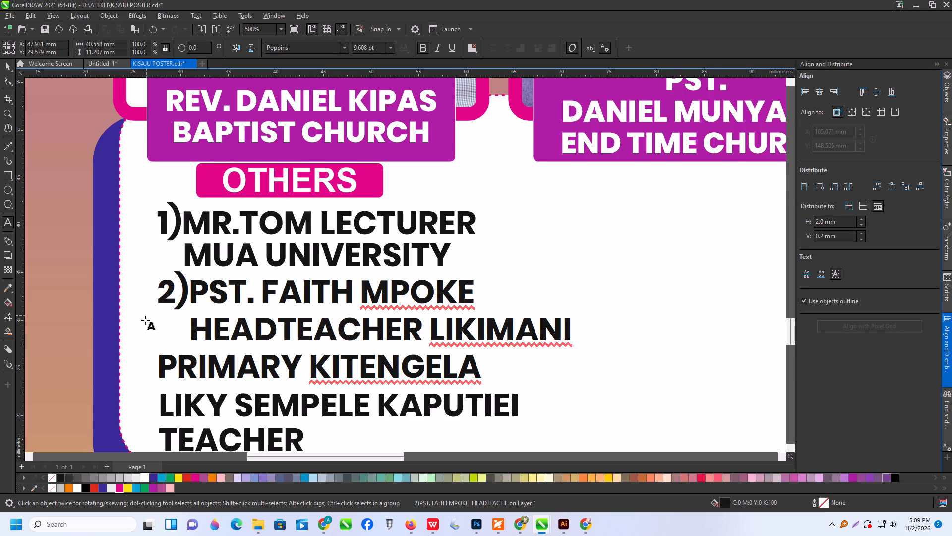
pyautogui.scroll(-1, 145, 320)
pyautogui.click(159, 349)
pyautogui.click(214, 361)
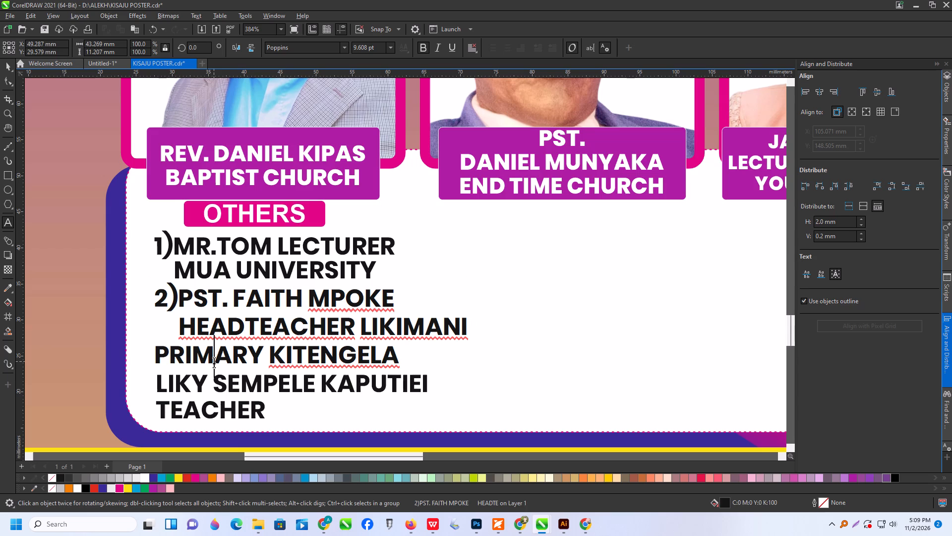
pyautogui.click(157, 354)
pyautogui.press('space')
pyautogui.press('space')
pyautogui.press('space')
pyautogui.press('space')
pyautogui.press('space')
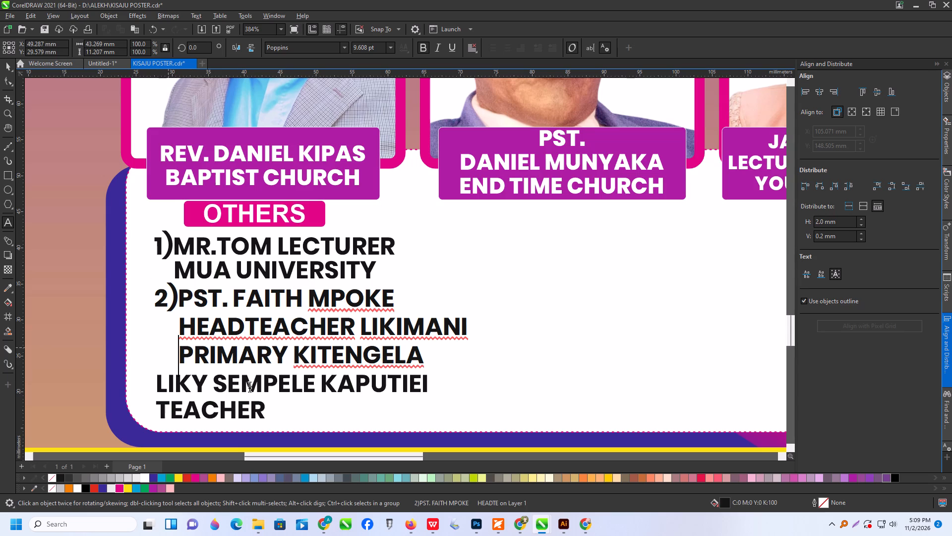
# Insert the number 3) directly before the name in the last guest entry, above the TEACHER line.
pyautogui.click(240, 383)
pyautogui.press('Left')
pyautogui.press('Left')
pyautogui.press('Left')
pyautogui.press('Left')
pyautogui.press('Left')
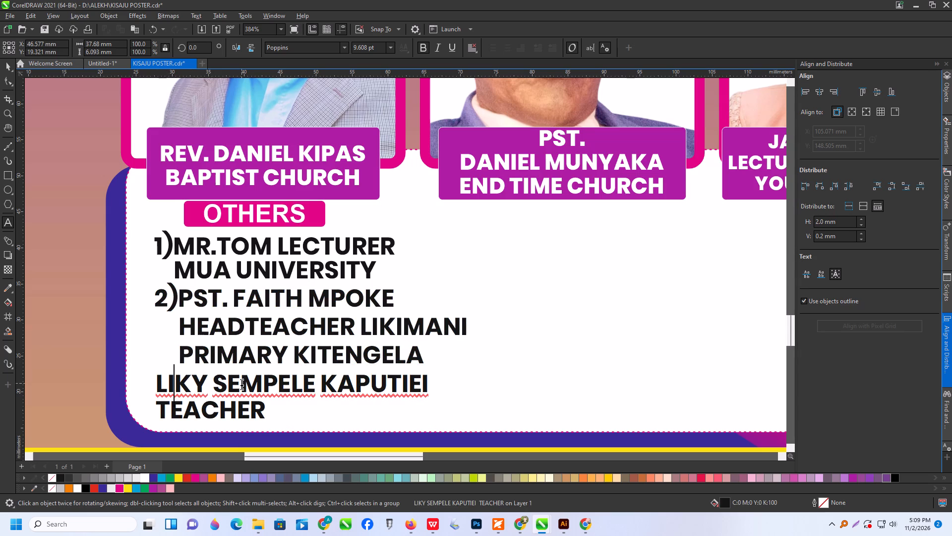
pyautogui.press('Left')
pyautogui.press('Left')
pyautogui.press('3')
pyautogui.hotkey('shift', ')')
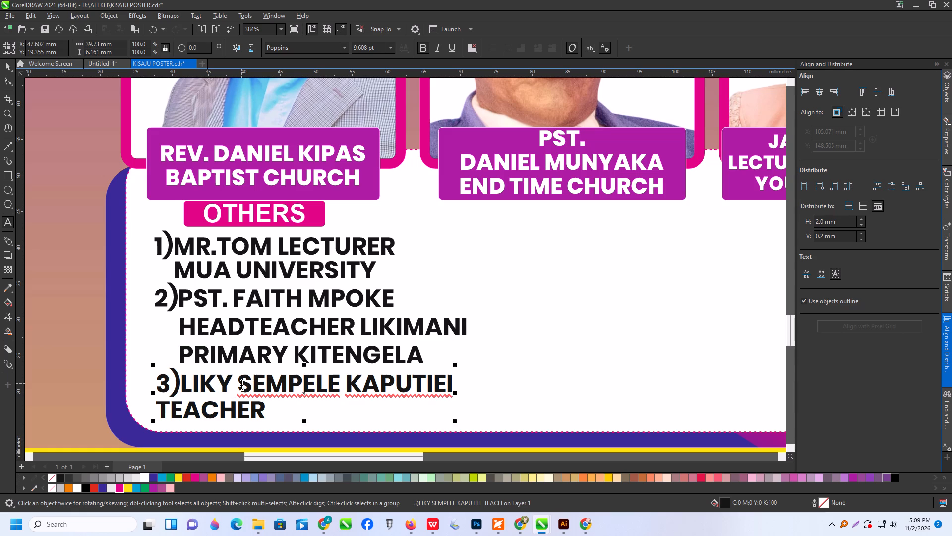
# Indent the TEACHER line of the third entry by five spaces so it lines up under the name.
pyautogui.click(158, 403)
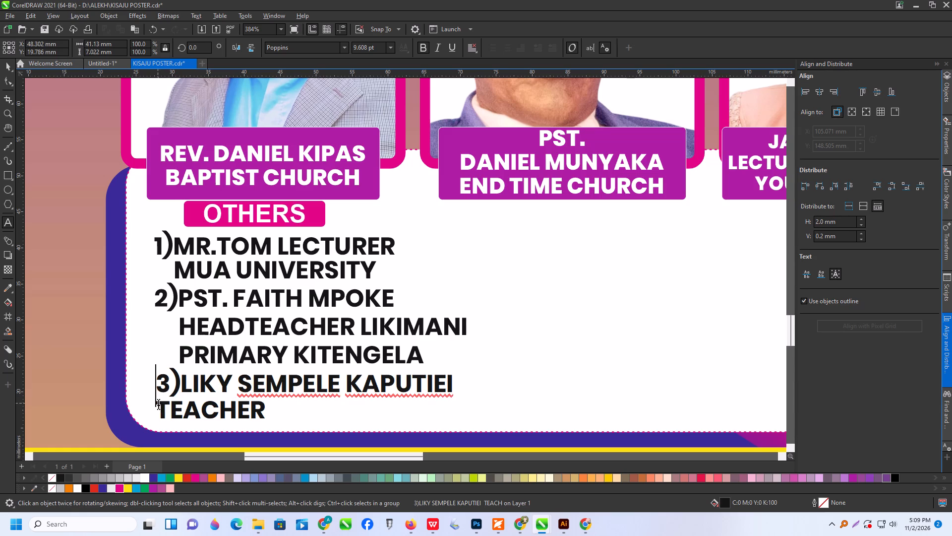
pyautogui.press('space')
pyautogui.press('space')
pyautogui.press('BackSpace')
pyautogui.press('BackSpace')
pyautogui.press('Down')
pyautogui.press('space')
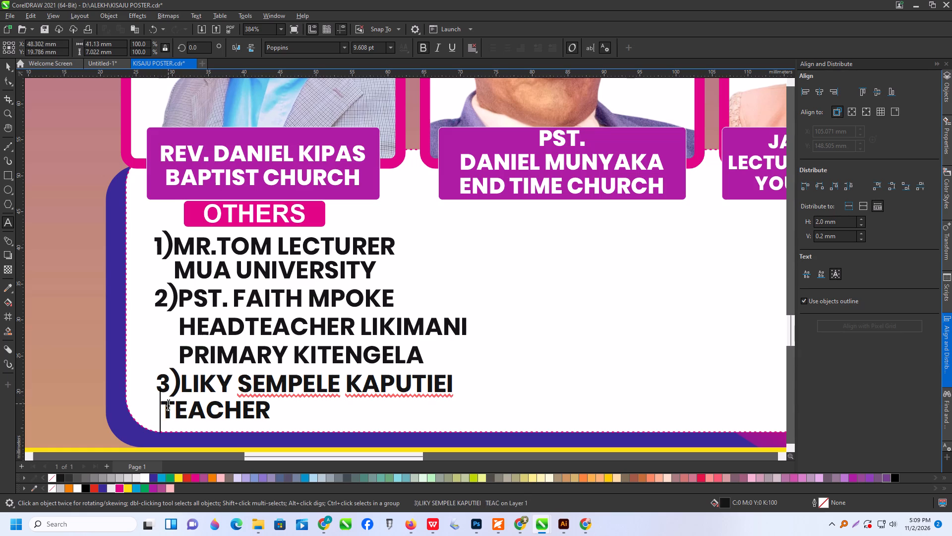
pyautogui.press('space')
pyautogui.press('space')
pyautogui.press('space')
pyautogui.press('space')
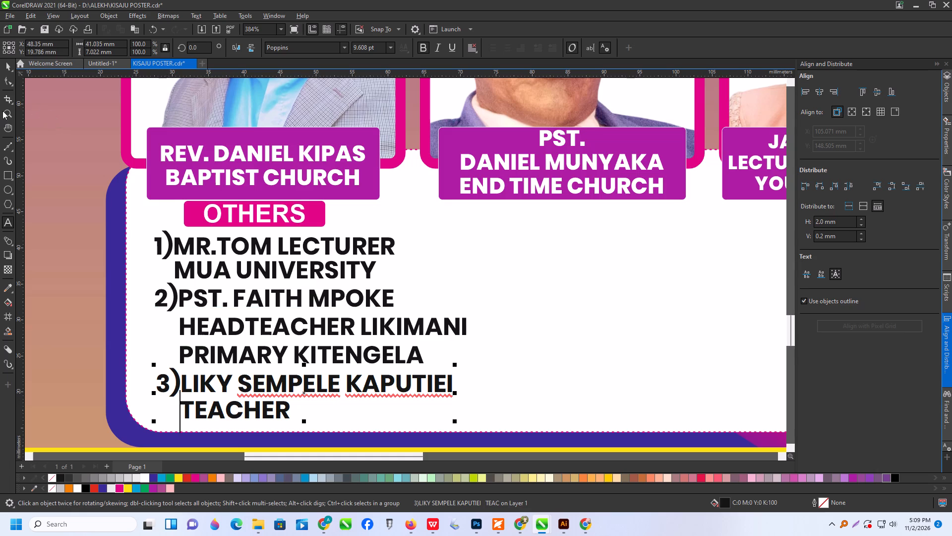
# Align the left edges of the three numbered guest entries in the OTHERS panel.
pyautogui.click(6, 62)
pyautogui.click(192, 328)
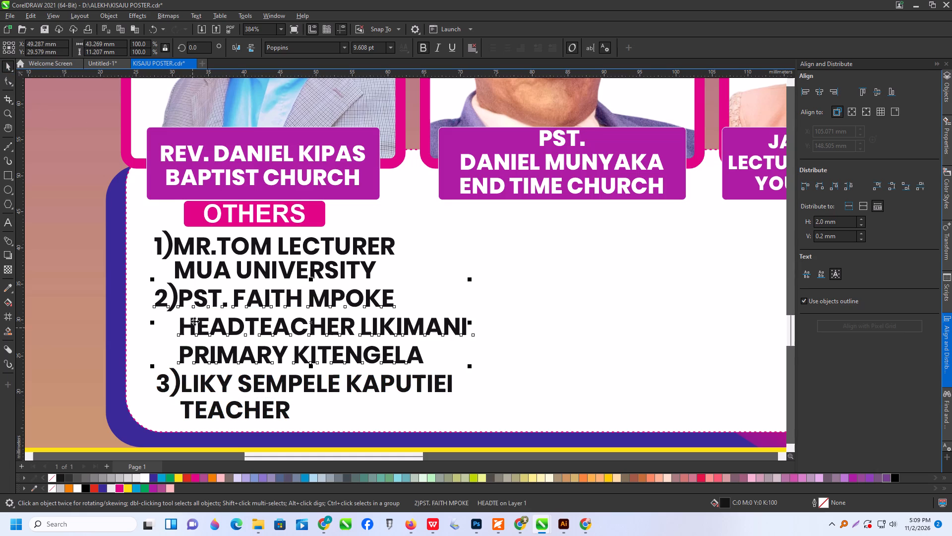
pyautogui.click(187, 270)
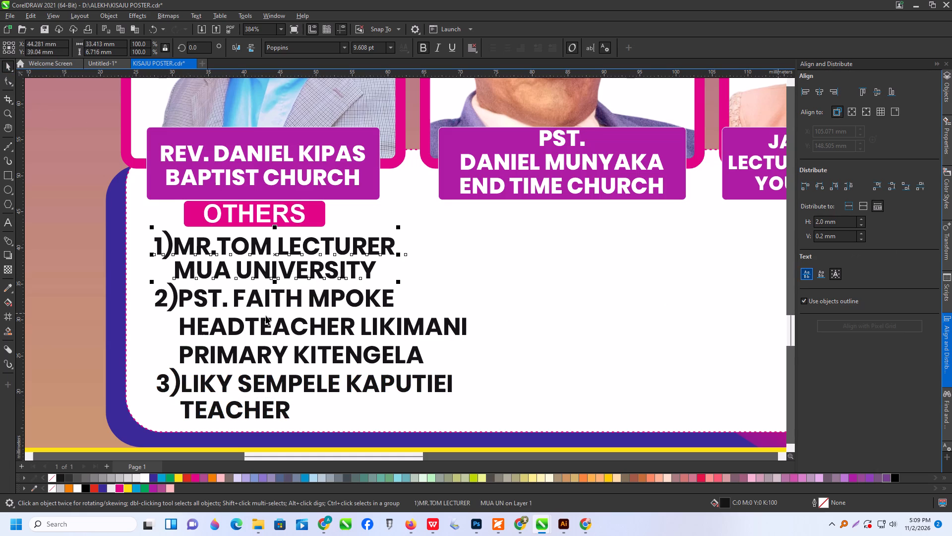
pyautogui.keyDown('shift'); pyautogui.click(242, 327); pyautogui.keyUp('shift')
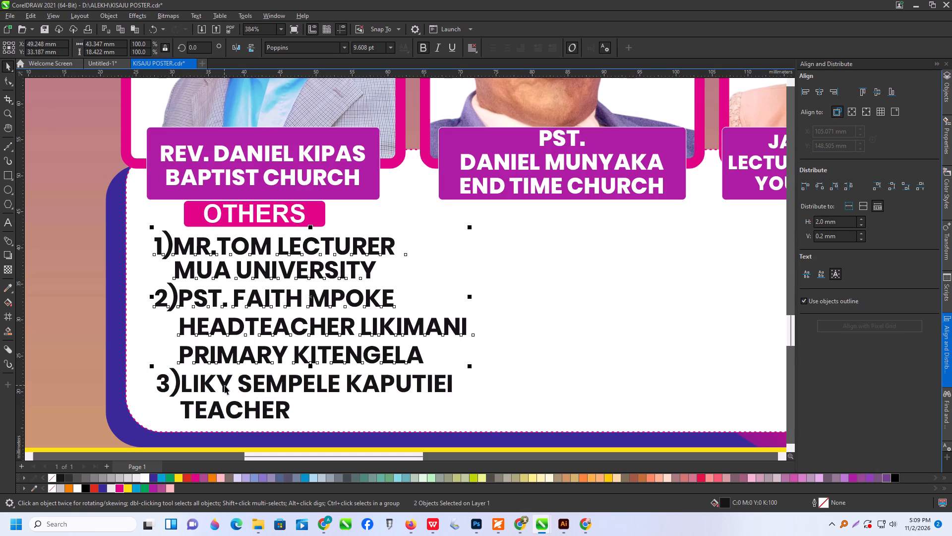
pyautogui.keyDown('shift'); pyautogui.click(225, 385); pyautogui.keyUp('shift')
pyautogui.click(805, 91)
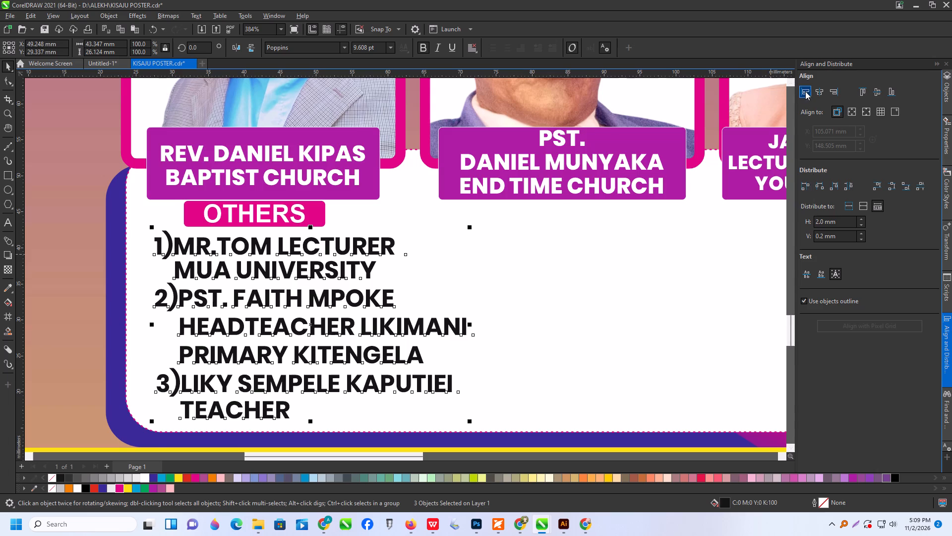
pyautogui.scroll(-3, 242, 295)
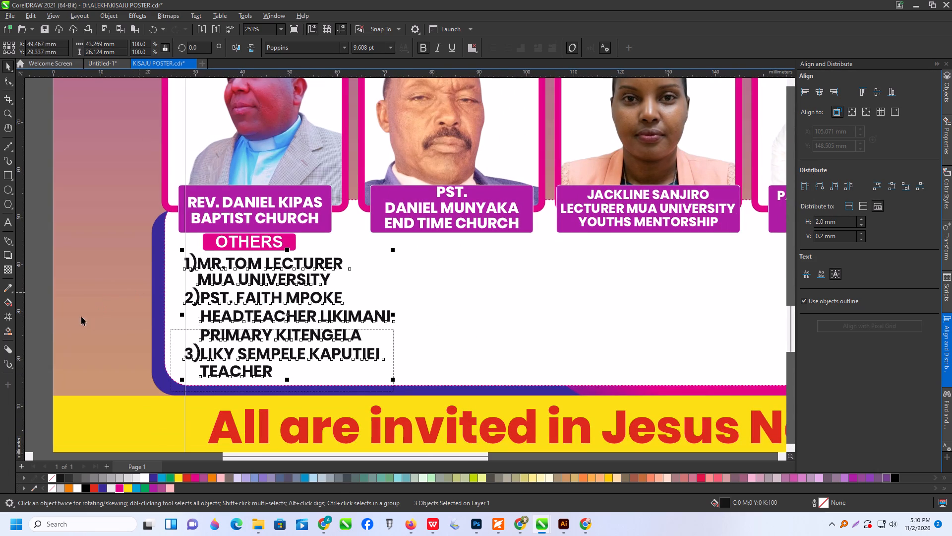
pyautogui.click(38, 330)
pyautogui.scroll(-2, 250, 322)
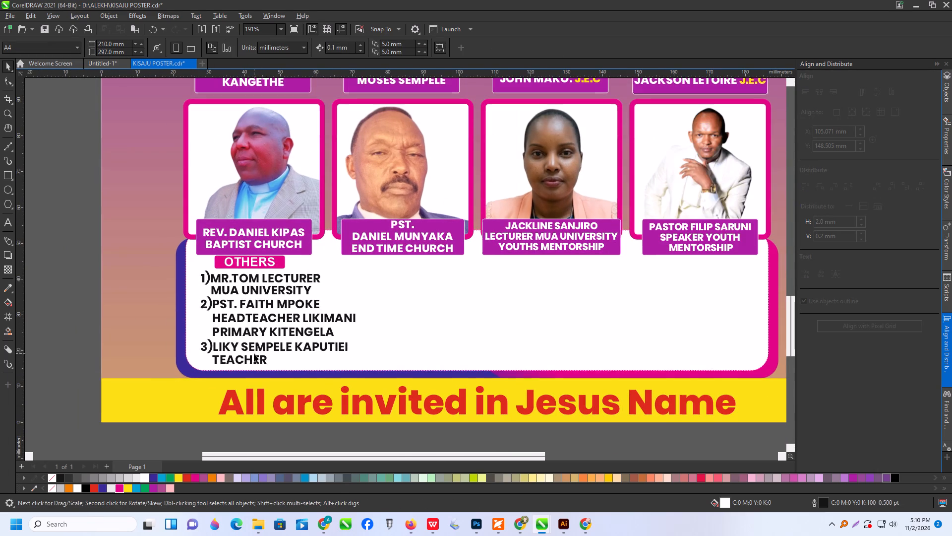
# Nudge the third guest entry down 0.5 mm.
pyautogui.scroll(2, 248, 358)
pyautogui.click(259, 361)
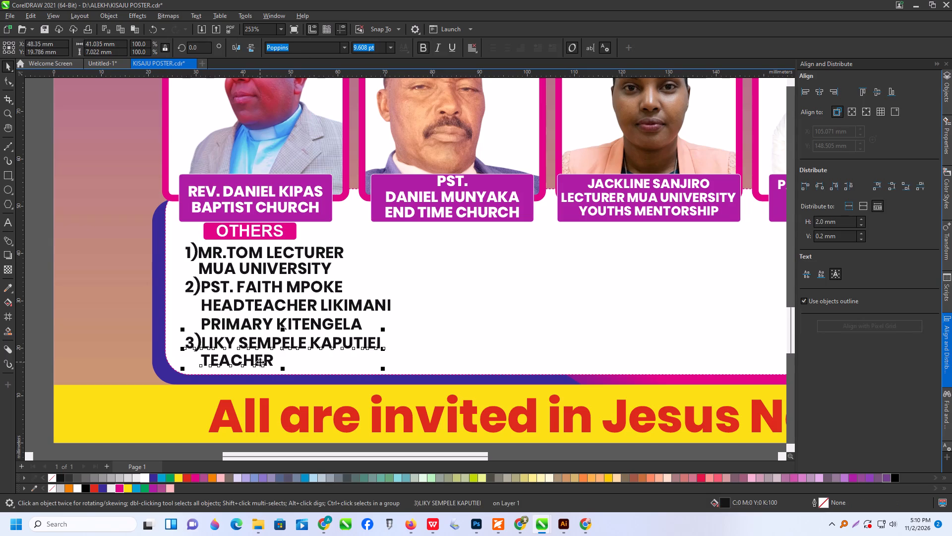
pyautogui.press('Down')
pyautogui.press('Down')
pyautogui.press('Down')
pyautogui.press('Down')
pyautogui.press('Down')
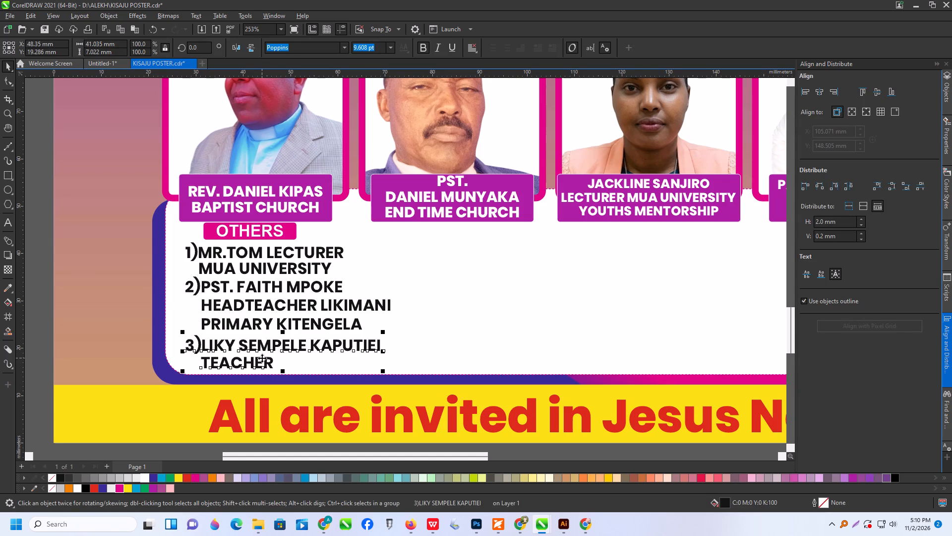
# Nudge the second guest entry down 0.4 mm.
pyautogui.click(286, 320)
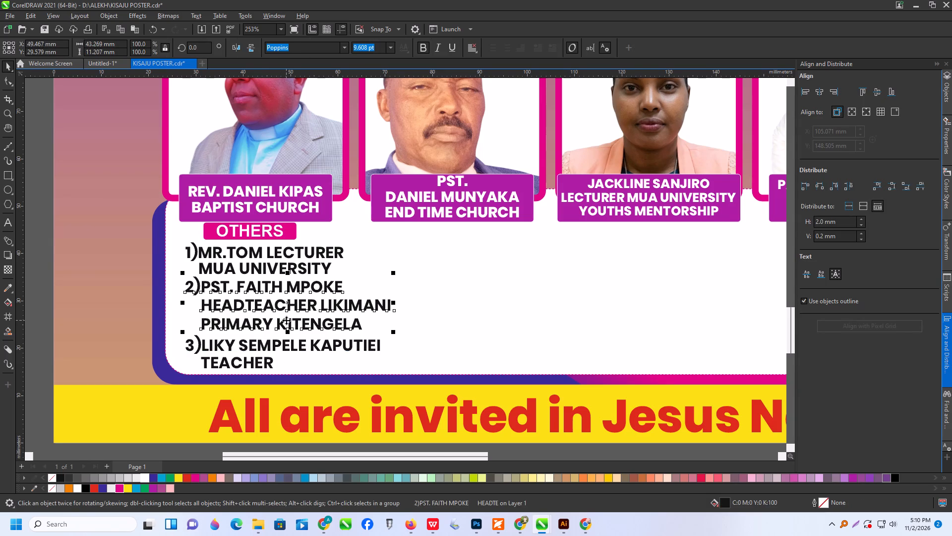
pyautogui.press('Down')
pyautogui.press('Down')
pyautogui.press('Down')
pyautogui.press('Down')
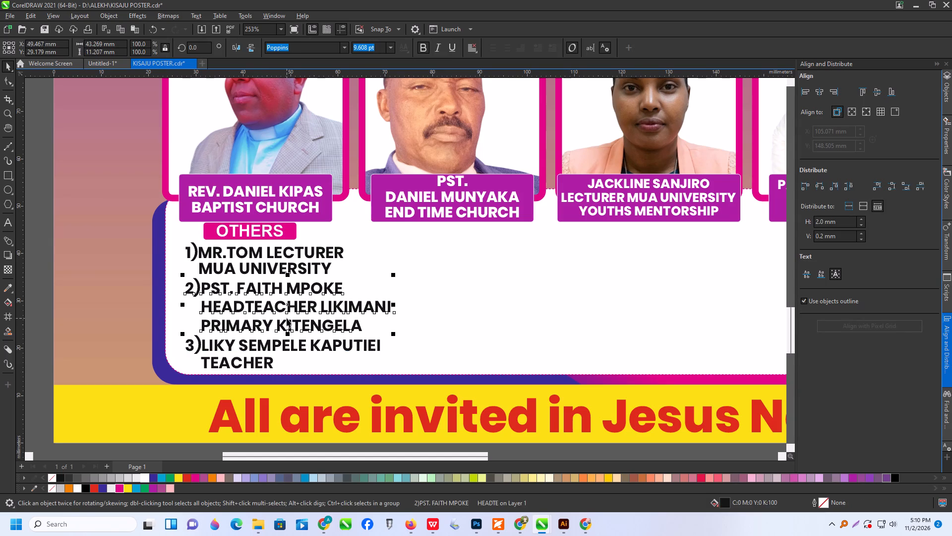
# Nudge the first guest entry up 0.4 mm, closer to the OTHERS heading.
pyautogui.click(253, 252)
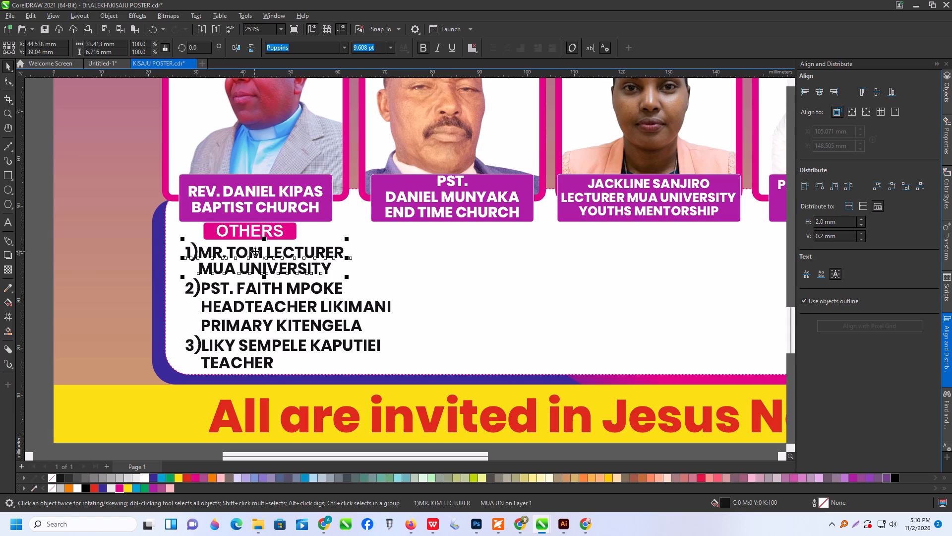
pyautogui.press('Up')
pyautogui.press('Up')
pyautogui.press('Up')
pyautogui.press('Up')
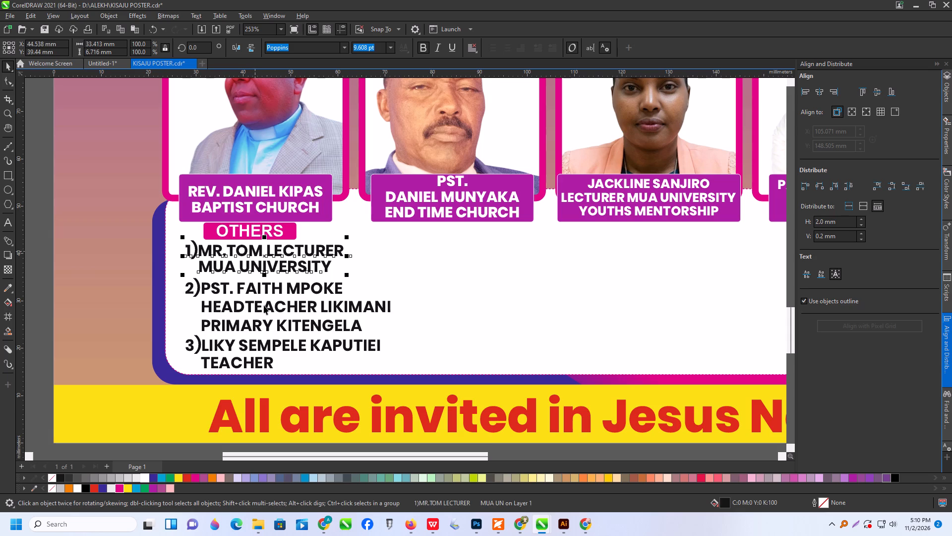
# Align the left edges of all three respaced guest entries again.
pyautogui.keyDown('shift'); pyautogui.click(256, 292); pyautogui.keyUp('shift')
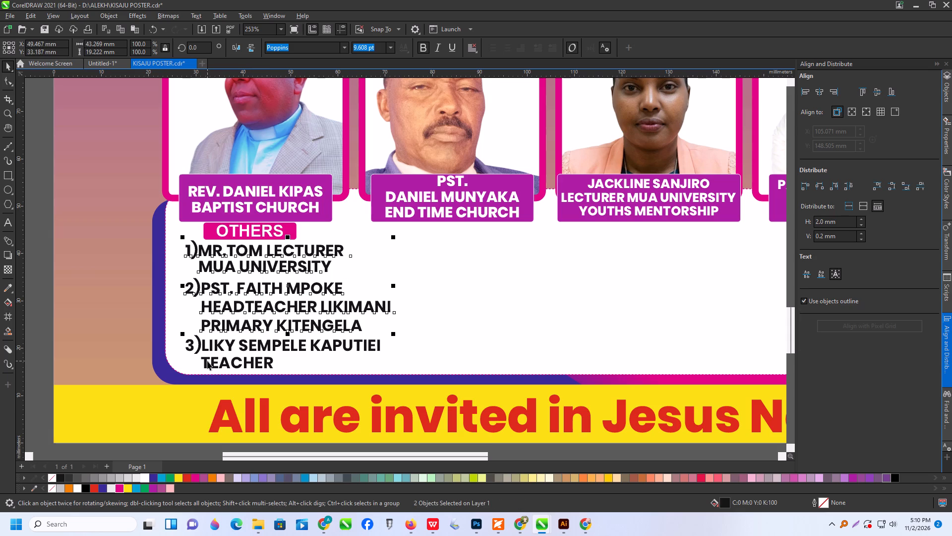
pyautogui.keyDown('shift'); pyautogui.click(207, 361); pyautogui.keyUp('shift')
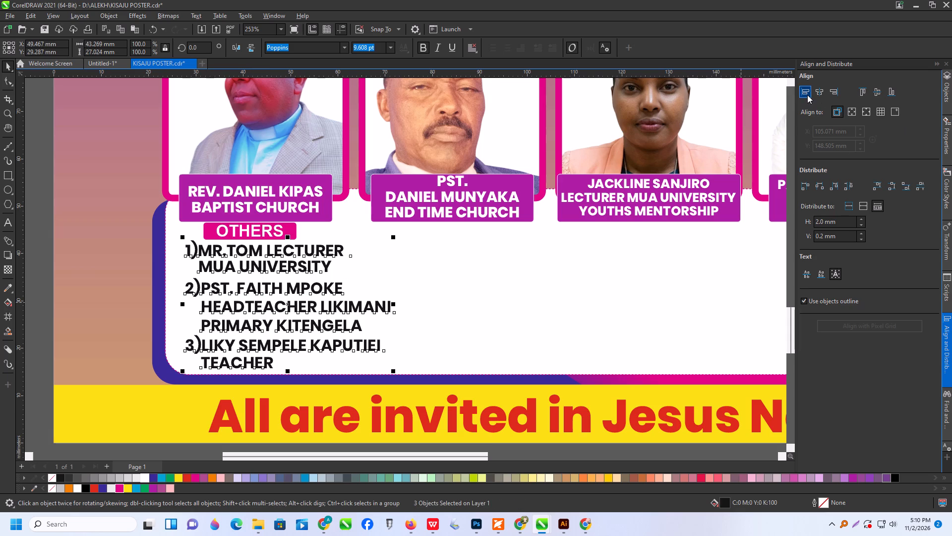
pyautogui.click(807, 95)
pyautogui.scroll(-7, 296, 292)
pyautogui.click(140, 264)
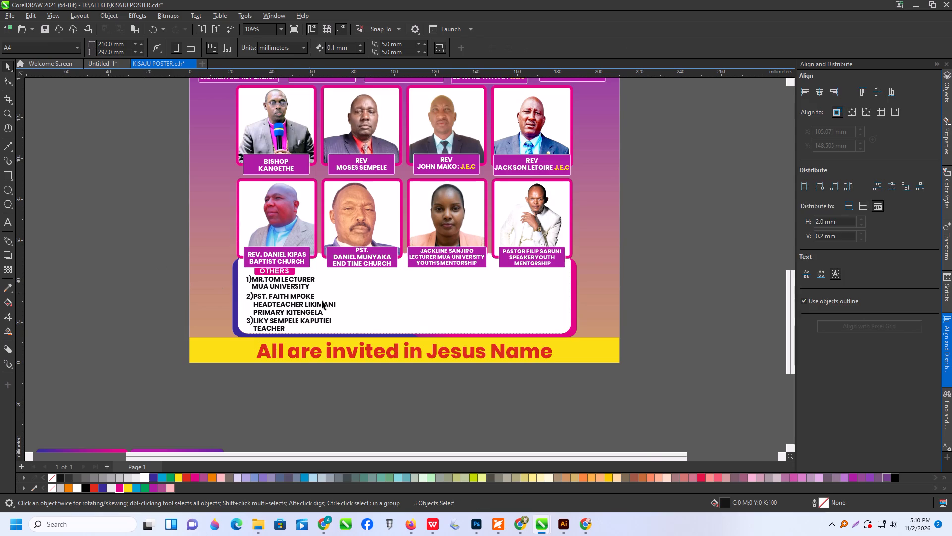
# Move the grouped date and revival-times boxes from below the page into the OTHERS panel beside the guest list.
pyautogui.scroll(1, 365, 312)
pyautogui.scroll(-2, 293, 327)
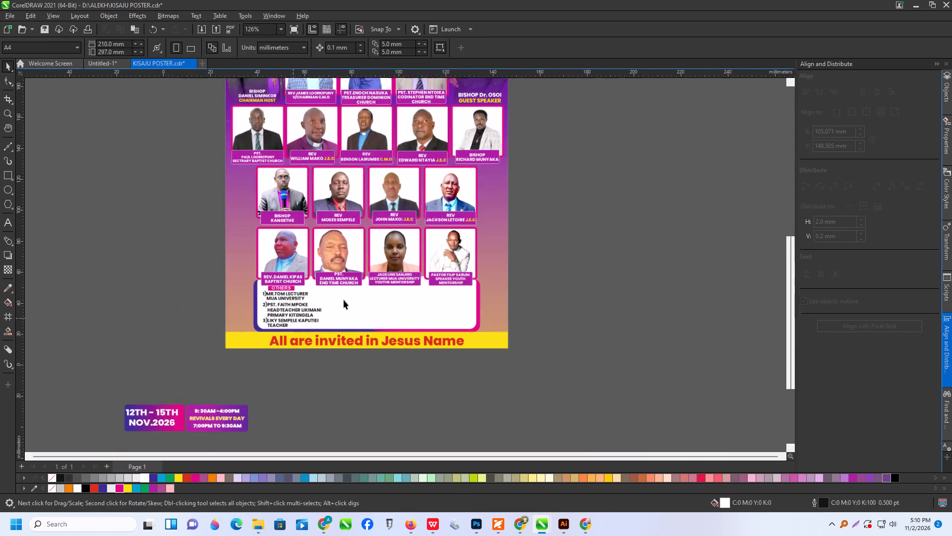
pyautogui.scroll(-4, 344, 300)
pyautogui.moveTo(151, 351); pyautogui.dragTo(342, 425)
pyautogui.moveTo(249, 392); pyautogui.dragTo(394, 311)
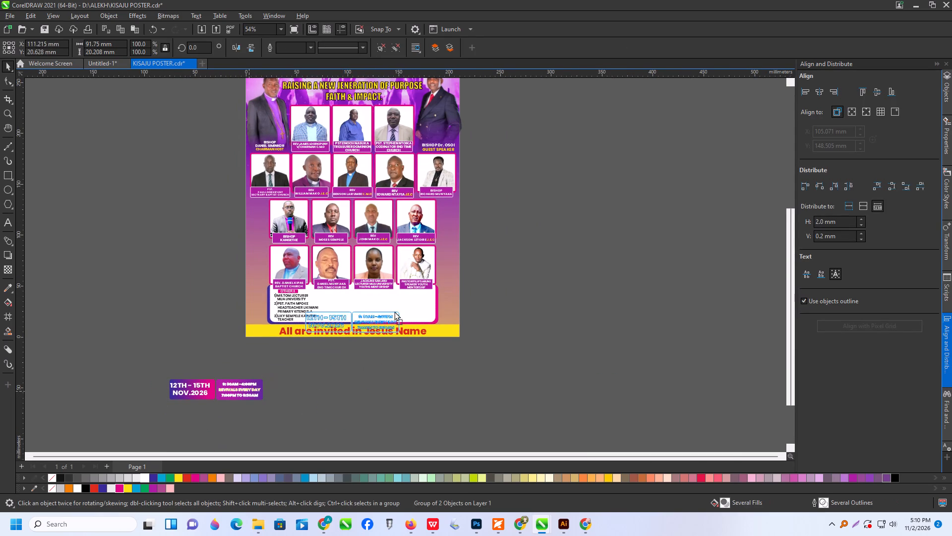
pyautogui.moveTo(394, 311); pyautogui.dragTo(406, 303)
# Enlarge the date and times group proportionally to about 107 mm wide and reposition it in the space beside the guest list.
pyautogui.scroll(4, 415, 313)
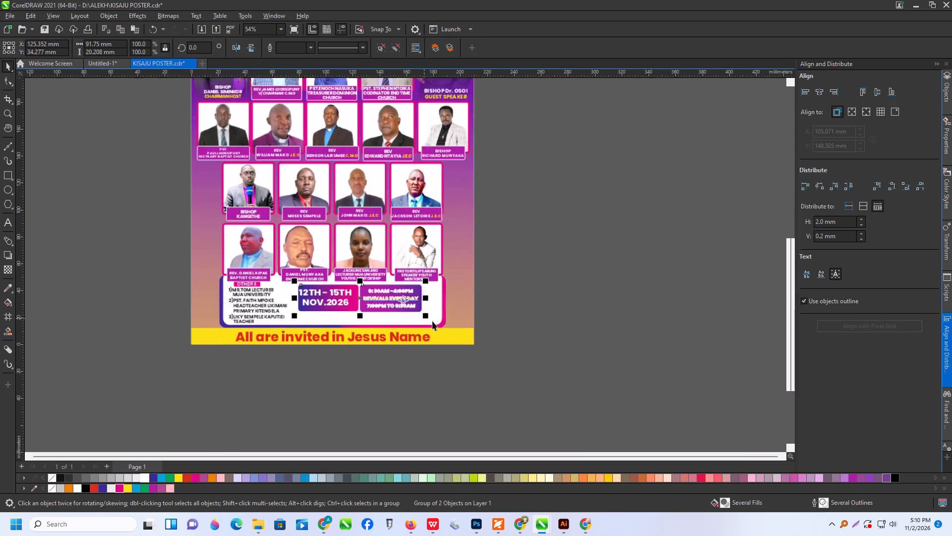
pyautogui.scroll(3, 432, 321)
pyautogui.moveTo(418, 310); pyautogui.dragTo(448, 342)
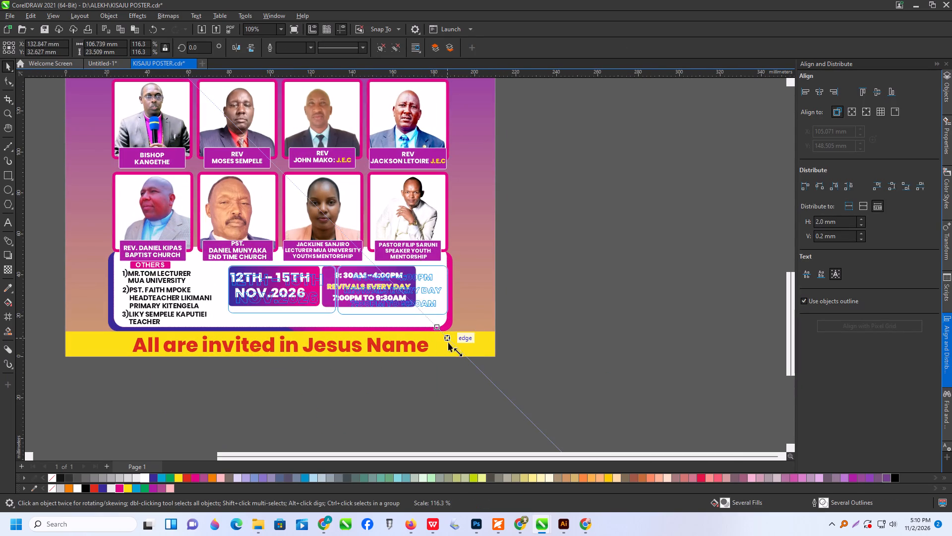
pyautogui.moveTo(448, 342); pyautogui.dragTo(445, 338)
pyautogui.moveTo(389, 296); pyautogui.dragTo(377, 299)
pyautogui.click(574, 302)
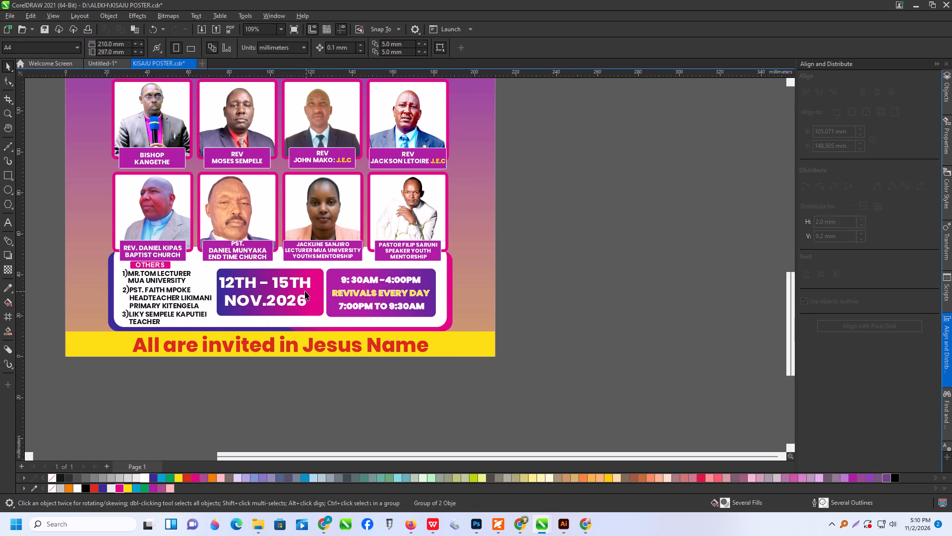
# Ungroup the date and times banner into its two separate boxes.
pyautogui.click(305, 291)
pyautogui.rightClick(305, 291)
pyautogui.moveTo(346, 235); pyautogui.dragTo(356, 236)
pyautogui.click(608, 235)
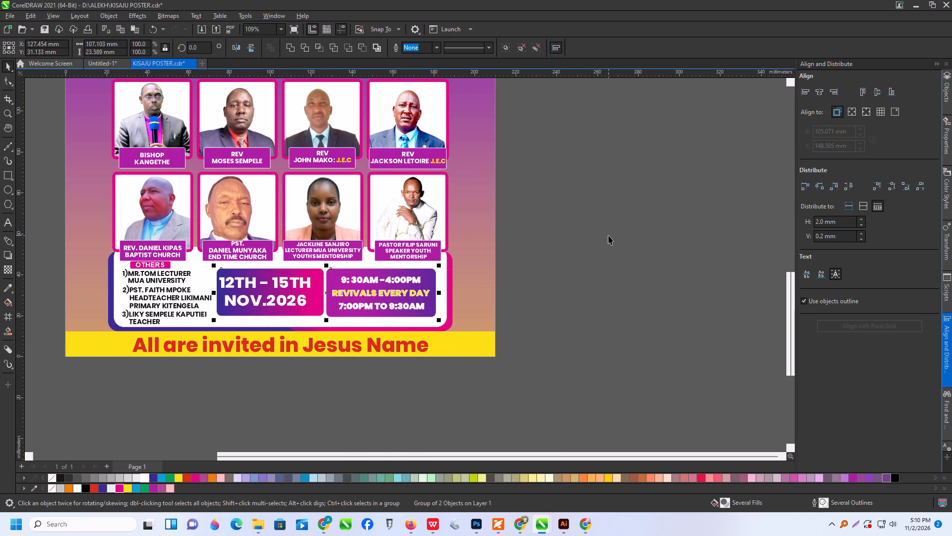
pyautogui.scroll(2, 287, 290)
# Enlarge the 12TH – 15TH NOV.2026 box proportionally to about 53.5 mm wide, extending it toward the guest list.
pyautogui.click(303, 283)
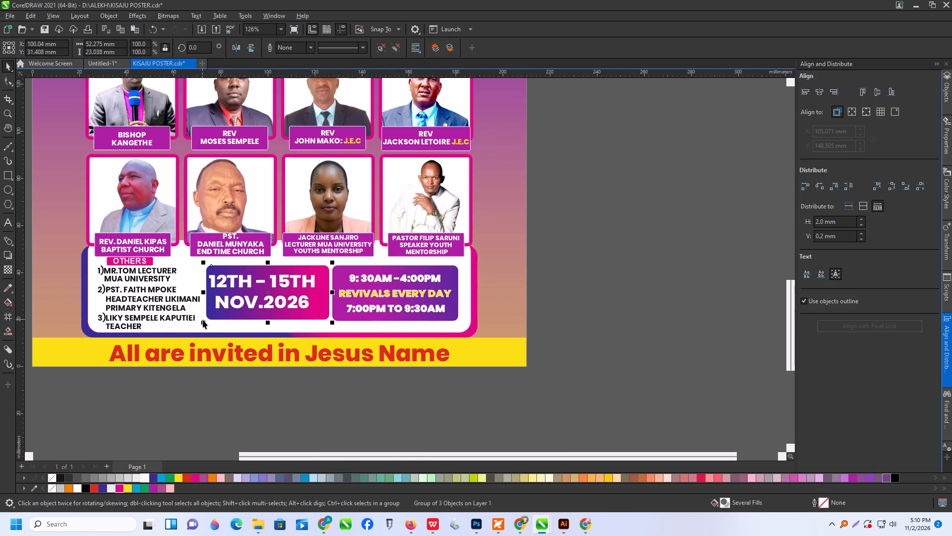
pyautogui.moveTo(202, 323); pyautogui.dragTo(200, 334)
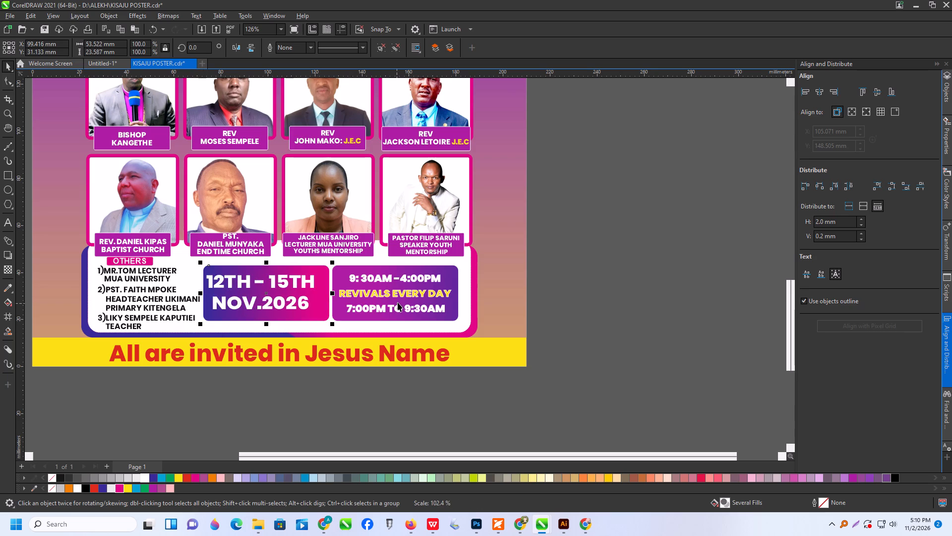
# Align the tops of the date and times boxes and enlarge both together to about 111 mm overall width.
pyautogui.click(398, 302)
pyautogui.keyDown('shift'); pyautogui.click(298, 298); pyautogui.keyUp('shift')
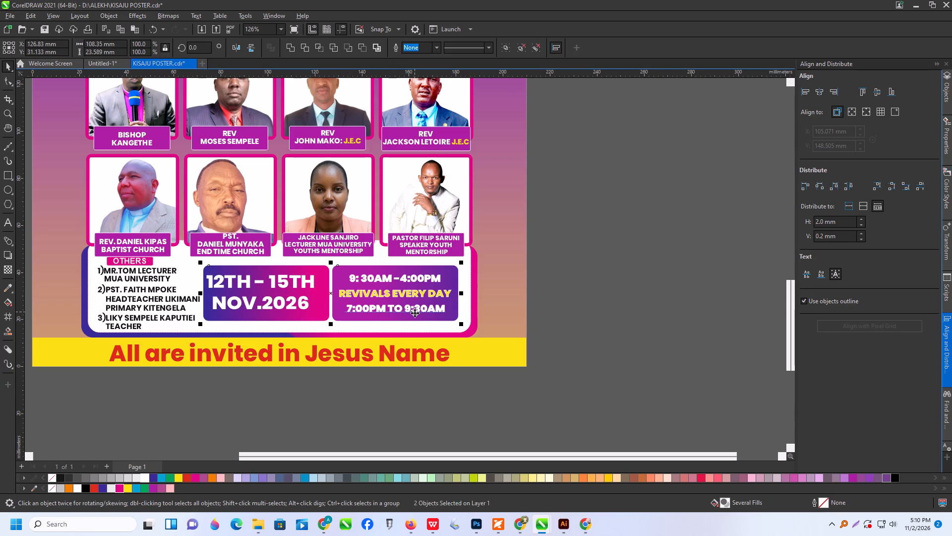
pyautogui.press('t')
pyautogui.moveTo(463, 327); pyautogui.dragTo(468, 335)
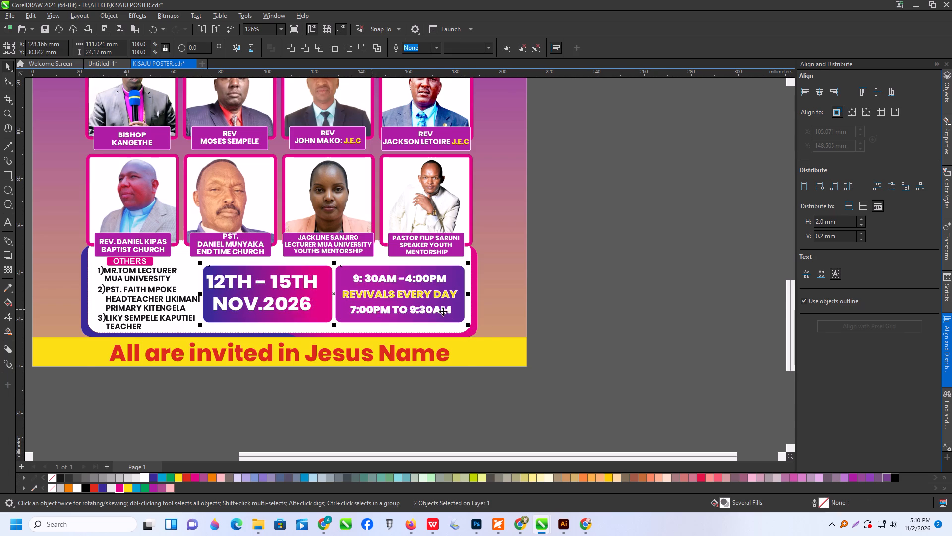
pyautogui.scroll(-1, 446, 316)
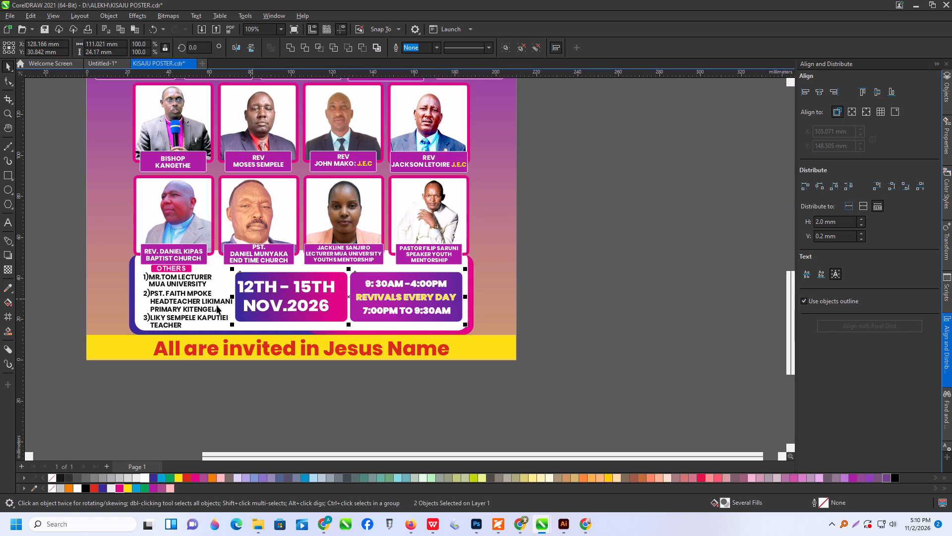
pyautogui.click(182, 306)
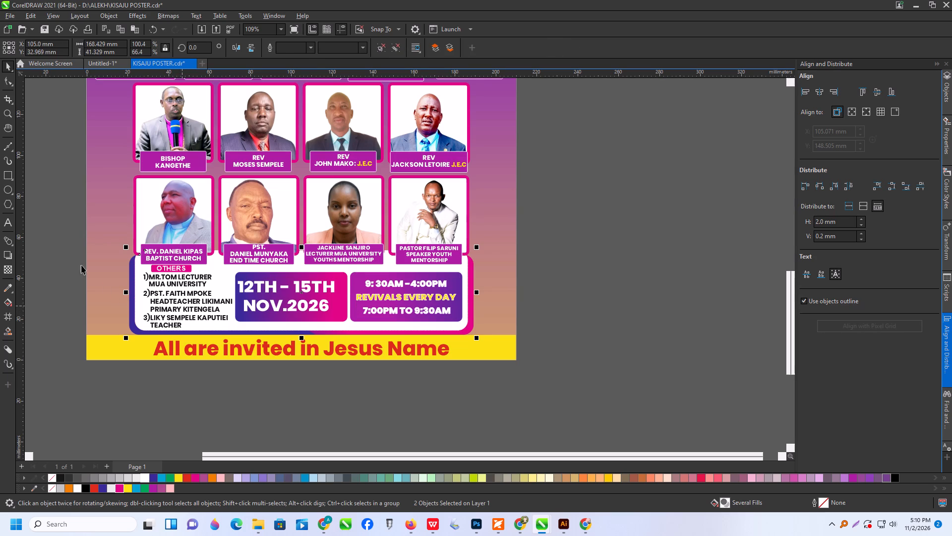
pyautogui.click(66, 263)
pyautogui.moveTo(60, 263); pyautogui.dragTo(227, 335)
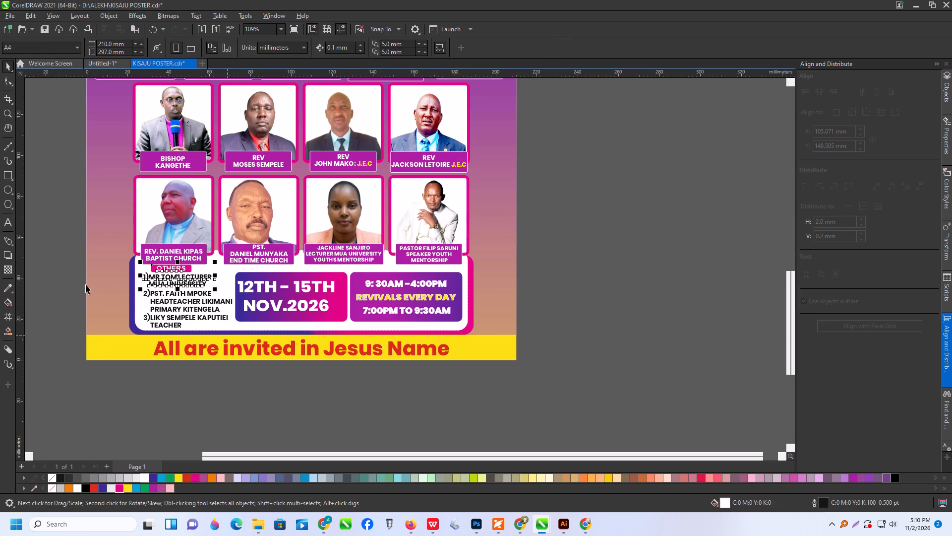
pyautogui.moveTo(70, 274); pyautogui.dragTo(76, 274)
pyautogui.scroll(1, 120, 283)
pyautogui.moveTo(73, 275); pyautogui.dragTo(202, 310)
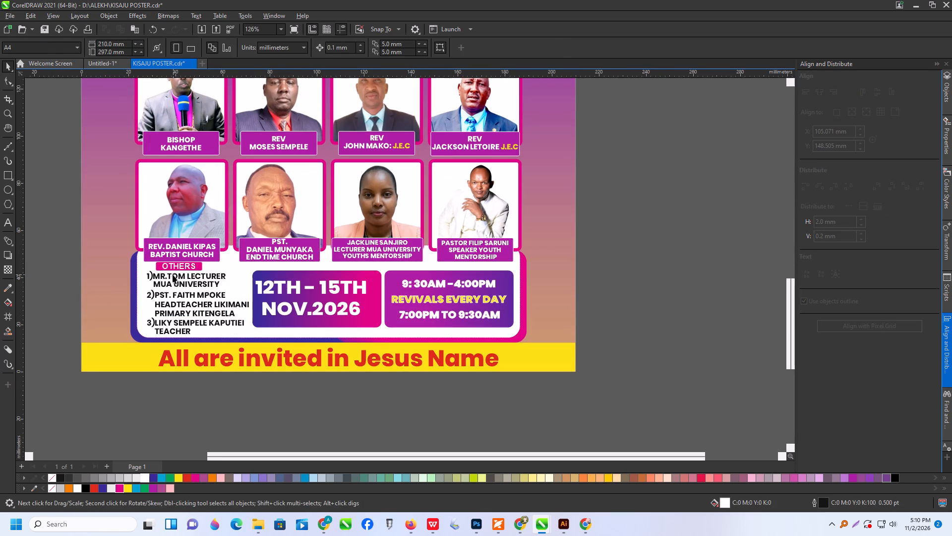
# Recolour the text of all three guest entries magenta.
pyautogui.click(173, 276)
pyautogui.keyDown('shift'); pyautogui.click(171, 306); pyautogui.keyUp('shift')
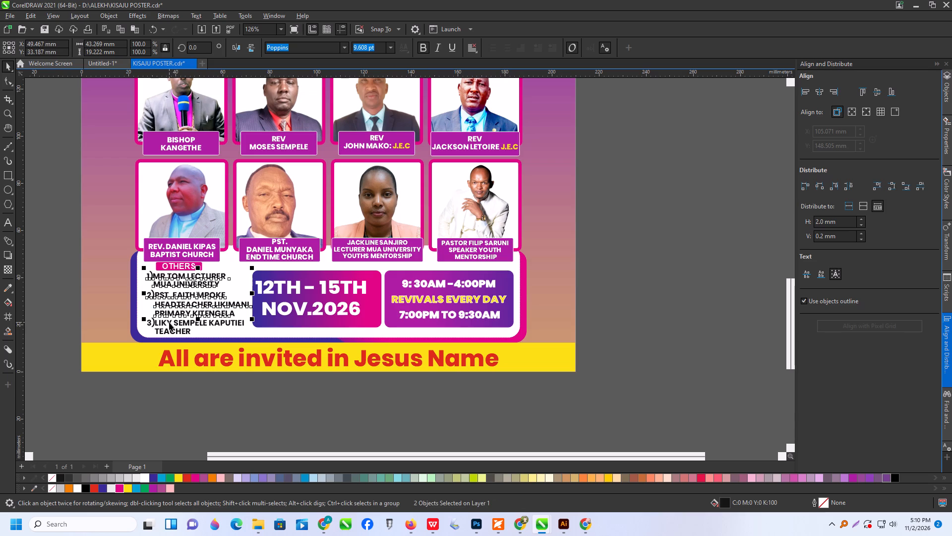
pyautogui.keyDown('shift'); pyautogui.click(169, 322); pyautogui.keyUp('shift')
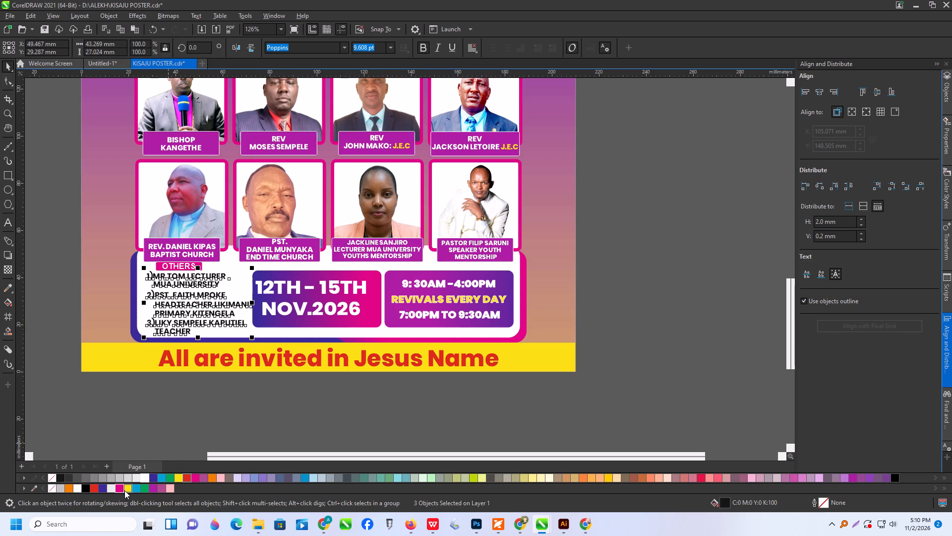
pyautogui.click(118, 486)
pyautogui.moveTo(87, 395); pyautogui.dragTo(92, 396)
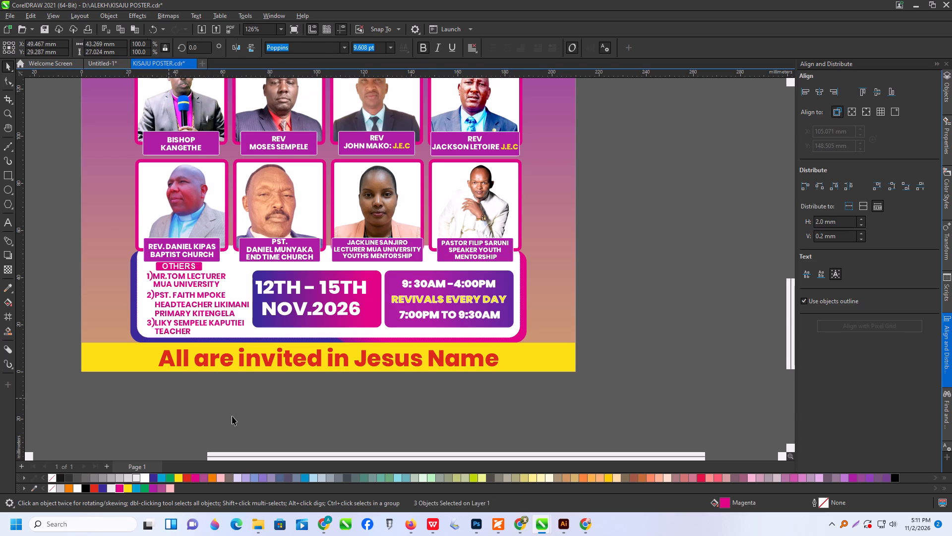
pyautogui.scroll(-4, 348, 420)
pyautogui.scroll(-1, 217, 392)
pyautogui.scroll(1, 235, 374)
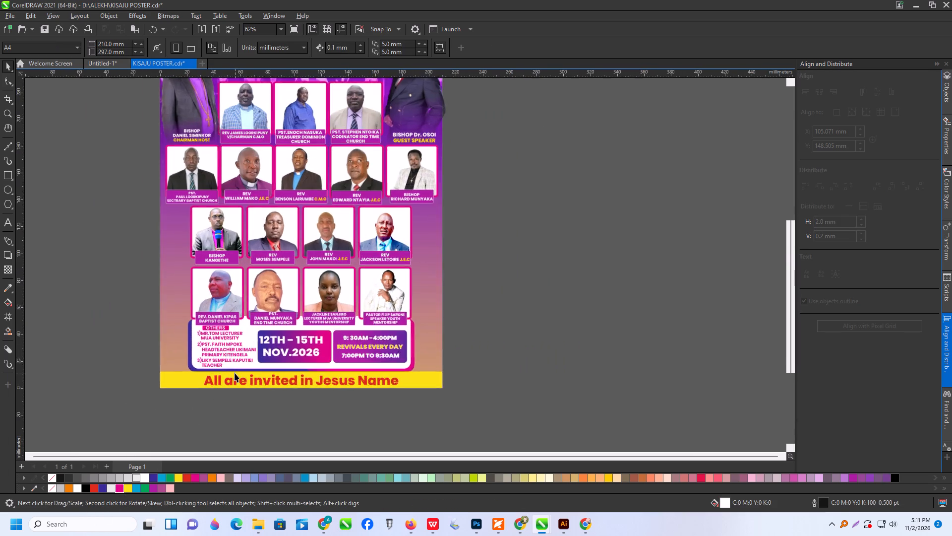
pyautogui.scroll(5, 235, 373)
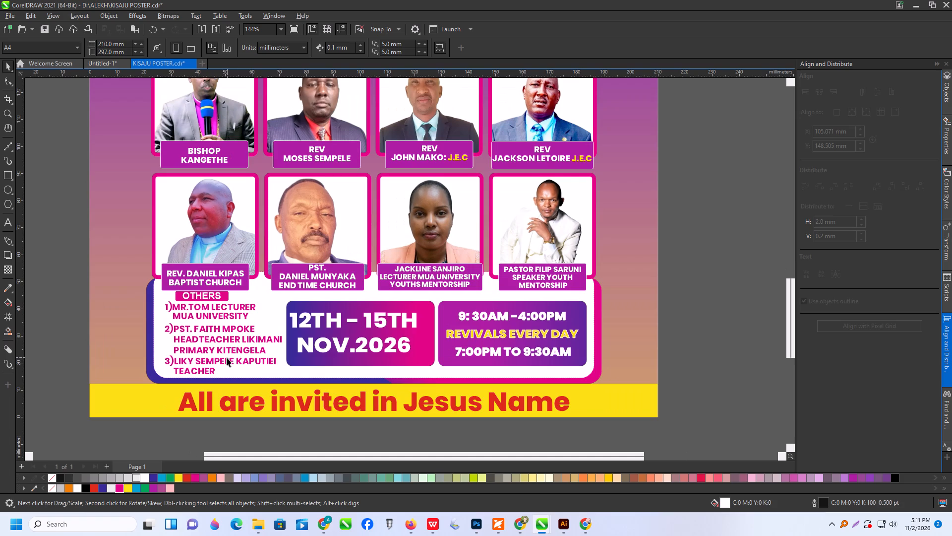
# Nudge the date and times boxes together about 3.8 mm down and 1.4 mm right inside the white panel.
pyautogui.click(381, 334)
pyautogui.keyDown('shift'); pyautogui.click(522, 336); pyautogui.keyUp('shift')
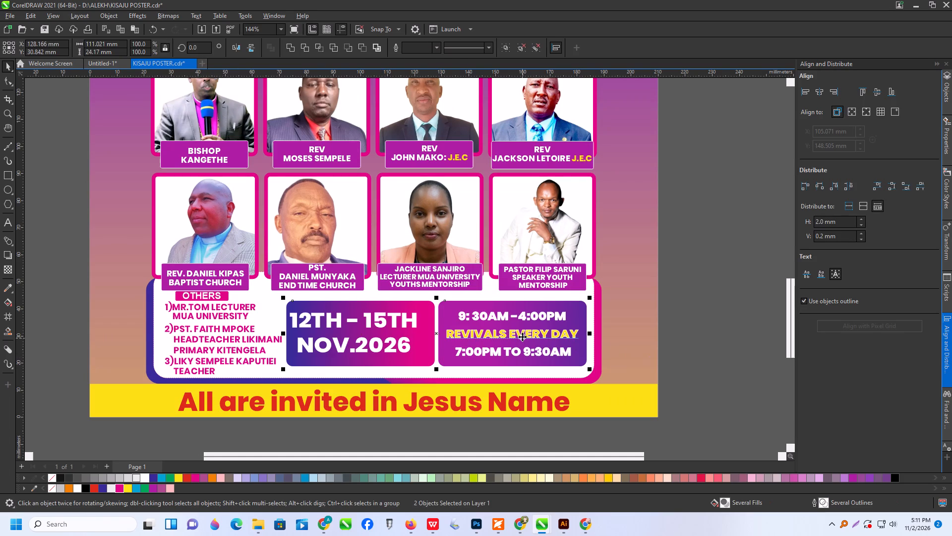
pyautogui.press('Down')
pyautogui.press('Down')
pyautogui.press('Down')
pyautogui.press('Down')
pyautogui.press('Down')
pyautogui.press('Down')
pyautogui.press('Down')
pyautogui.press('Down')
pyautogui.press('Down')
pyautogui.press('Down')
pyautogui.press('Down')
pyautogui.press('Down')
pyautogui.press('Down')
pyautogui.press('Down')
pyautogui.press('Down')
pyautogui.press('Down')
pyautogui.press('Down')
pyautogui.press('Down')
pyautogui.press('Down')
pyautogui.press('Down')
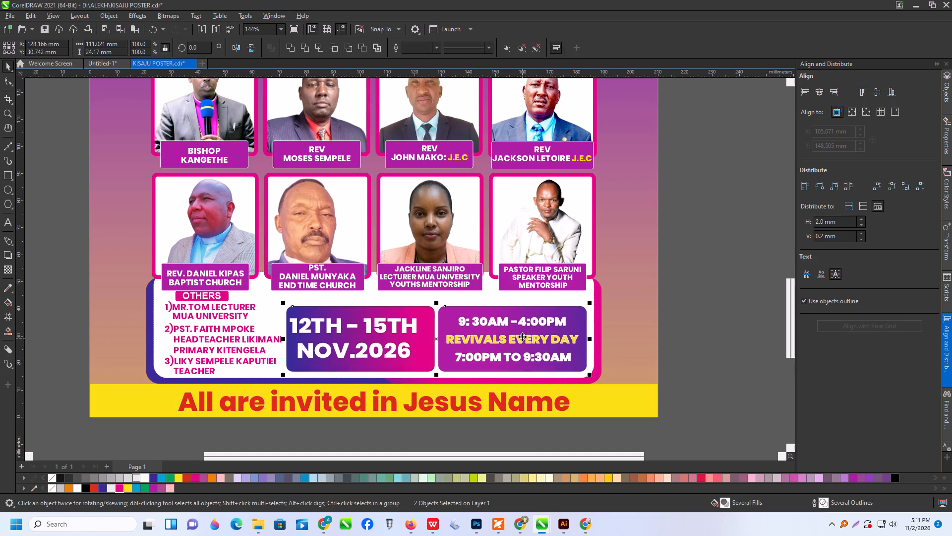
pyautogui.press('Down')
pyautogui.press('Down')
pyautogui.press('Down')
pyautogui.press('Down')
pyautogui.press('Down')
pyautogui.press('Down')
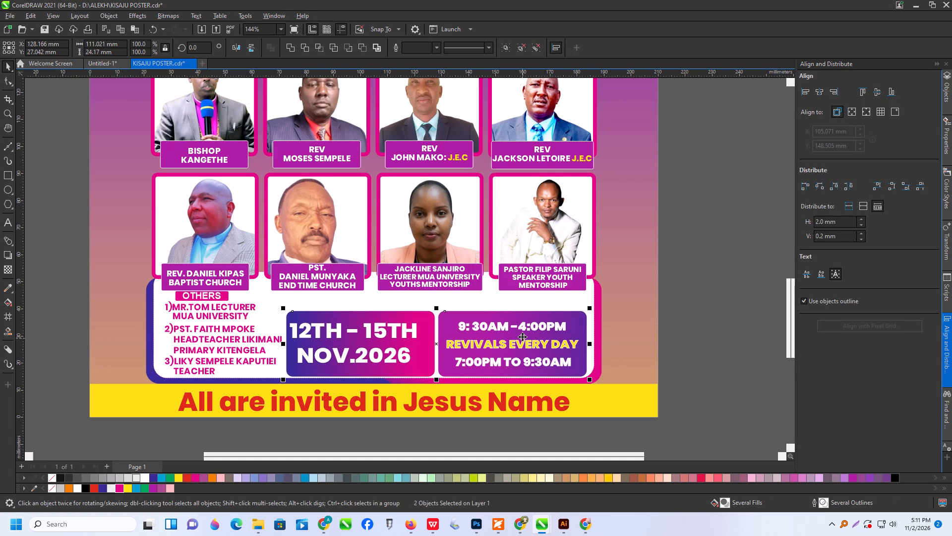
pyautogui.press('Right')
pyautogui.press('Right')
pyautogui.press('Right')
pyautogui.press('Right')
pyautogui.press('Right')
pyautogui.press('Right')
pyautogui.press('Right')
pyautogui.press('Right')
pyautogui.press('Right')
pyautogui.press('Right')
pyautogui.press('Right')
pyautogui.press('Right')
pyautogui.press('Right')
pyautogui.press('Right')
pyautogui.press('Right')
pyautogui.press('Right')
pyautogui.press('Right')
pyautogui.press('Right')
pyautogui.press('Right')
pyautogui.press('Right')
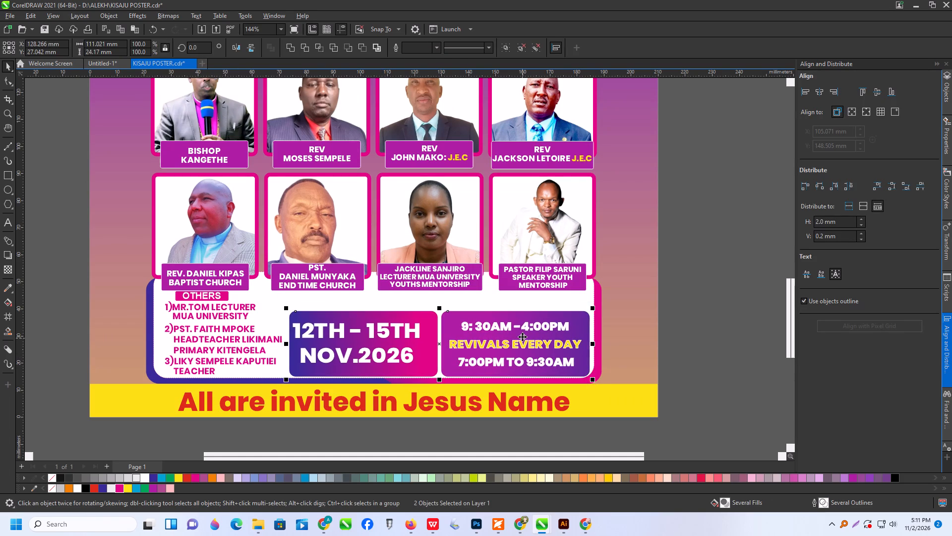
pyautogui.press('Left')
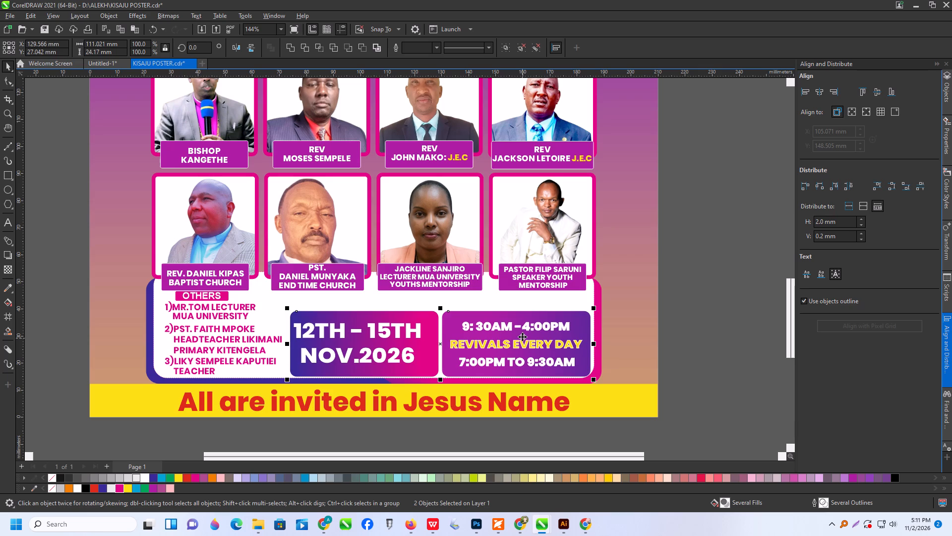
# Place a copy of the first guest entry in the white space just above the date box.
pyautogui.scroll(-2, 384, 288)
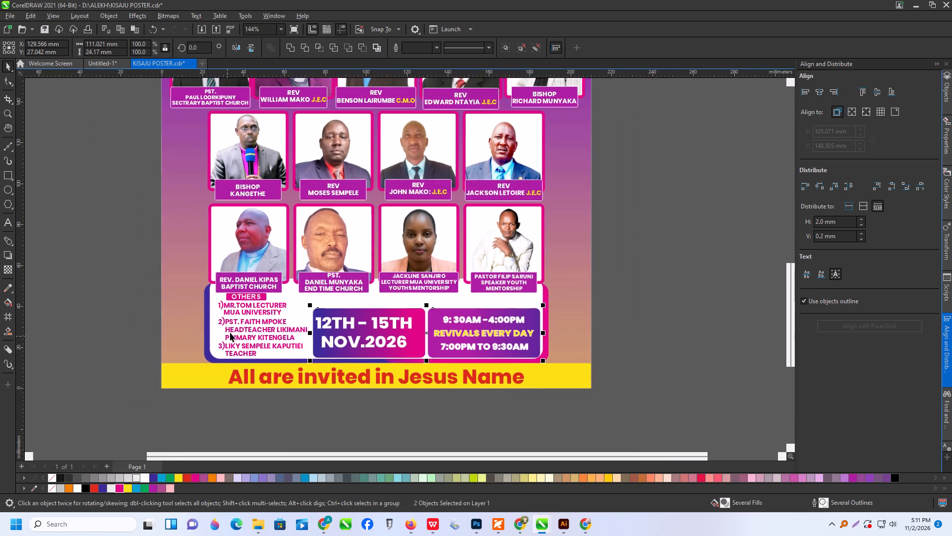
pyautogui.scroll(2, 231, 332)
pyautogui.scroll(2, 261, 301)
pyautogui.click(262, 308)
pyautogui.moveTo(267, 309); pyautogui.dragTo(274, 310)
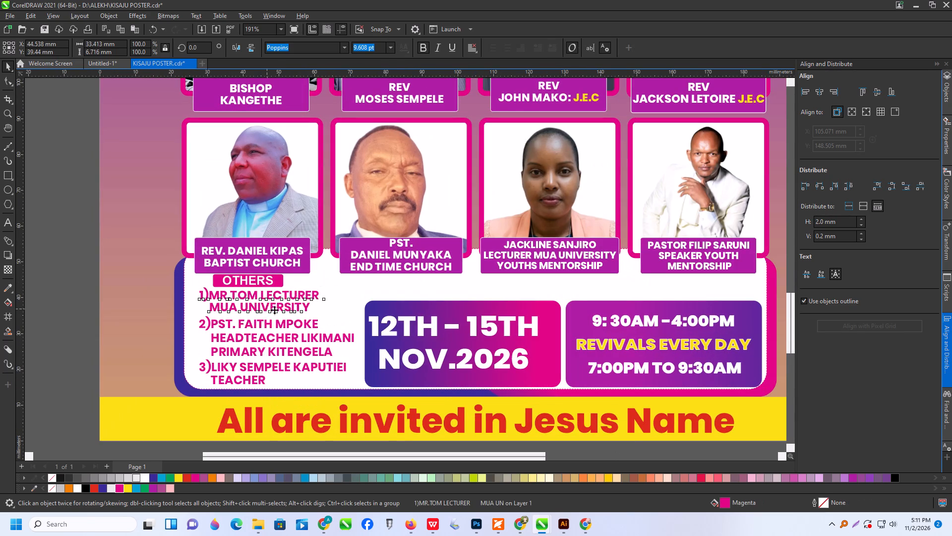
pyautogui.moveTo(274, 310); pyautogui.dragTo(440, 297)
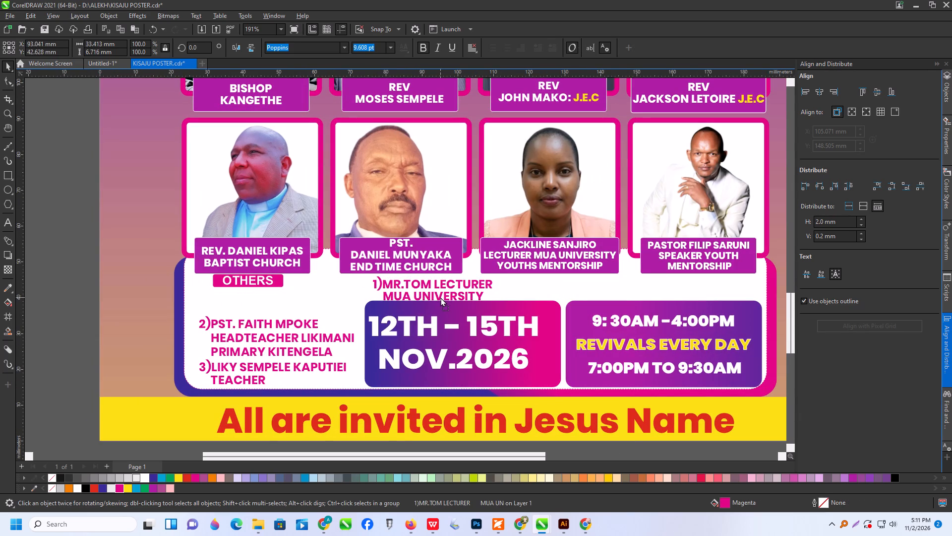
pyautogui.moveTo(440, 297); pyautogui.dragTo(437, 296)
pyautogui.rightClick(437, 296)
# Reduce the date and times boxes together to about 102 mm overall width and position them below the copied entry, clear of the guest list.
pyautogui.scroll(4, 373, 278)
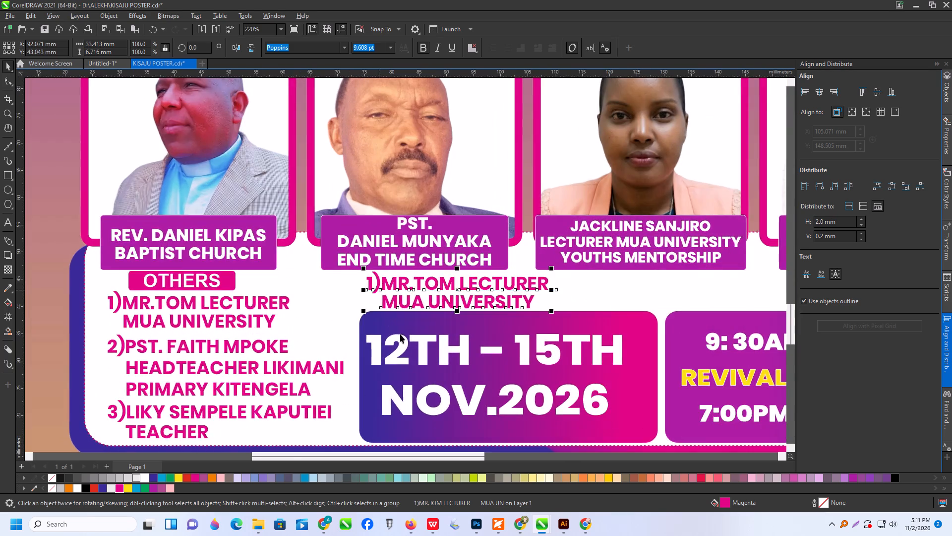
pyautogui.scroll(-3, 398, 336)
pyautogui.click(462, 369)
pyautogui.keyDown('shift'); pyautogui.click(664, 360); pyautogui.keyUp('shift')
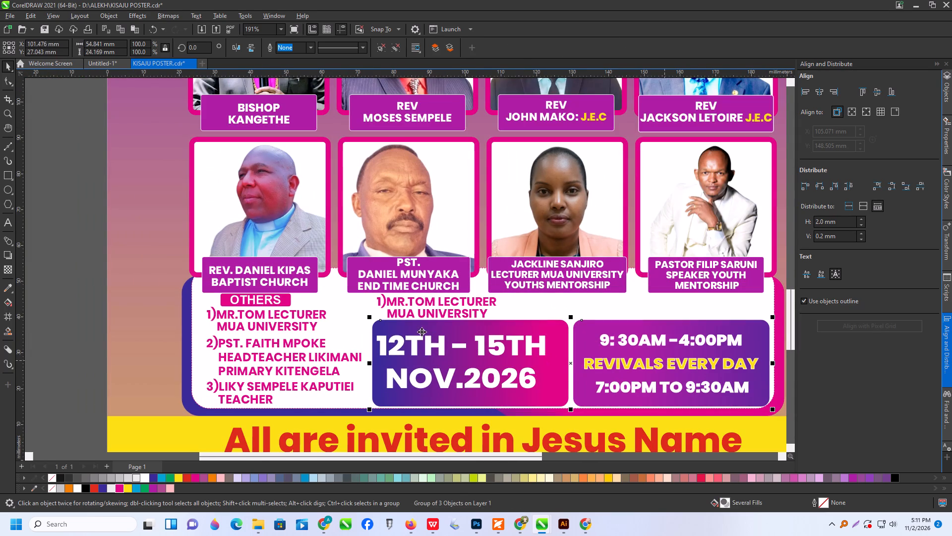
pyautogui.keyDown('shift'); pyautogui.moveTo(367, 318); pyautogui.dragTo(373, 331); pyautogui.keyUp('shift')
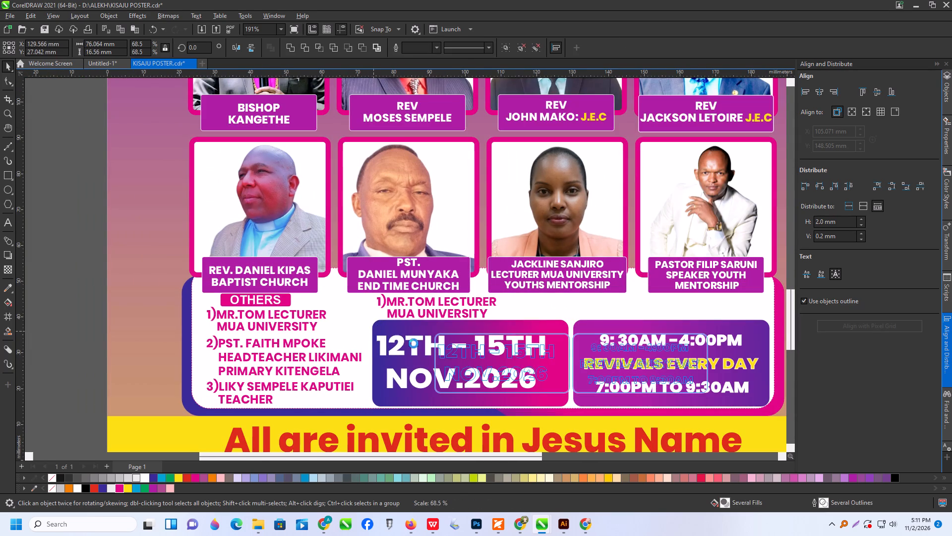
pyautogui.moveTo(592, 374); pyautogui.dragTo(565, 374)
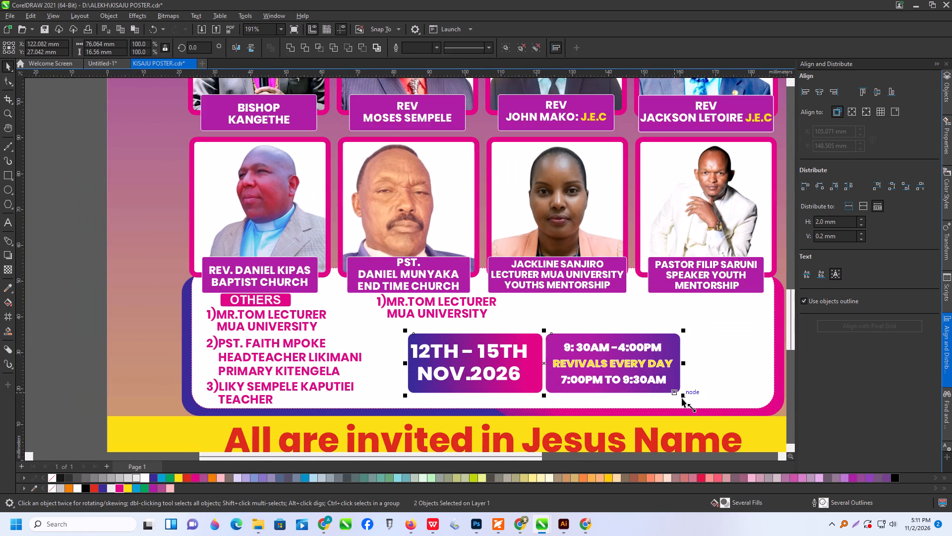
pyautogui.moveTo(682, 399); pyautogui.dragTo(773, 425)
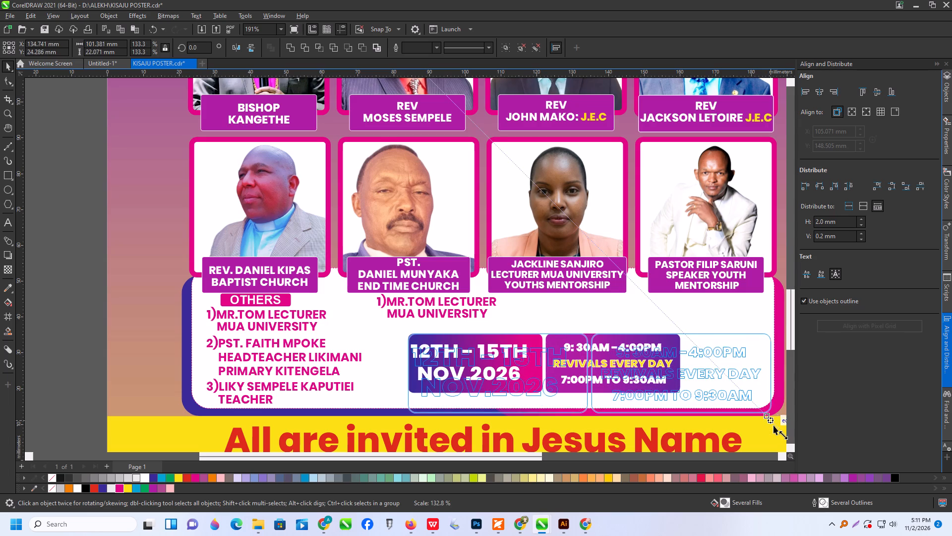
pyautogui.moveTo(773, 425); pyautogui.dragTo(774, 425)
pyautogui.moveTo(723, 389); pyautogui.dragTo(719, 382)
pyautogui.scroll(-2, 387, 376)
pyautogui.moveTo(563, 374); pyautogui.dragTo(561, 374)
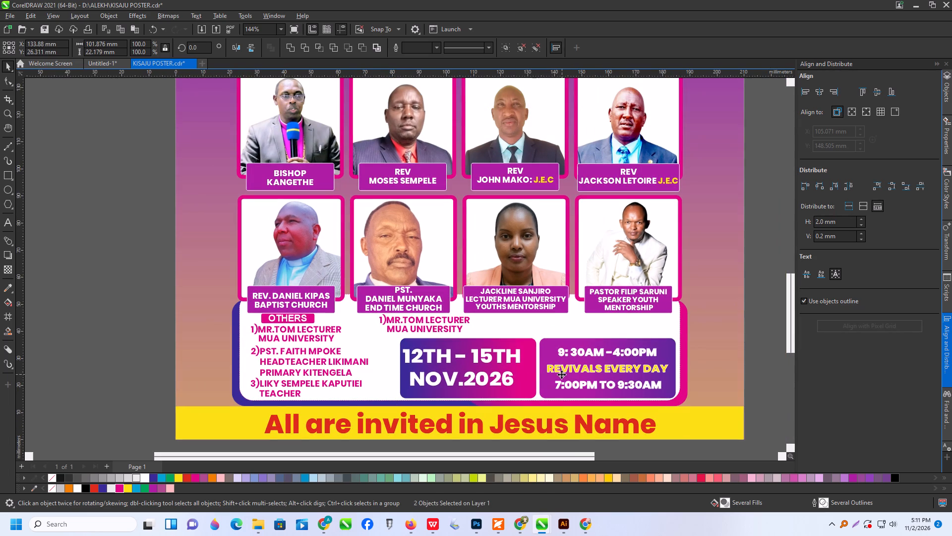
pyautogui.moveTo(561, 374); pyautogui.dragTo(557, 373)
pyautogui.scroll(-2, 552, 365)
pyautogui.moveTo(134, 296); pyautogui.dragTo(149, 296)
# Change the number of the copied guest entry above the date box to 4.
pyautogui.scroll(2, 401, 334)
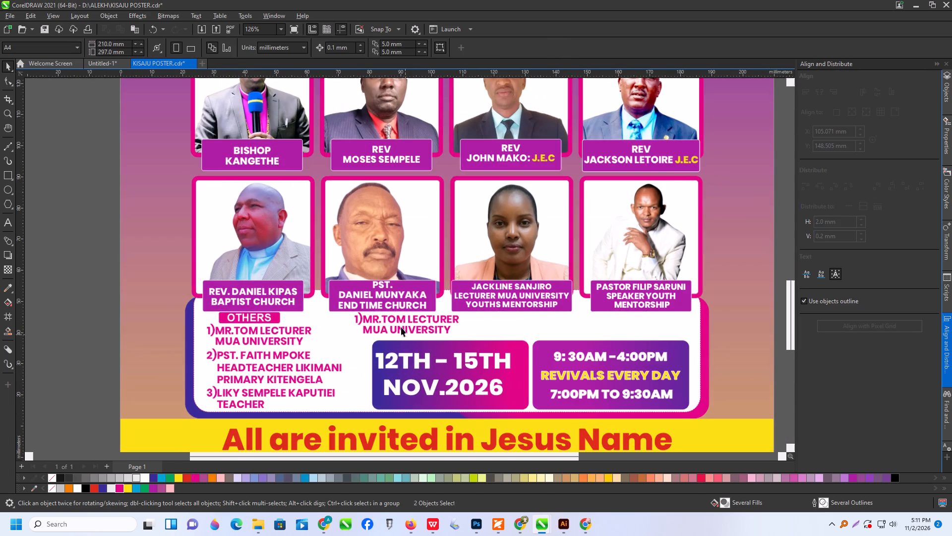
pyautogui.scroll(3, 356, 315)
pyautogui.doubleClick(361, 321)
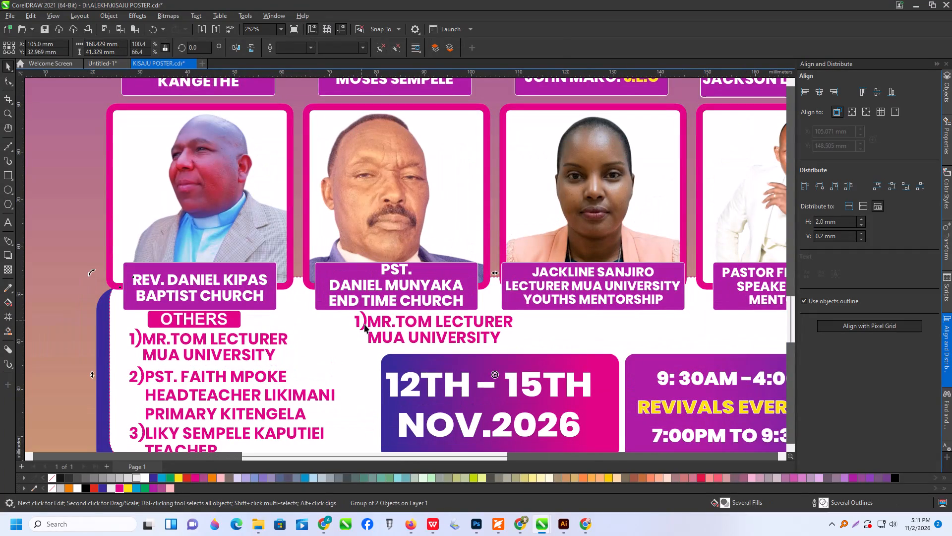
pyautogui.click(369, 326)
pyautogui.doubleClick(369, 322)
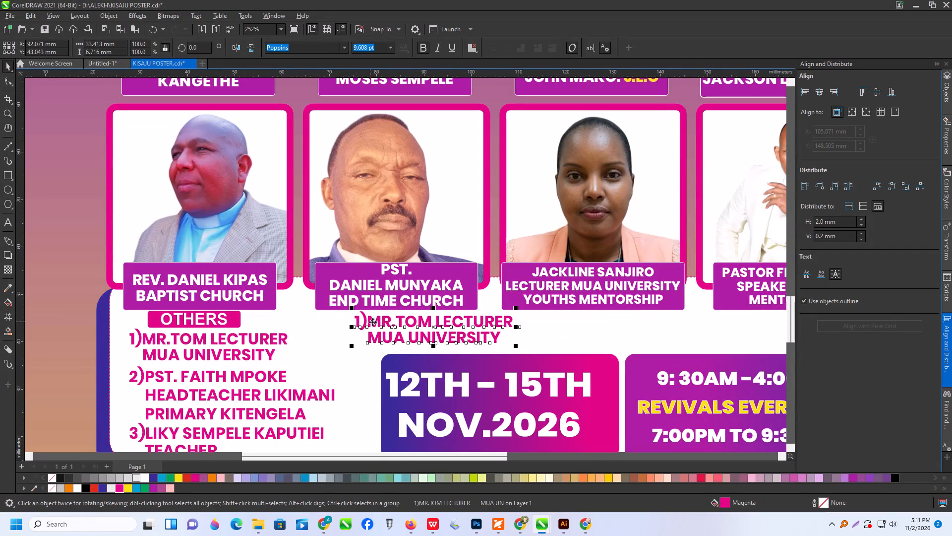
pyautogui.tripleClick(376, 322)
pyautogui.press('Left')
pyautogui.press('Left')
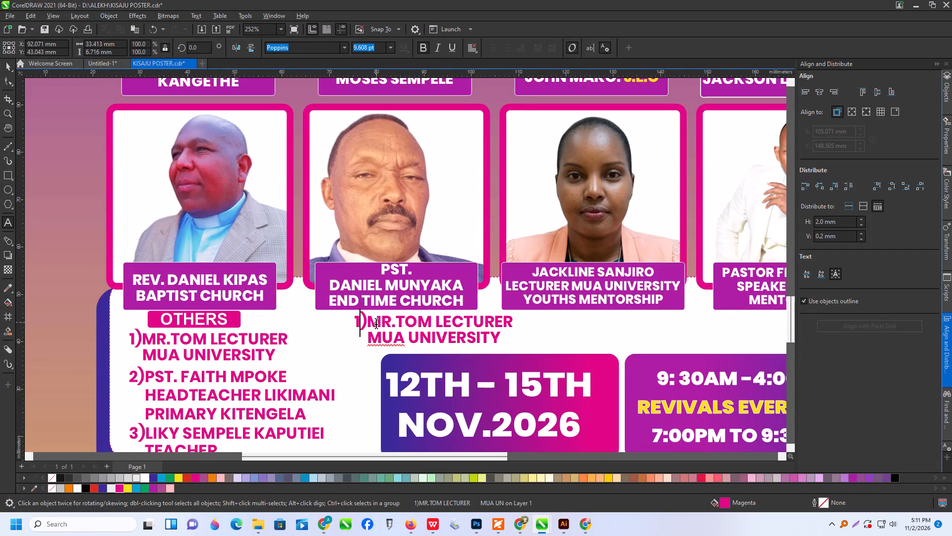
pyautogui.press('BackSpace')
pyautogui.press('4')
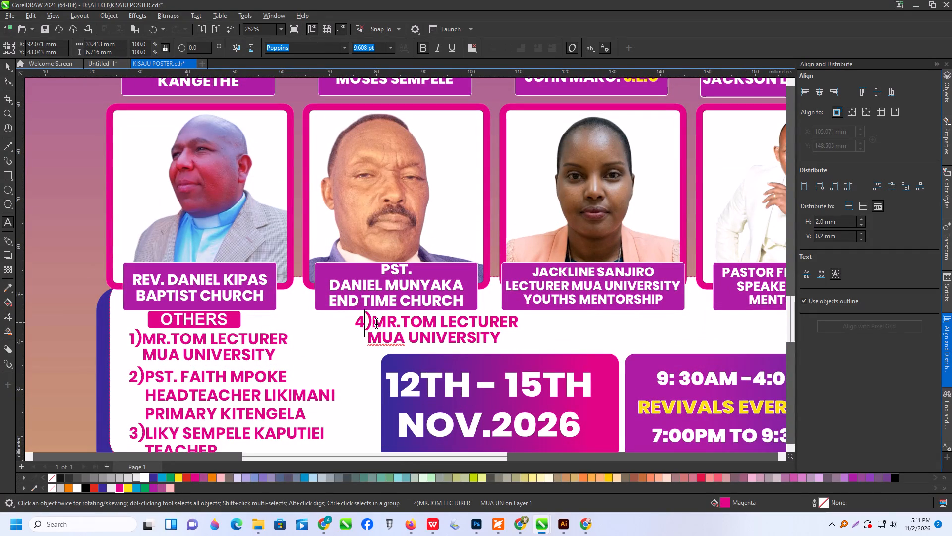
pyautogui.click(5, 64)
# Set the font of guest entries 1 to 3 under OTHERS to Times New Roman Bold.
pyautogui.scroll(-4, 200, 314)
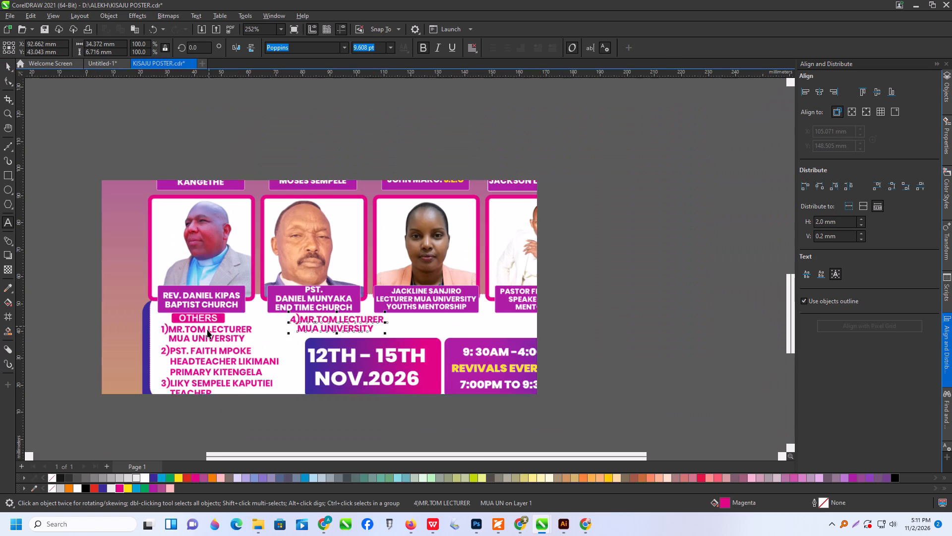
pyautogui.click(200, 328)
pyautogui.keyDown('shift'); pyautogui.click(207, 351); pyautogui.keyUp('shift')
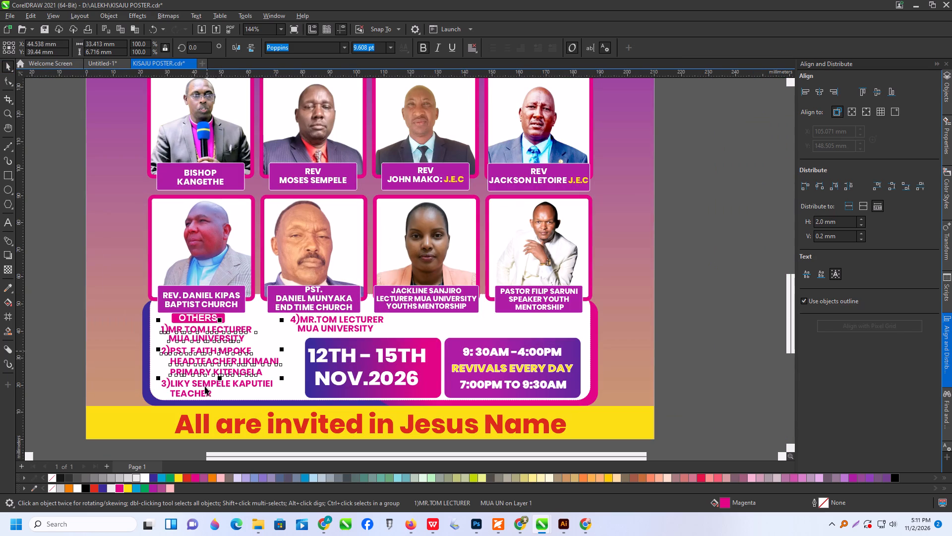
pyautogui.keyDown('shift'); pyautogui.click(201, 385); pyautogui.keyUp('shift')
pyautogui.click(344, 49)
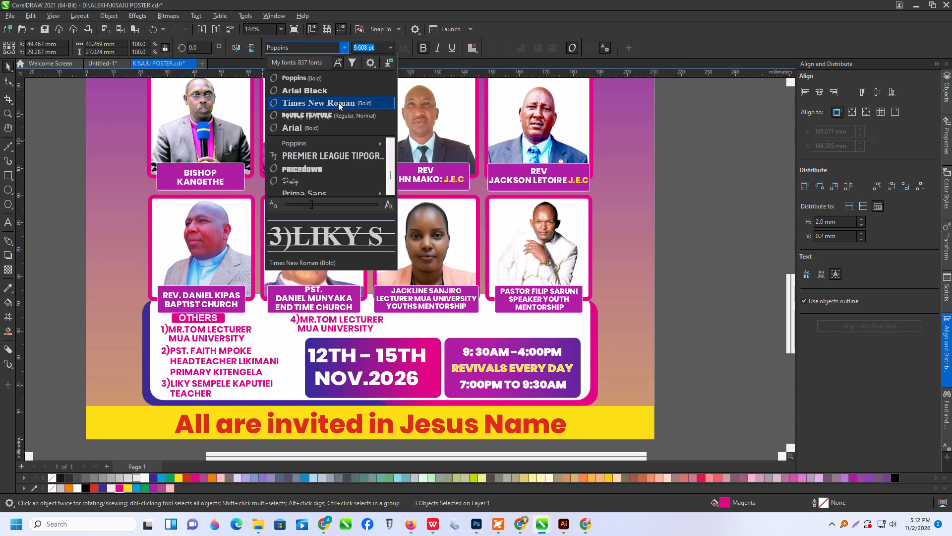
pyautogui.click(338, 102)
pyautogui.moveTo(56, 282); pyautogui.dragTo(90, 296)
# Increase the line spacing of the first guest entry, making the two-line text about 5.2 mm tall.
pyautogui.scroll(9, 176, 390)
pyautogui.click(164, 263)
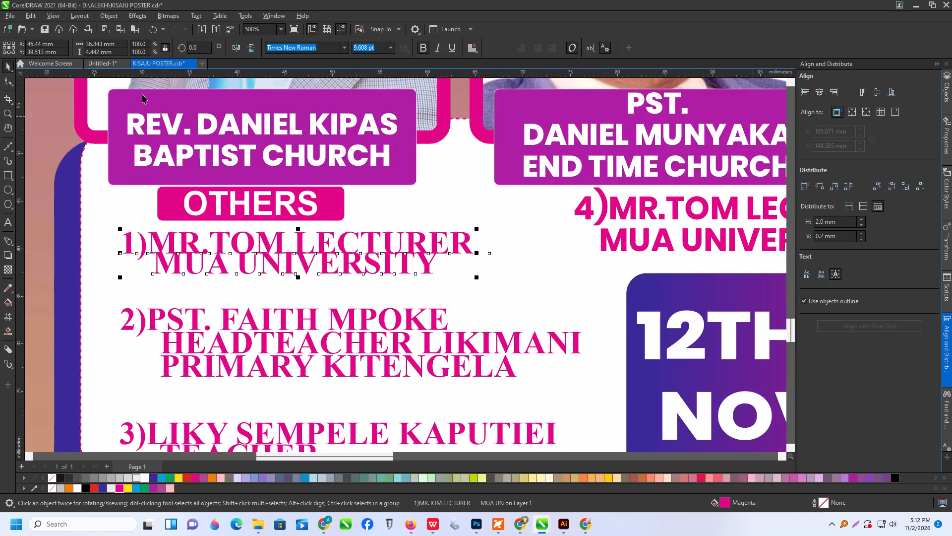
pyautogui.click(5, 81)
pyautogui.scroll(2, 201, 312)
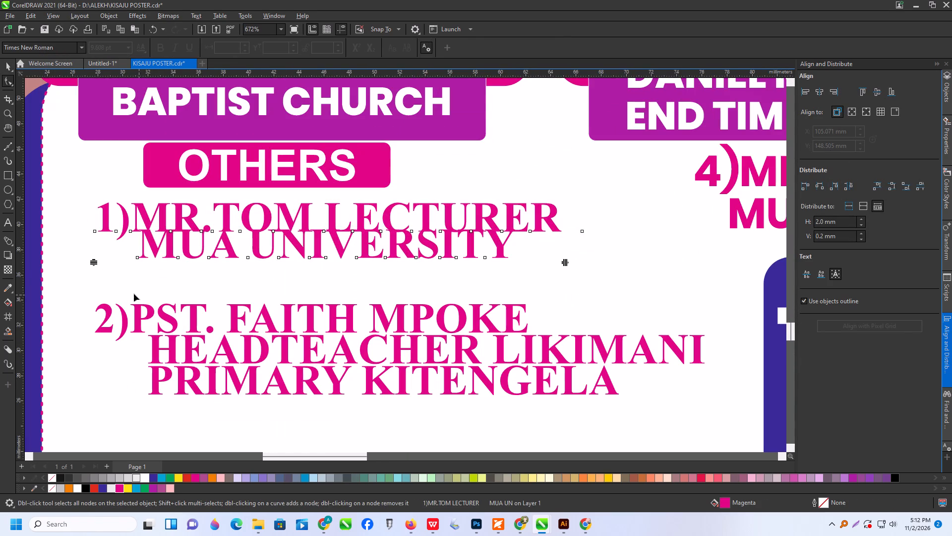
pyautogui.moveTo(94, 263); pyautogui.dragTo(96, 279)
pyautogui.click(6, 66)
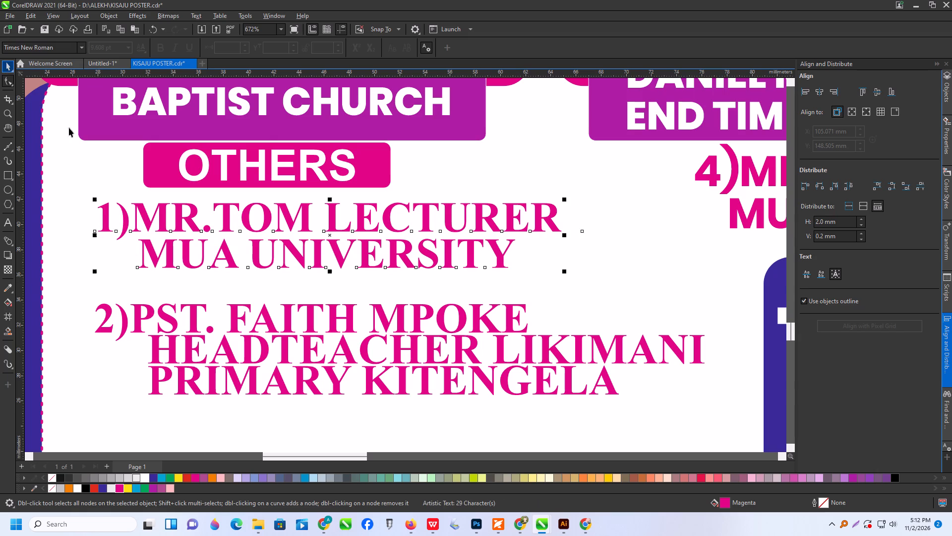
# Remove one indent space before MUA UNIVERSITY in the first guest entry.
pyautogui.tripleClick(144, 249)
pyautogui.click(142, 242)
pyautogui.click(146, 240)
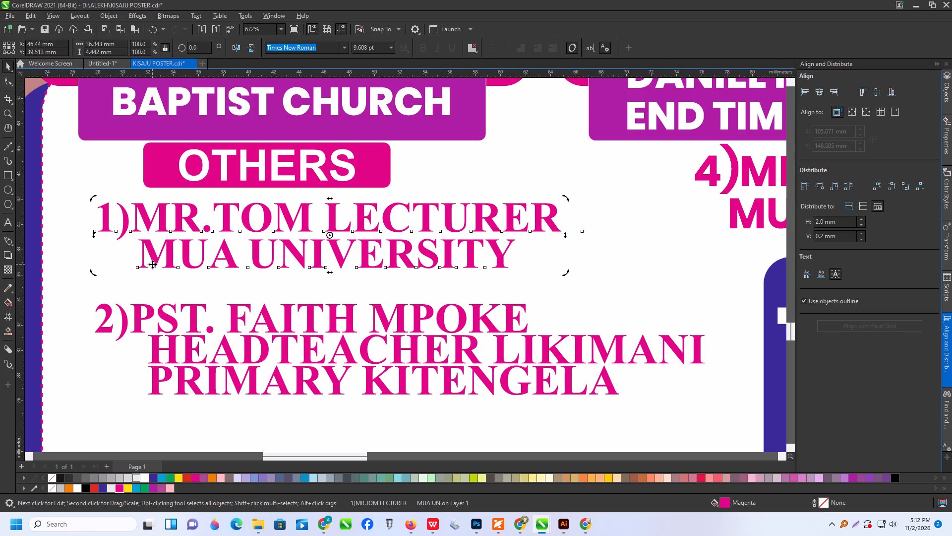
pyautogui.scroll(-4, 211, 261)
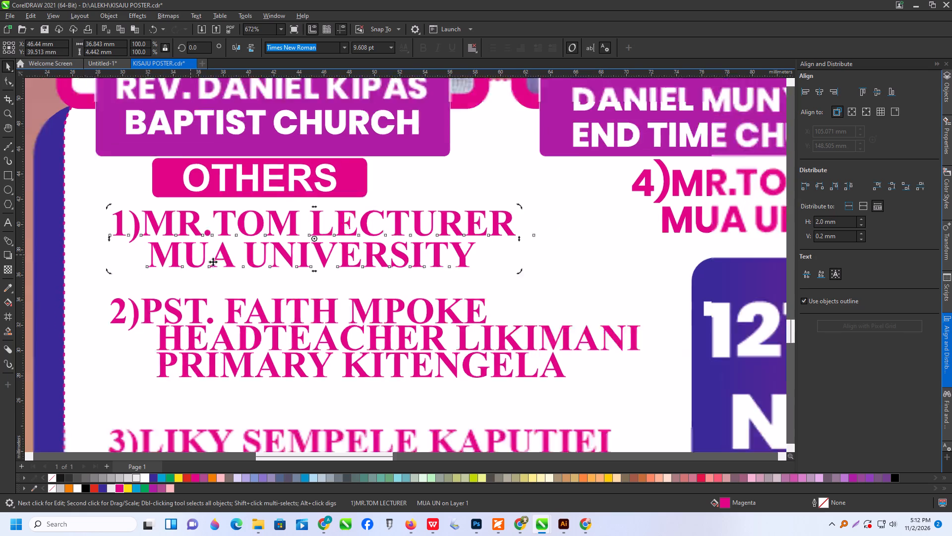
pyautogui.click(46, 239)
pyautogui.click(175, 261)
pyautogui.click(181, 255)
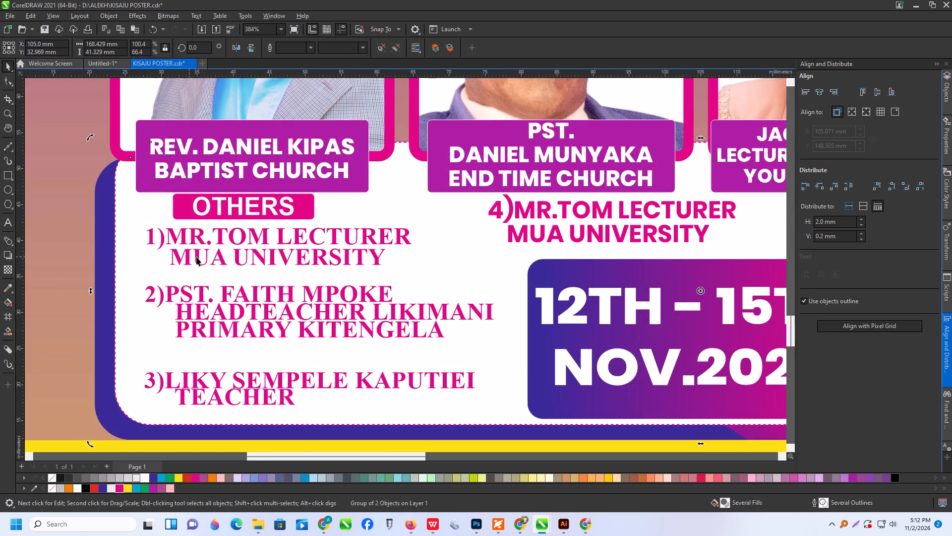
pyautogui.click(196, 257)
pyautogui.click(12, 65)
pyautogui.scroll(2, 221, 278)
pyautogui.doubleClick(167, 245)
pyautogui.press('BackSpace')
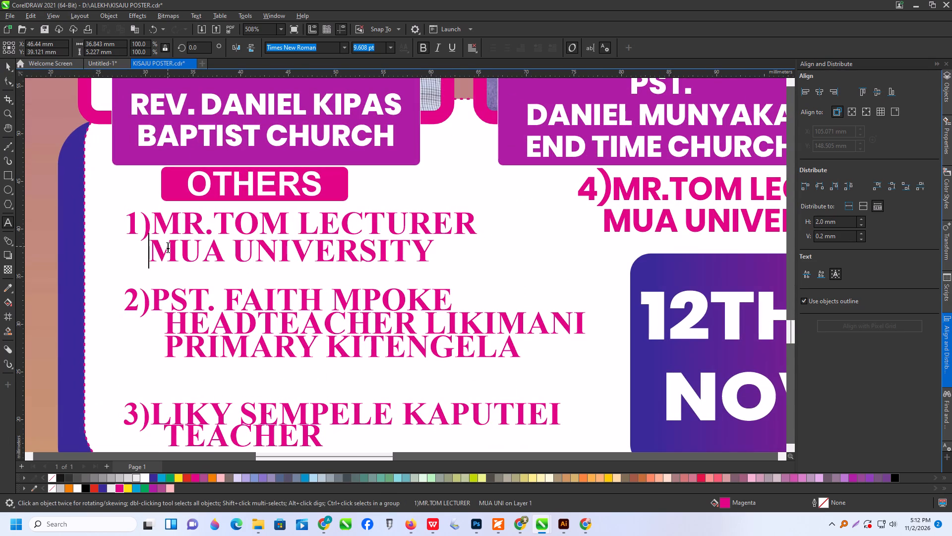
# Widen the first guest entry's line spacing further, making the text about 5.9 mm tall.
pyautogui.click(9, 83)
pyautogui.moveTo(125, 262); pyautogui.dragTo(129, 274)
pyautogui.click(10, 67)
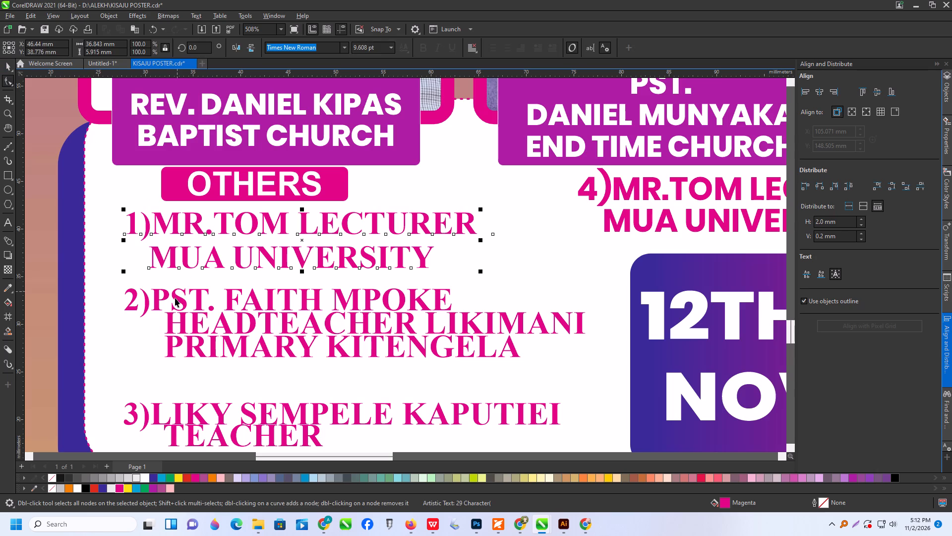
# Move the second guest entry up and slightly left, closer beneath MUA UNIVERSITY.
pyautogui.moveTo(175, 298); pyautogui.dragTo(171, 292)
pyautogui.moveTo(178, 294); pyautogui.dragTo(178, 294)
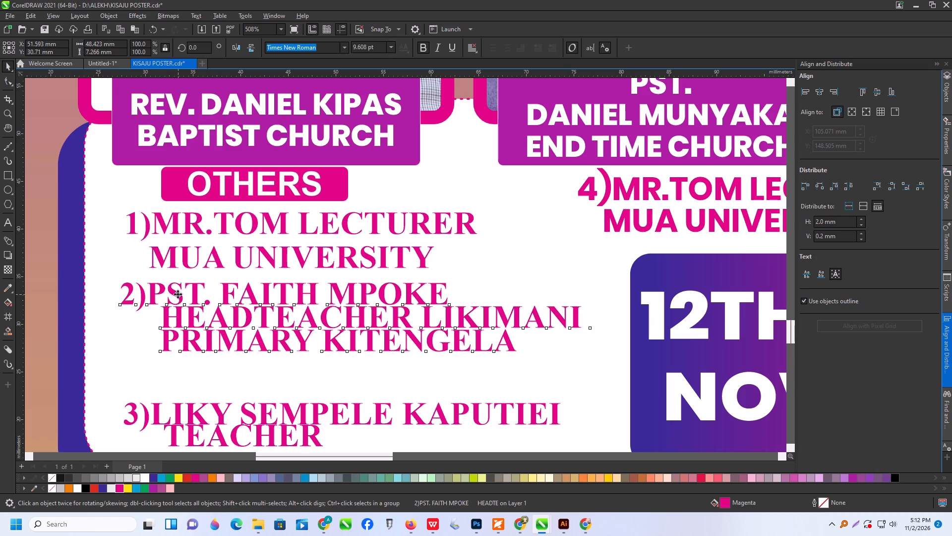
pyautogui.moveTo(178, 294); pyautogui.dragTo(176, 289)
# Remove two indent spaces before each of the HEADTEACHER LIKIMANI and PRIMARY KITENGELA lines in the second guest entry.
pyautogui.tripleClick(167, 313)
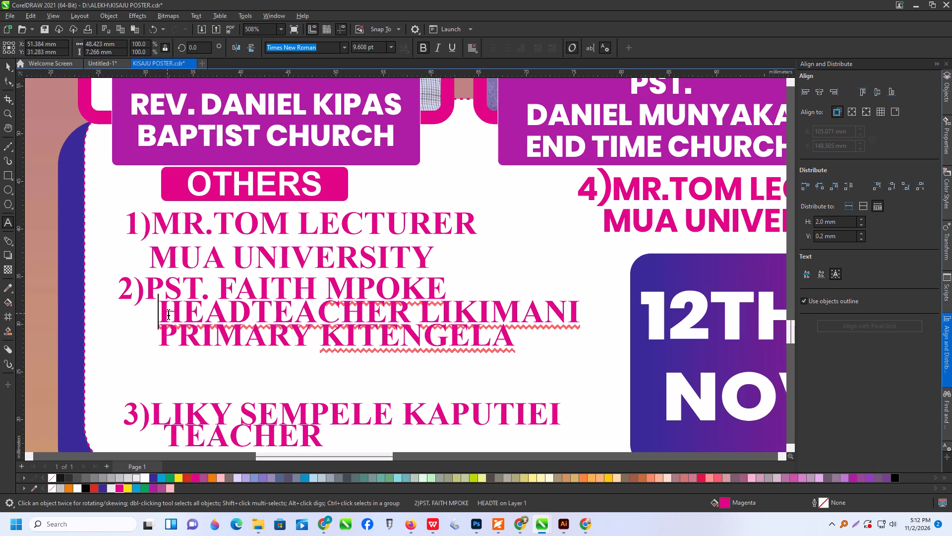
pyautogui.press('BackSpace')
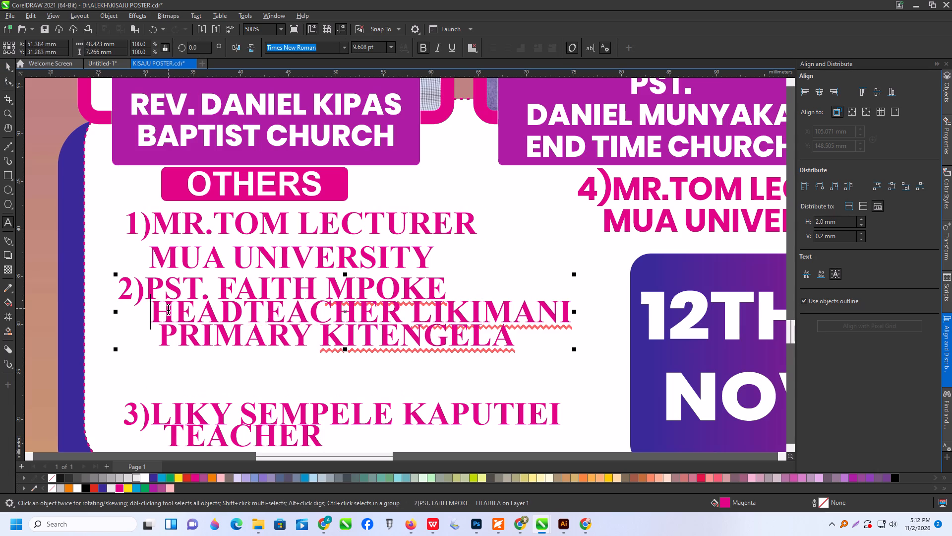
pyautogui.press('BackSpace')
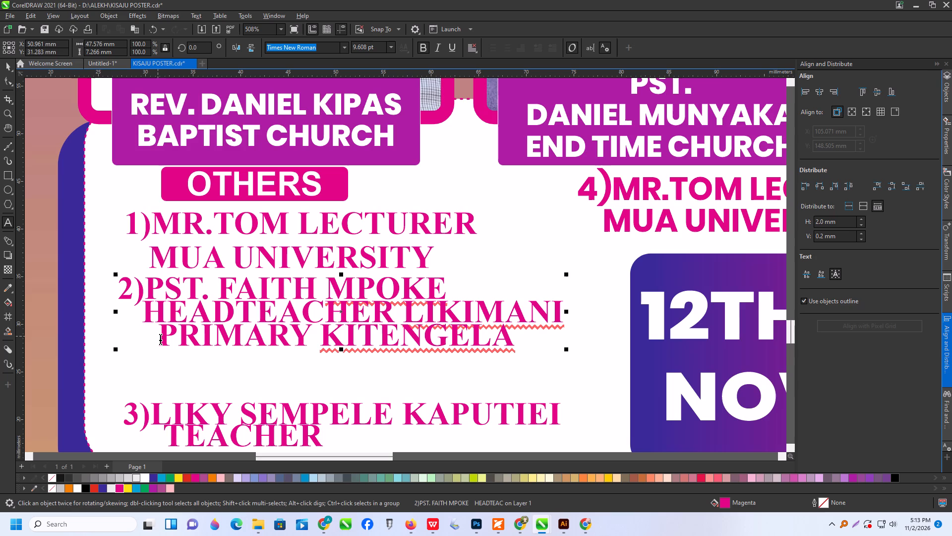
pyautogui.click(161, 338)
pyautogui.press('BackSpace')
pyautogui.press('BackSpace')
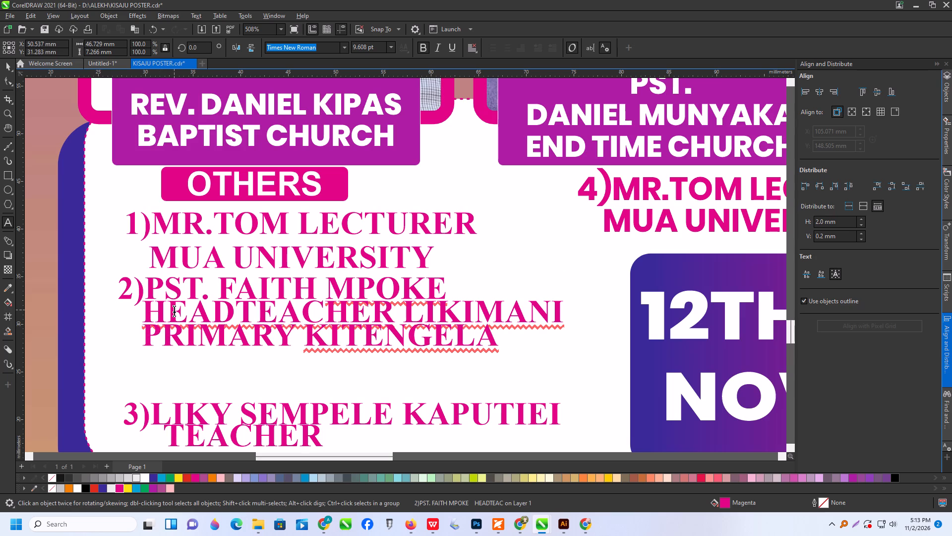
# Widen the line spacing of the second guest entry so its three lines sit evenly apart.
pyautogui.click(11, 79)
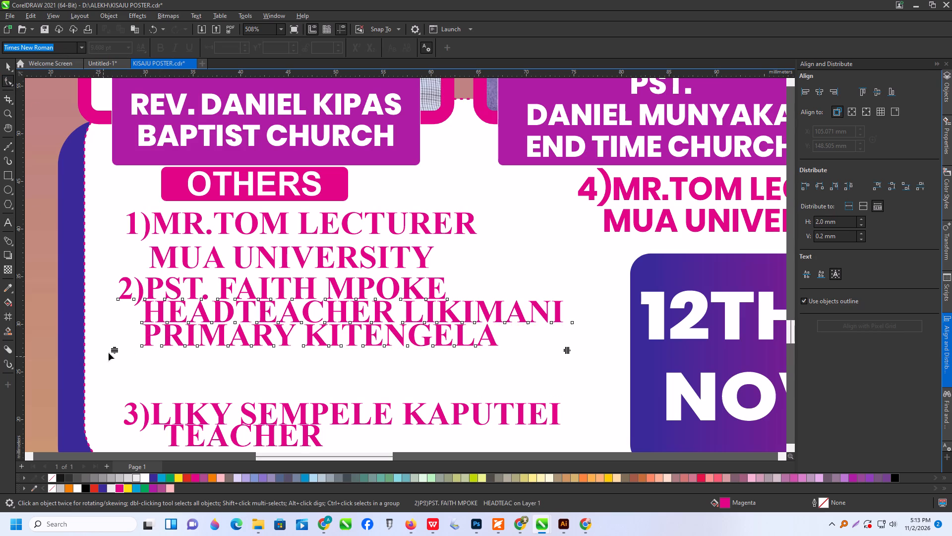
pyautogui.moveTo(115, 351); pyautogui.dragTo(119, 362)
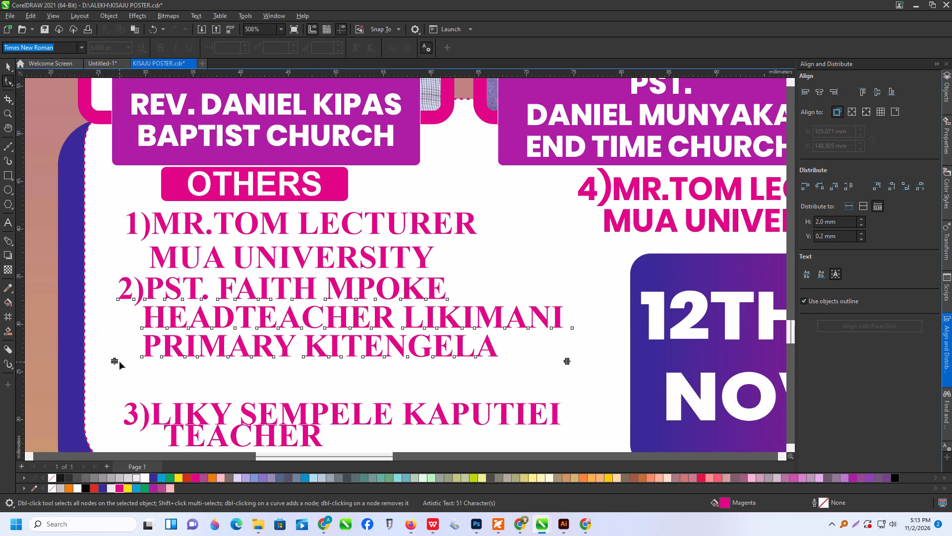
pyautogui.click(11, 63)
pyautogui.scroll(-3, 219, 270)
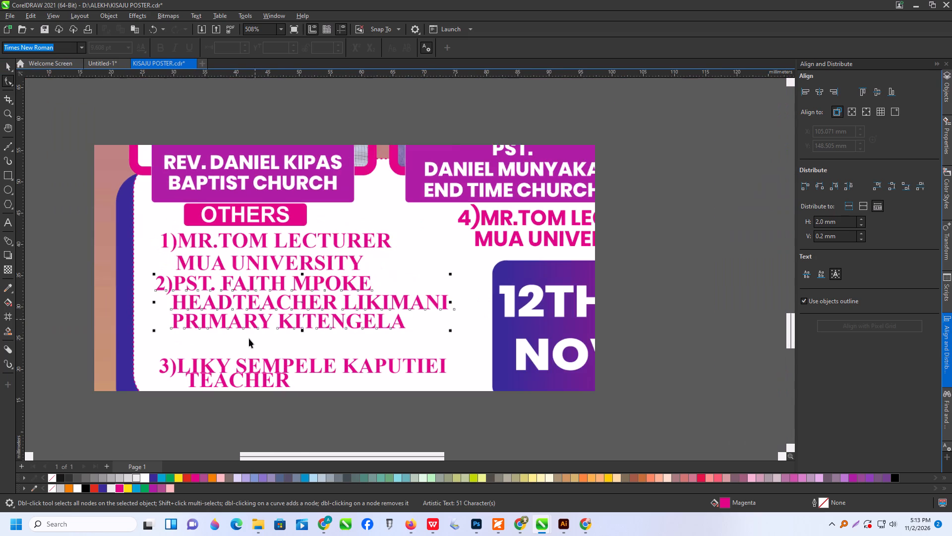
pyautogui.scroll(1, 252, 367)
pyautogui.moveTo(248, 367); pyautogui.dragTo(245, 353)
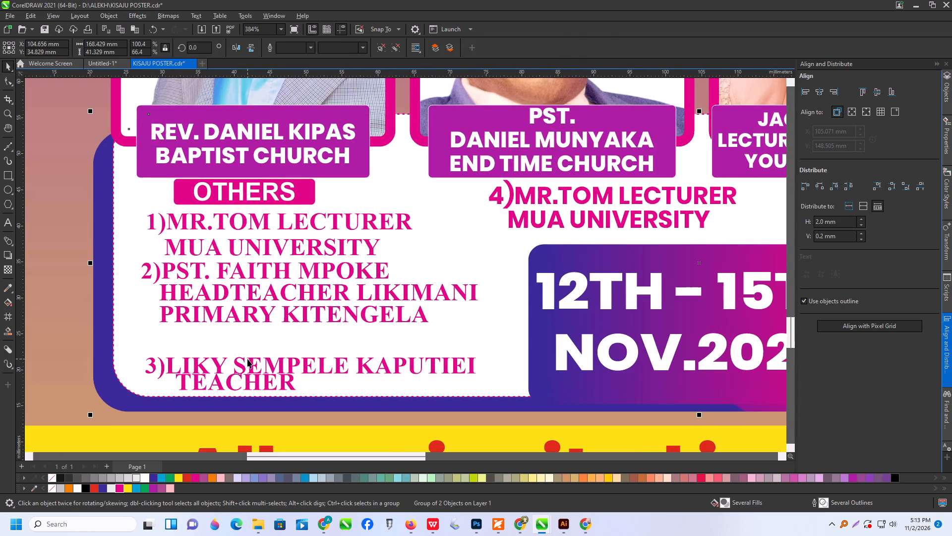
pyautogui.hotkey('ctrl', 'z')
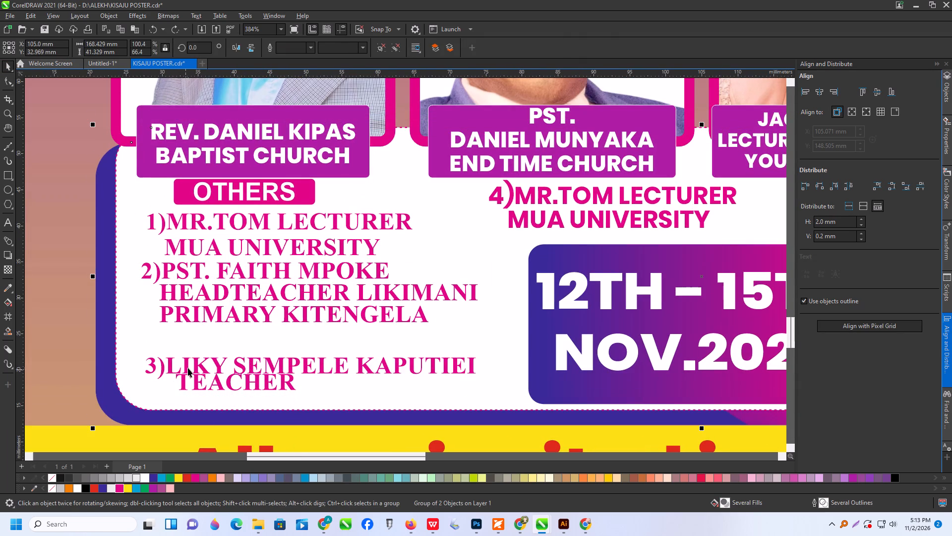
# Move the third guest entry up and slightly left, directly beneath the PRIMARY KITENGELA line.
pyautogui.click(188, 368)
pyautogui.moveTo(187, 366); pyautogui.dragTo(181, 336)
# Remove two indent spaces before TEACHER in the third guest entry.
pyautogui.tripleClick(175, 346)
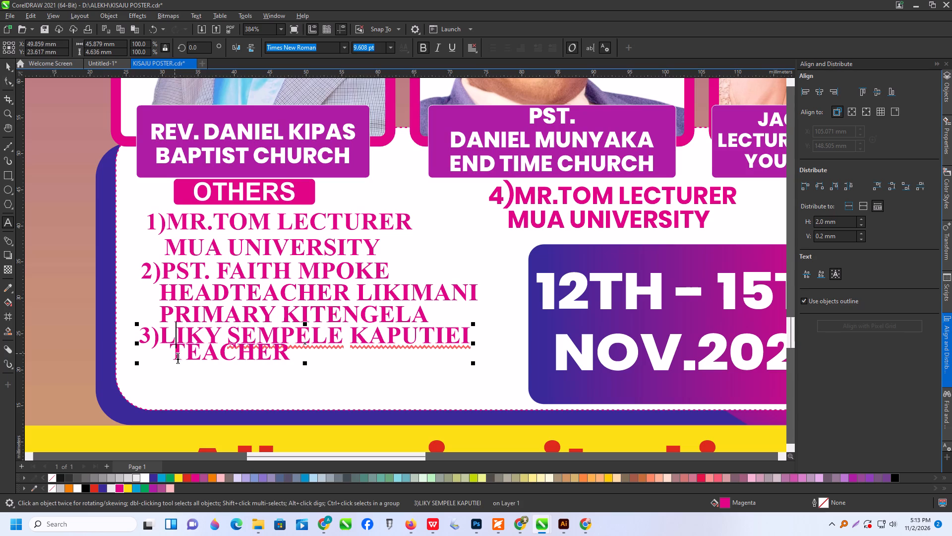
pyautogui.click(181, 357)
pyautogui.press('Left')
pyautogui.press('BackSpace')
pyautogui.press('BackSpace')
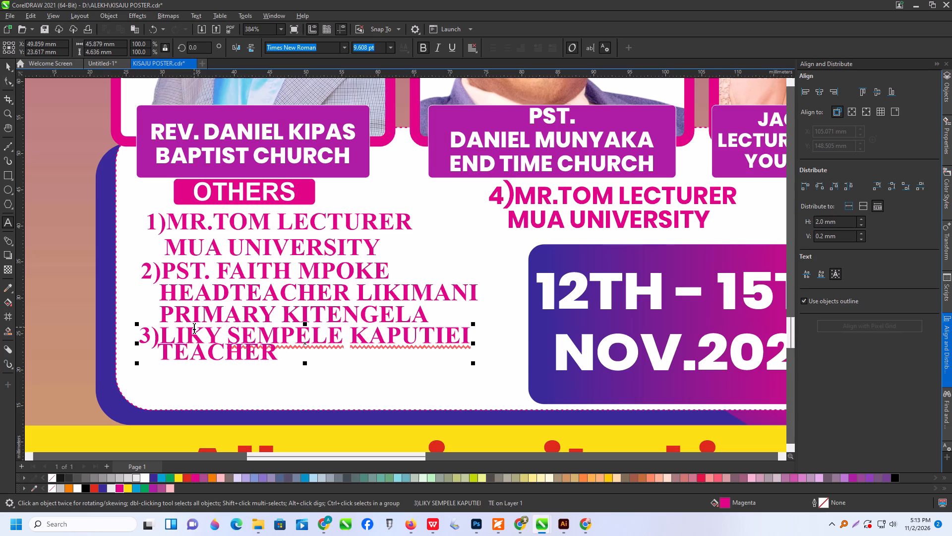
# Widen the line spacing of the third guest entry so TEACHER sits clear below its first line.
pyautogui.click(5, 80)
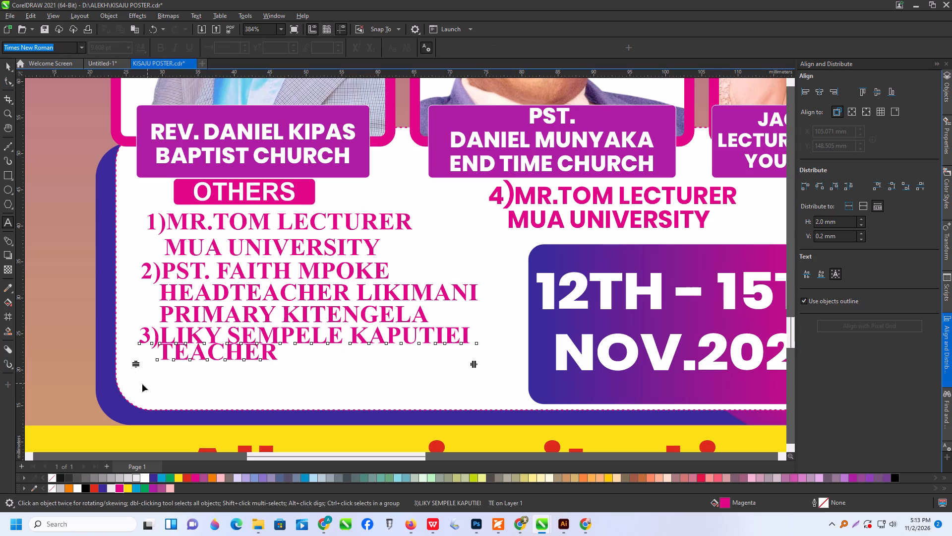
pyautogui.moveTo(134, 366); pyautogui.dragTo(136, 373)
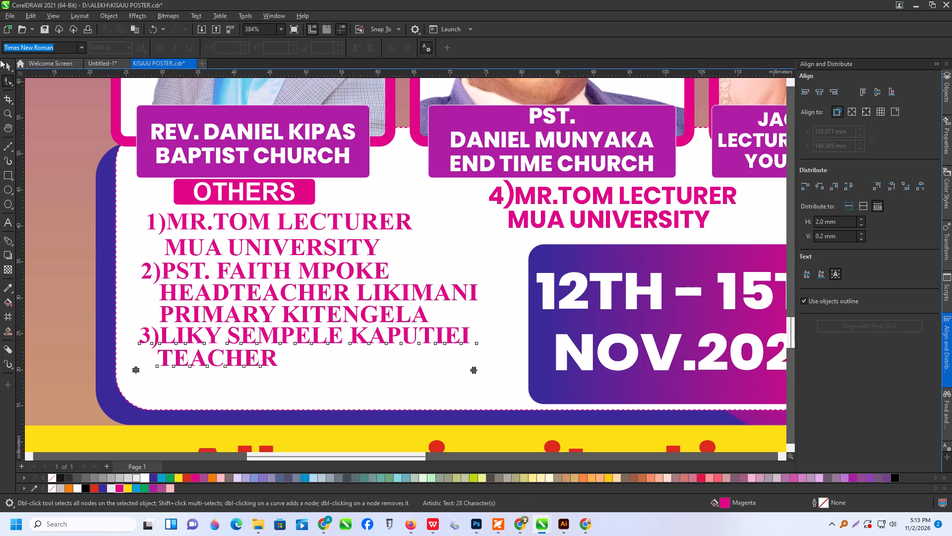
pyautogui.click(16, 68)
# Move the fourth guest entry from above the date box to beneath the third entry's TEACHER line.
pyautogui.click(513, 194)
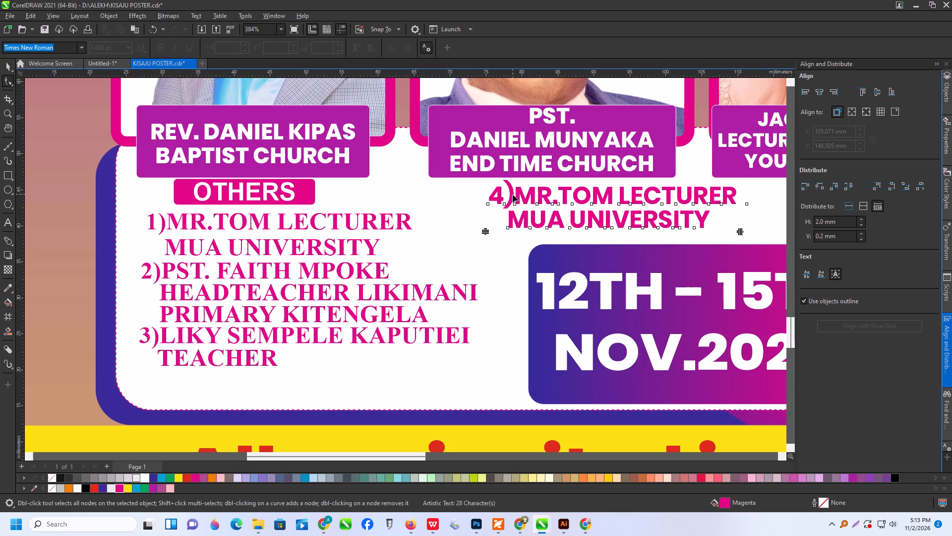
pyautogui.moveTo(514, 196); pyautogui.dragTo(493, 270)
pyautogui.click(496, 266)
pyautogui.click(6, 62)
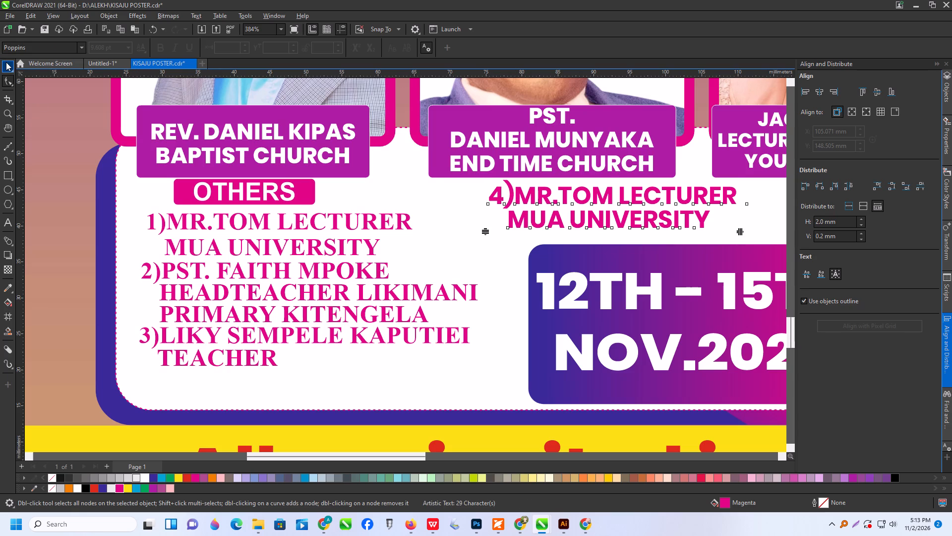
pyautogui.moveTo(550, 200); pyautogui.dragTo(304, 391)
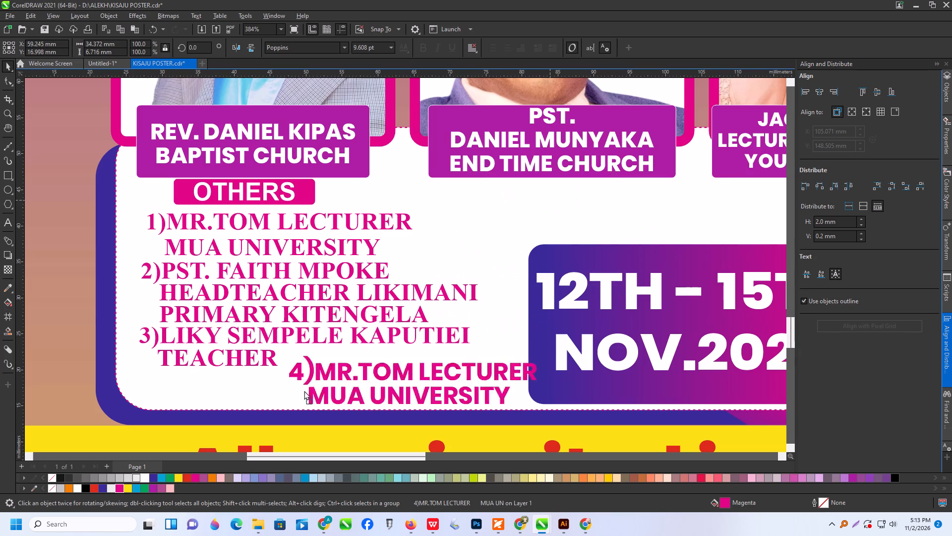
pyautogui.moveTo(304, 391); pyautogui.dragTo(191, 384)
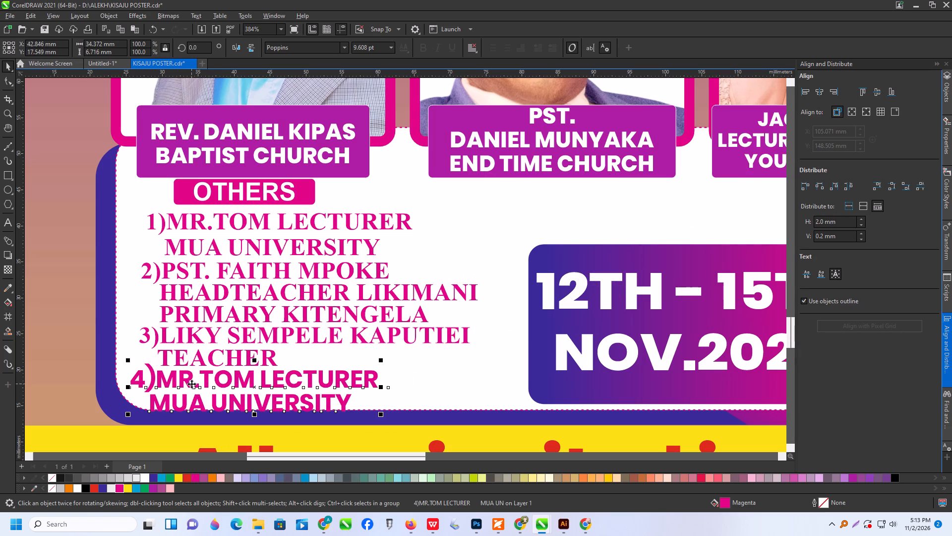
# Change the fourth guest entry's font to Times New Roman Bold.
pyautogui.click(347, 43)
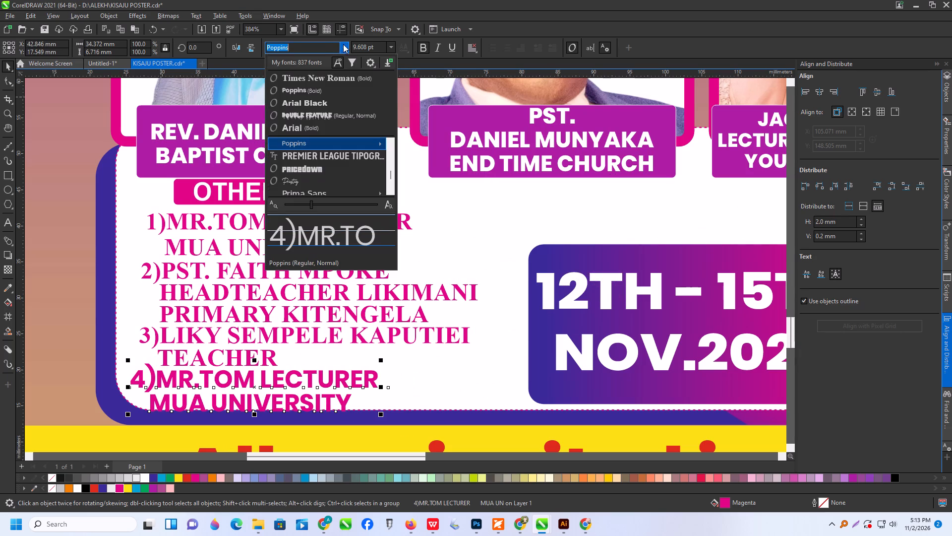
pyautogui.click(325, 76)
# Shrink the OTHERS heading with its magenta box to about 13.7 by 2.5 mm and place it just above the guest list.
pyautogui.scroll(2, 228, 381)
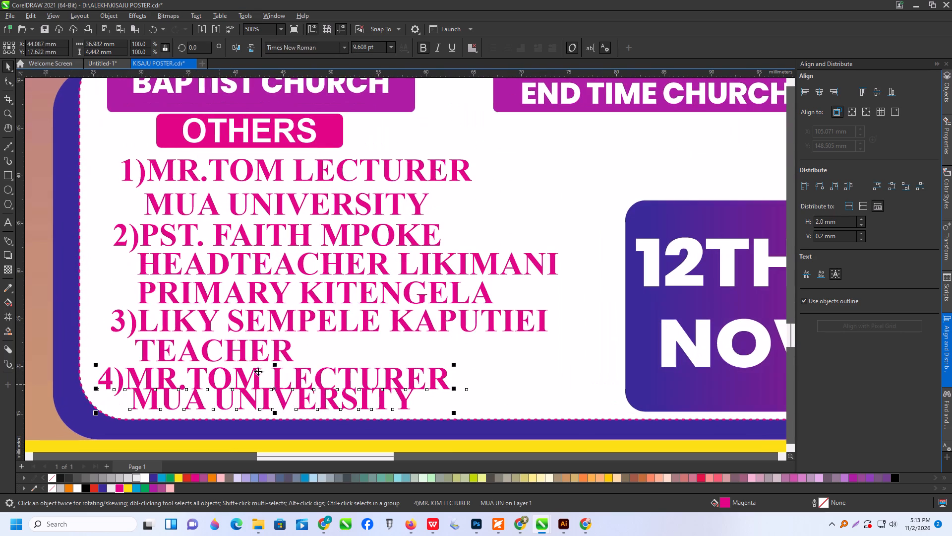
pyautogui.scroll(2, 248, 122)
pyautogui.click(262, 134)
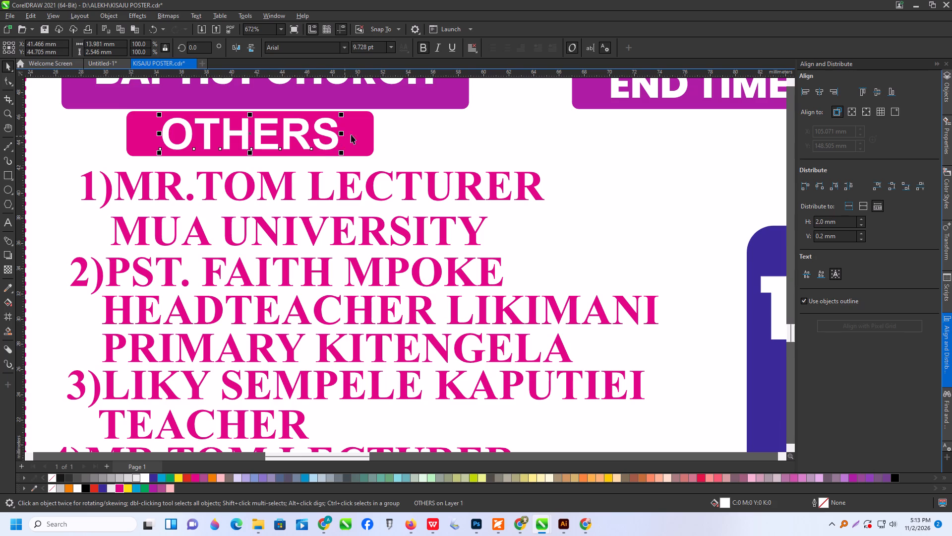
pyautogui.keyDown('shift'); pyautogui.click(357, 131); pyautogui.keyUp('shift')
pyautogui.keyDown('shift'); pyautogui.moveTo(377, 160); pyautogui.dragTo(366, 157); pyautogui.keyUp('shift')
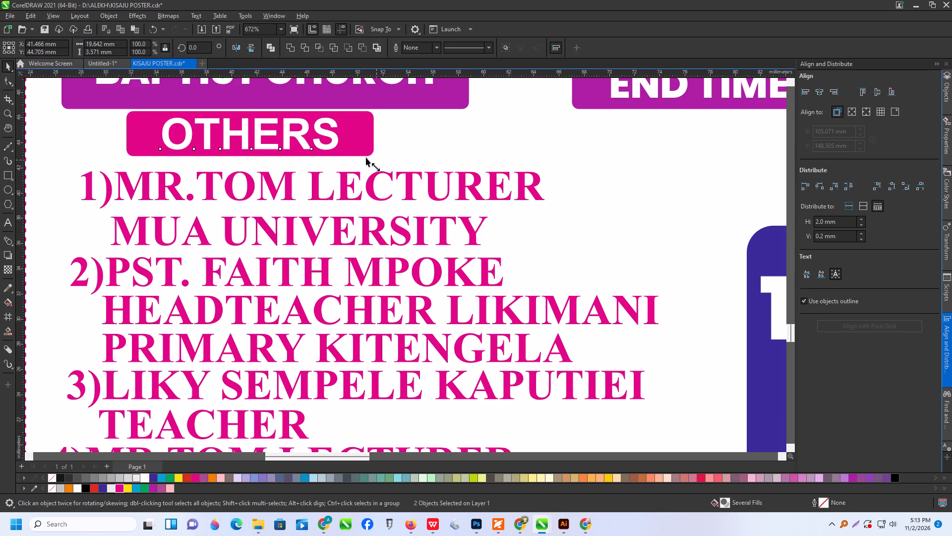
pyautogui.keyDown('shift'); pyautogui.moveTo(366, 157); pyautogui.dragTo(316, 165); pyautogui.keyUp('shift')
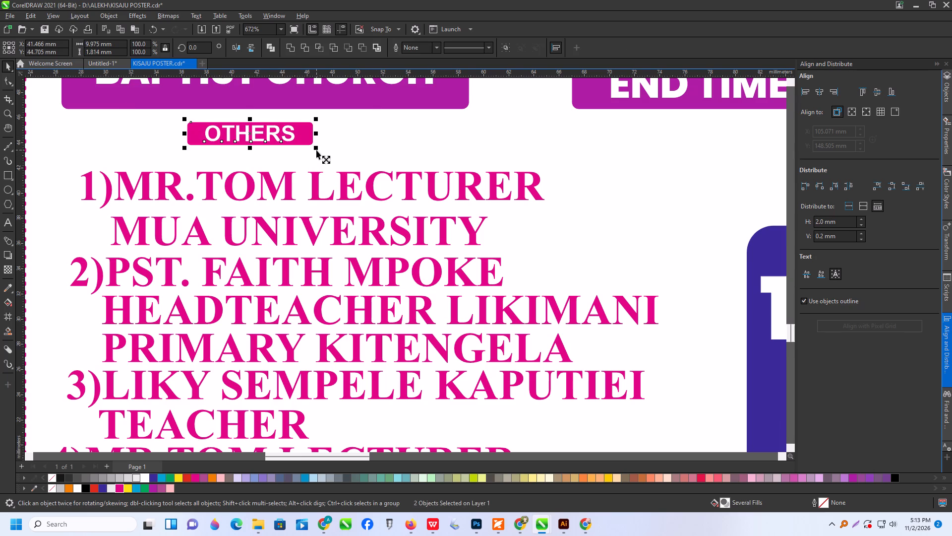
pyautogui.keyDown('shift'); pyautogui.moveTo(316, 150); pyautogui.dragTo(340, 165); pyautogui.keyUp('shift')
pyautogui.moveTo(288, 142); pyautogui.dragTo(305, 135)
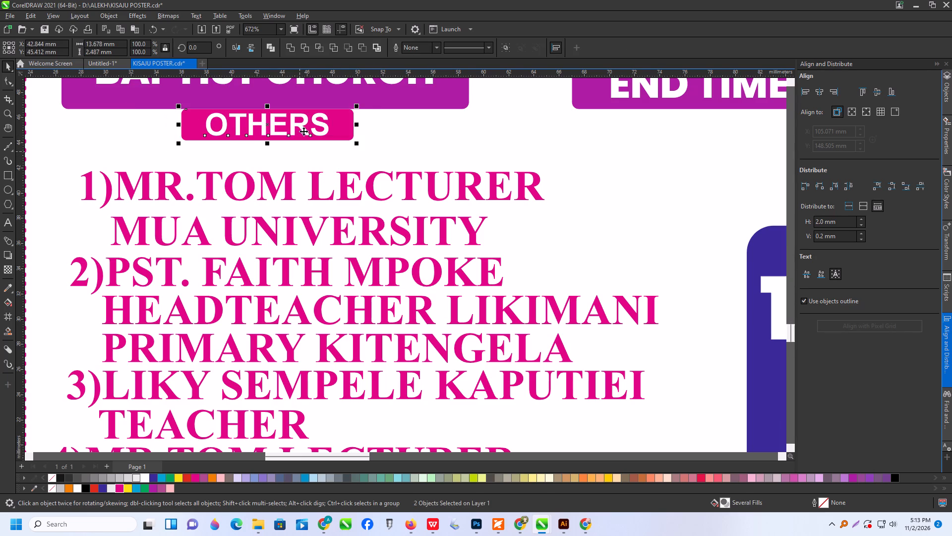
pyautogui.moveTo(302, 130); pyautogui.dragTo(304, 137)
# Move all four guest entries together slightly up and left, closer beneath the OTHERS heading.
pyautogui.click(289, 185)
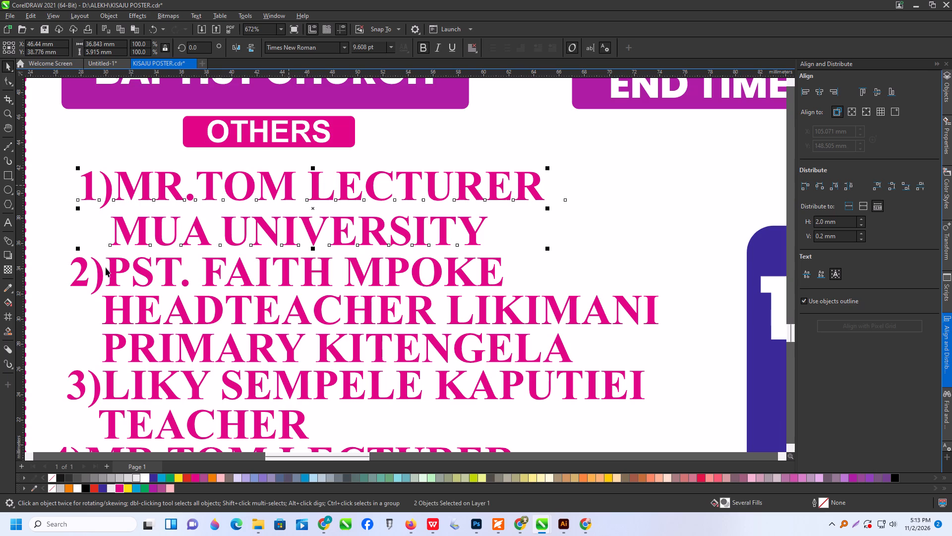
pyautogui.keyDown('shift'); pyautogui.moveTo(101, 273); pyautogui.dragTo(102, 278); pyautogui.keyUp('shift')
pyautogui.keyDown('shift'); pyautogui.click(97, 388); pyautogui.keyUp('shift')
pyautogui.scroll(-5, 178, 352)
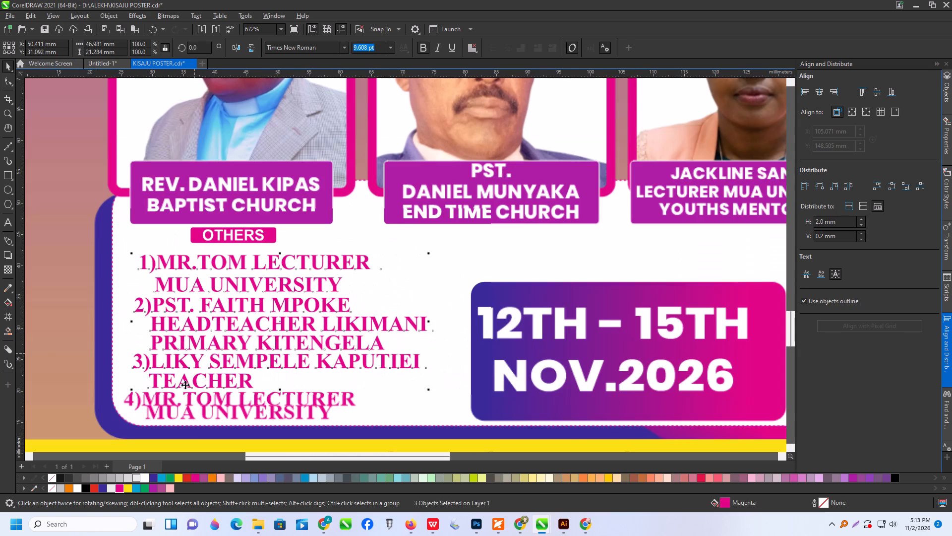
pyautogui.keyDown('shift'); pyautogui.click(173, 400); pyautogui.keyUp('shift')
pyautogui.moveTo(170, 402); pyautogui.dragTo(170, 398)
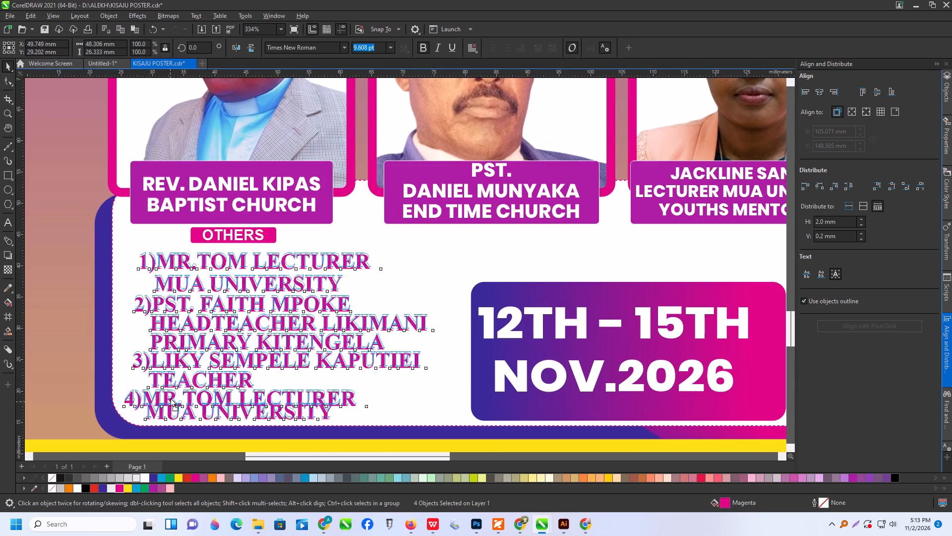
pyautogui.moveTo(170, 398); pyautogui.dragTo(165, 395)
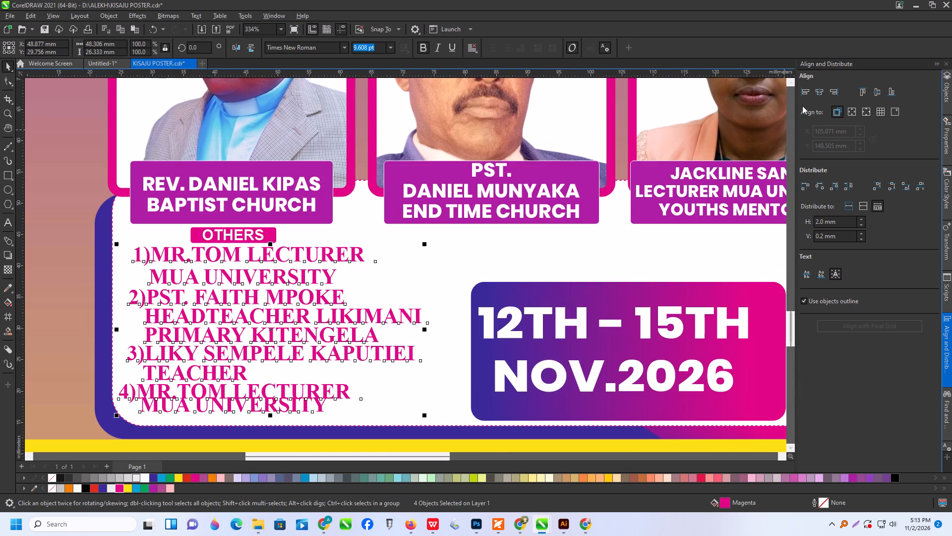
# Align the four guest entries by their left edges.
pyautogui.click(804, 90)
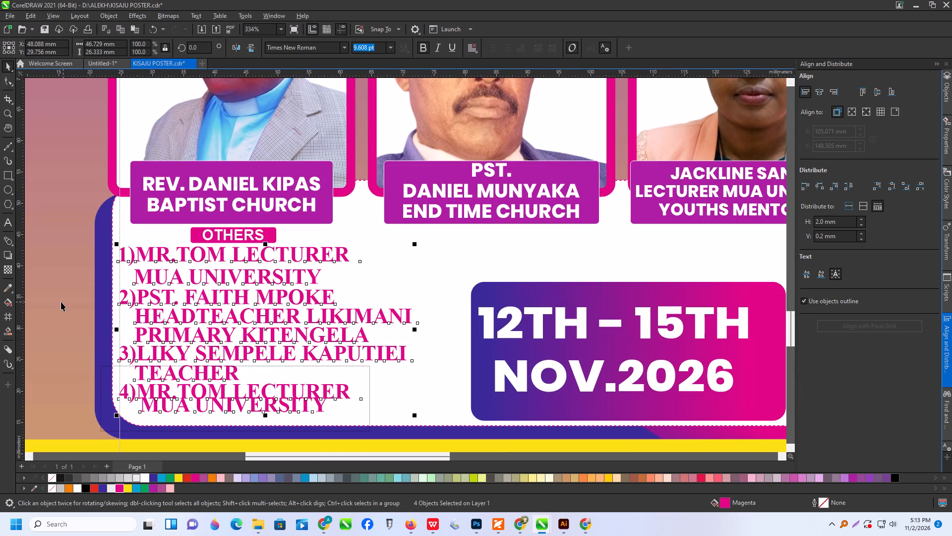
pyautogui.click(61, 302)
# Widen the fourth guest entry's line spacing, making the text about 5.5 mm tall.
pyautogui.scroll(3, 151, 431)
pyautogui.click(155, 403)
pyautogui.click(155, 397)
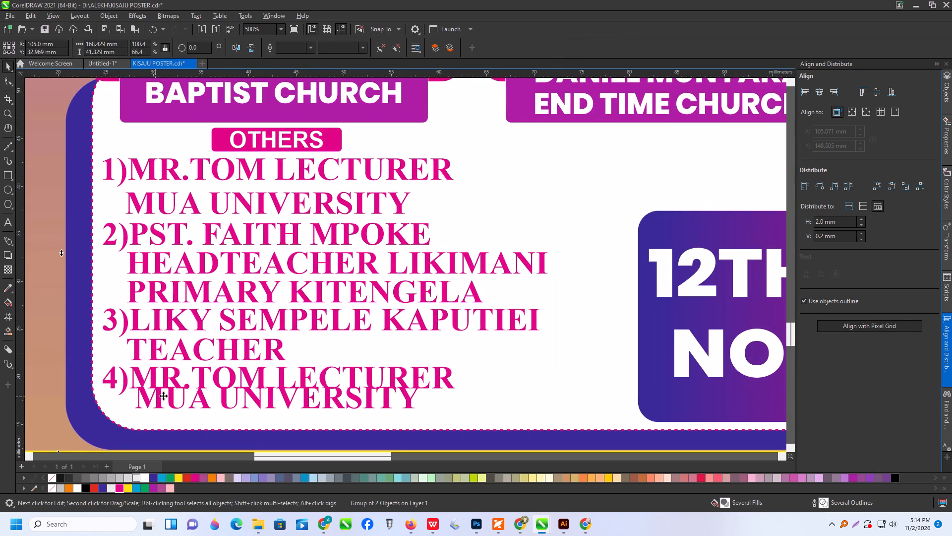
pyautogui.click(165, 394)
pyautogui.click(168, 374)
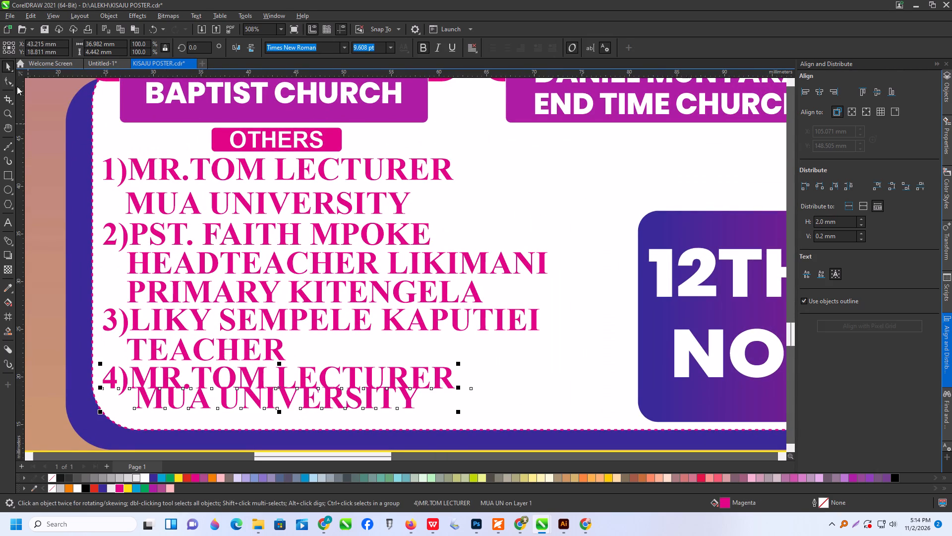
pyautogui.click(7, 81)
pyautogui.scroll(-3, 217, 125)
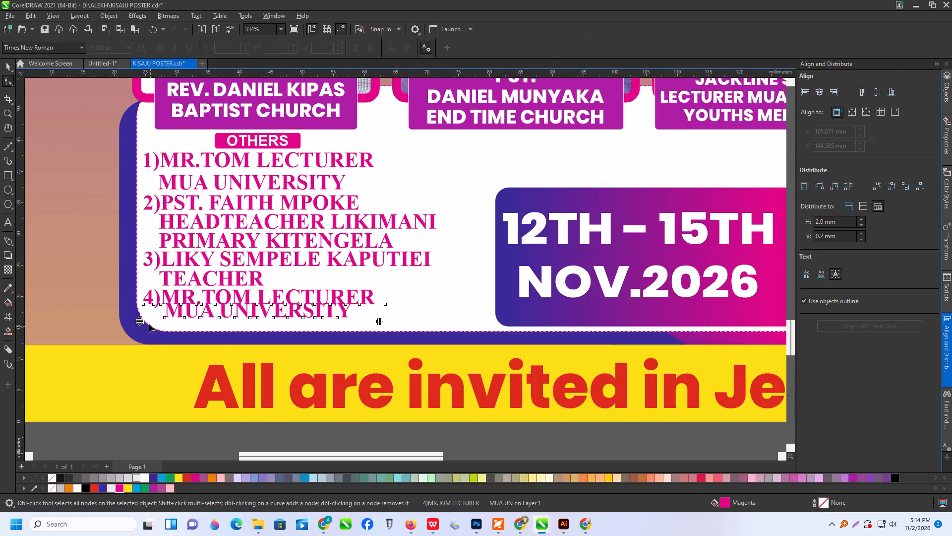
pyautogui.moveTo(139, 321); pyautogui.dragTo(141, 332)
pyautogui.click(6, 62)
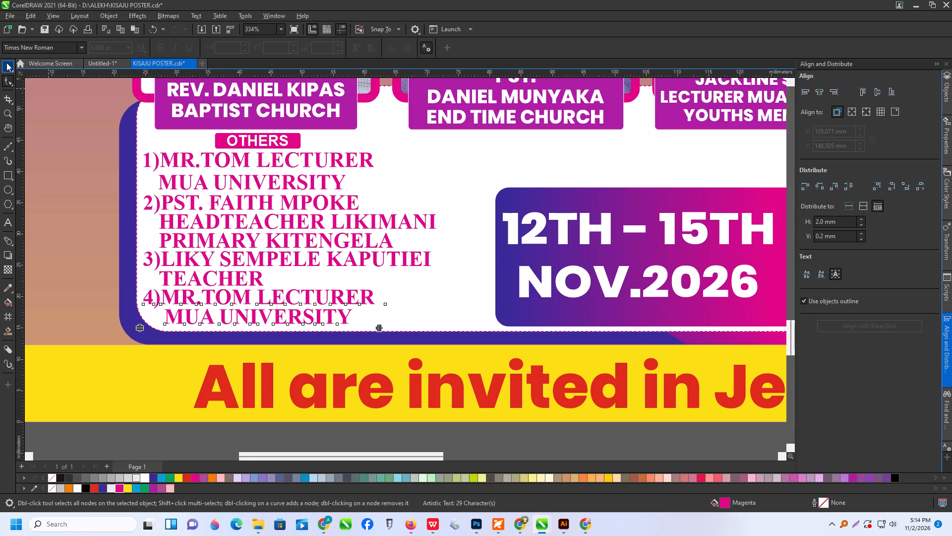
# Remove one indent space before MUA UNIVERSITY in the fourth guest entry and deselect the text.
pyautogui.scroll(4, 127, 231)
pyautogui.tripleClick(193, 349)
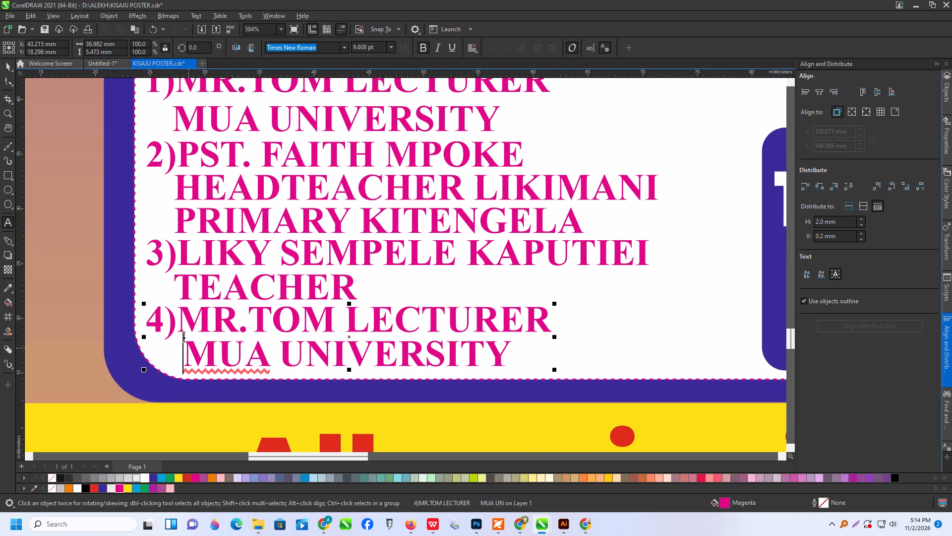
pyautogui.press('BackSpace')
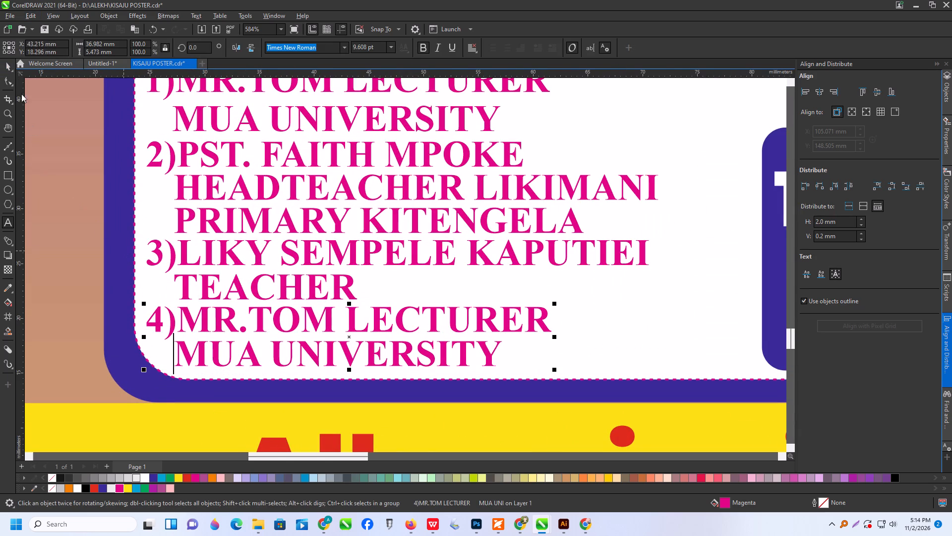
pyautogui.click(6, 65)
pyautogui.scroll(-6, 58, 140)
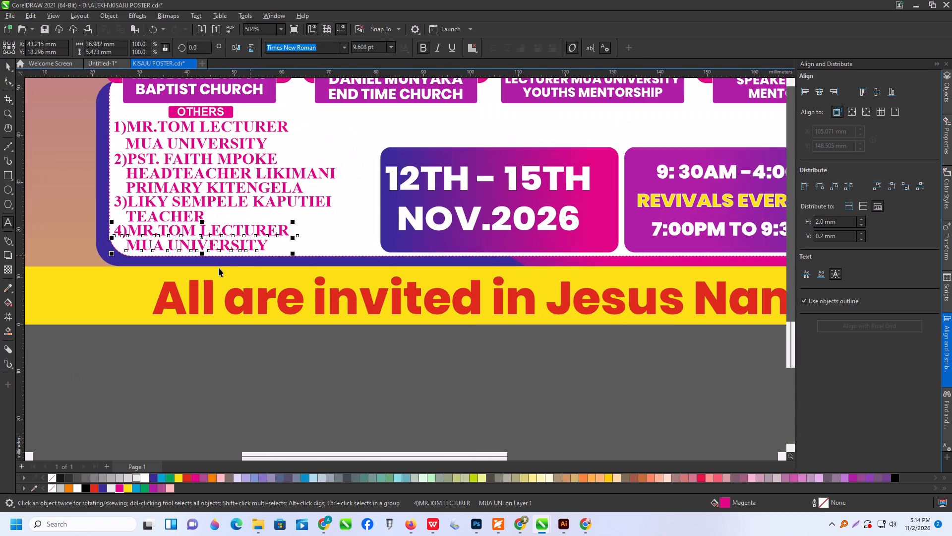
pyautogui.click(215, 395)
# Delete the MUA UNIVERSITY line and its indent from the fourth guest entry.
pyautogui.scroll(1, 154, 271)
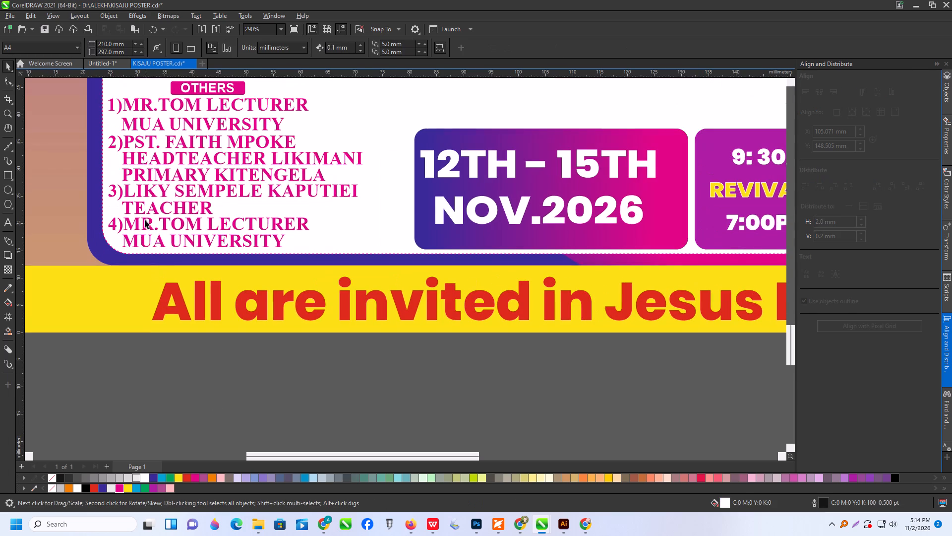
pyautogui.tripleClick(130, 224)
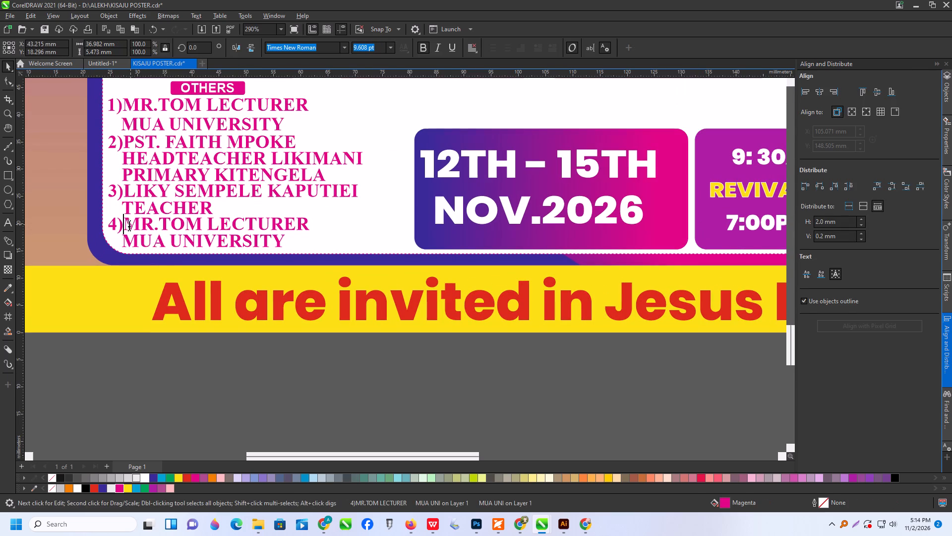
pyautogui.moveTo(125, 221); pyautogui.dragTo(307, 258)
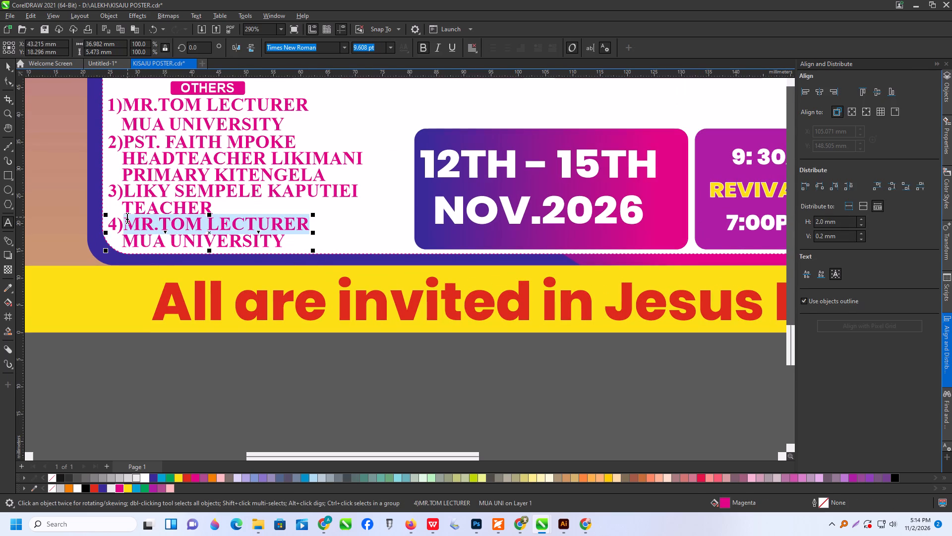
pyautogui.moveTo(126, 239); pyautogui.dragTo(256, 247)
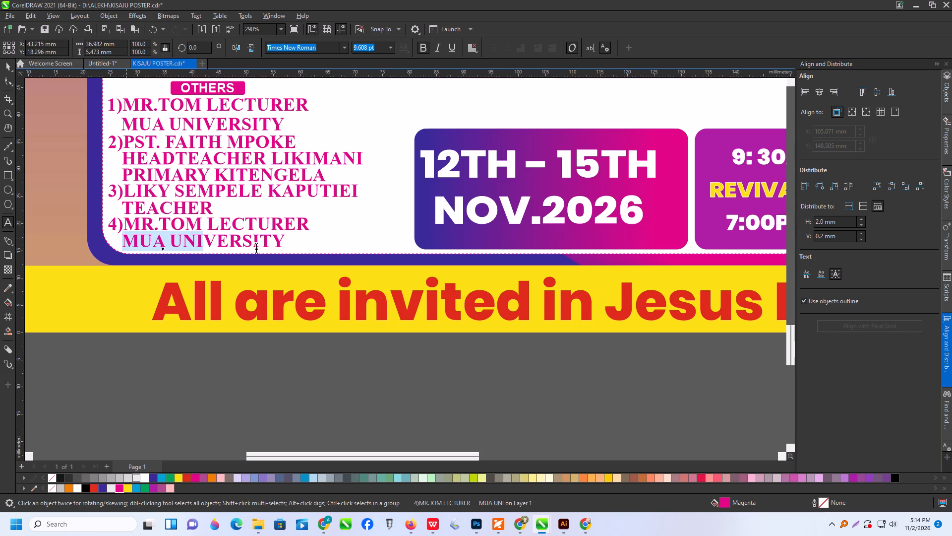
pyautogui.moveTo(256, 247); pyautogui.dragTo(293, 249)
pyautogui.press('BackSpace')
pyautogui.press('BackSpace')
pyautogui.press('BackSpace')
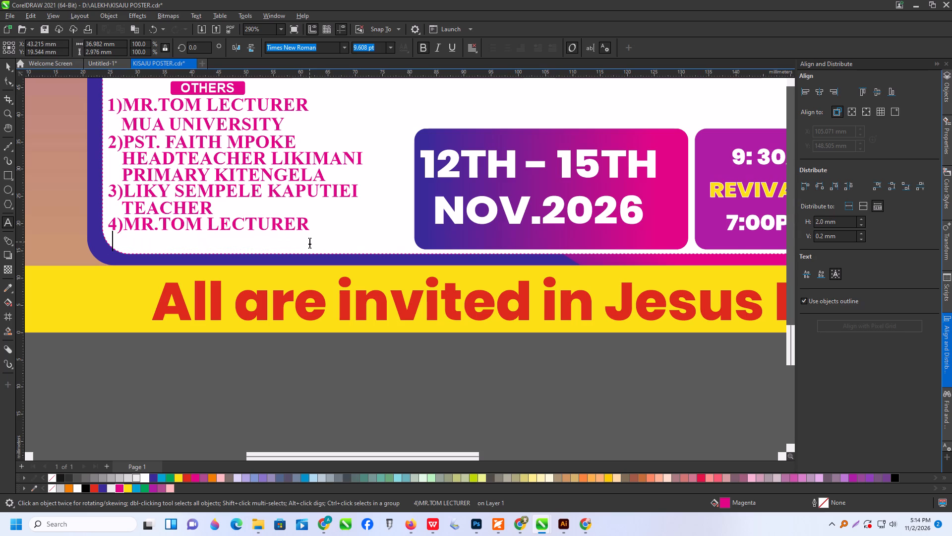
pyautogui.press('BackSpace')
pyautogui.press('BackSpace')
pyautogui.press('BackSpace')
pyautogui.press('BackSpace')
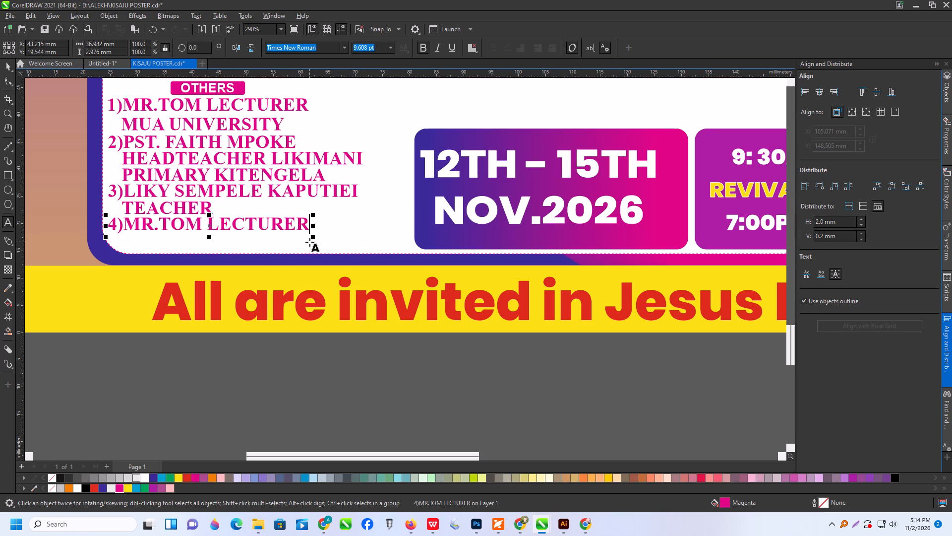
# Delete the name and title text of the fourth guest entry, keeping only the number 4.
pyautogui.press('BackSpace')
pyautogui.press('BackSpace')
pyautogui.press('BackSpace')
pyautogui.press('BackSpace')
pyautogui.press('BackSpace')
pyautogui.press('BackSpace')
pyautogui.press('BackSpace')
pyautogui.press('BackSpace')
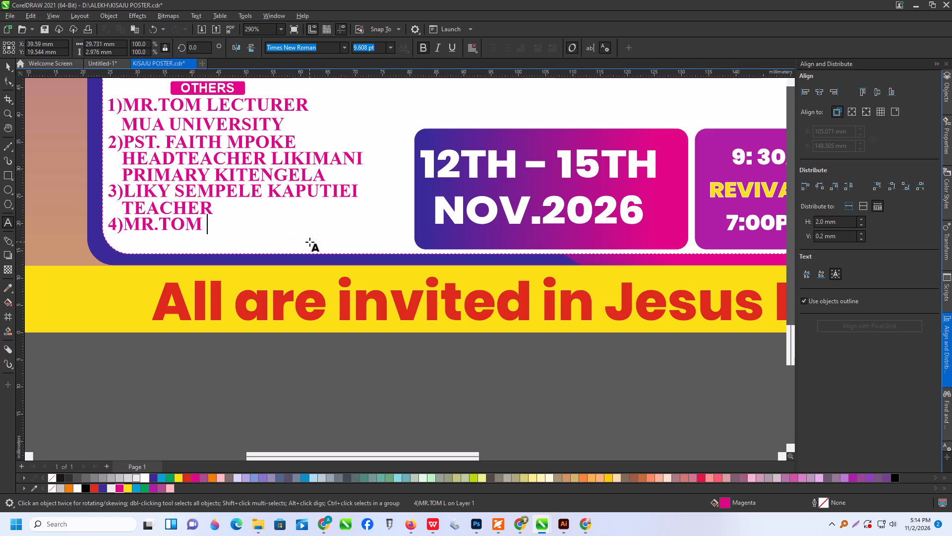
pyautogui.press('BackSpace')
pyautogui.press('BackSpace')
pyautogui.press('BackSpace')
pyautogui.press('BackSpace')
pyautogui.press('BackSpace')
pyautogui.press('BackSpace')
pyautogui.press('BackSpace')
pyautogui.press('BackSpace')
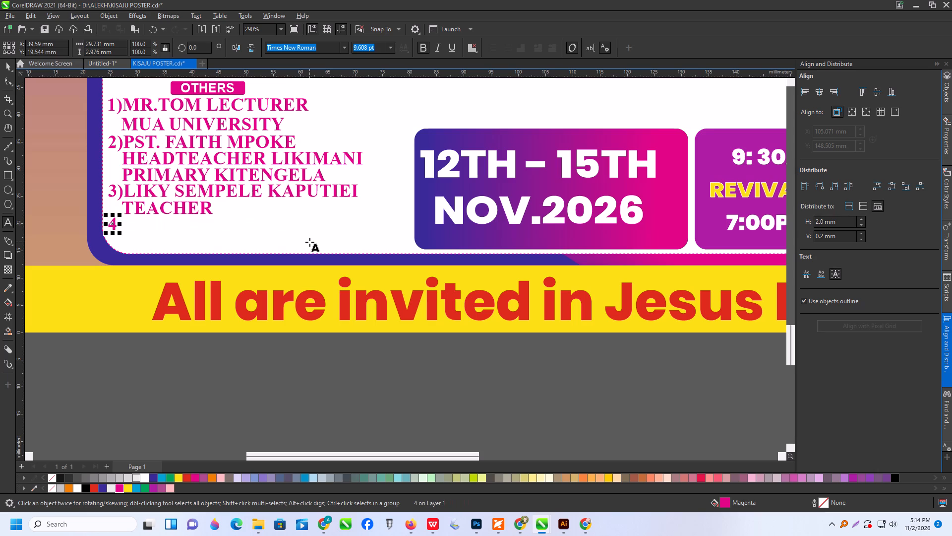
# Restore the bracket after the number 4 and enter the new guest's name in capitals following a space.
pyautogui.hotkey('shift', ')')
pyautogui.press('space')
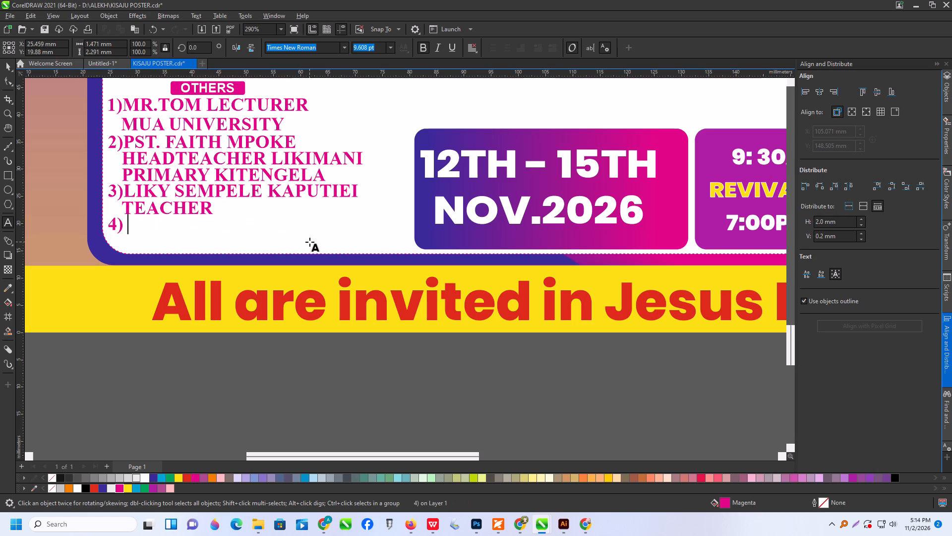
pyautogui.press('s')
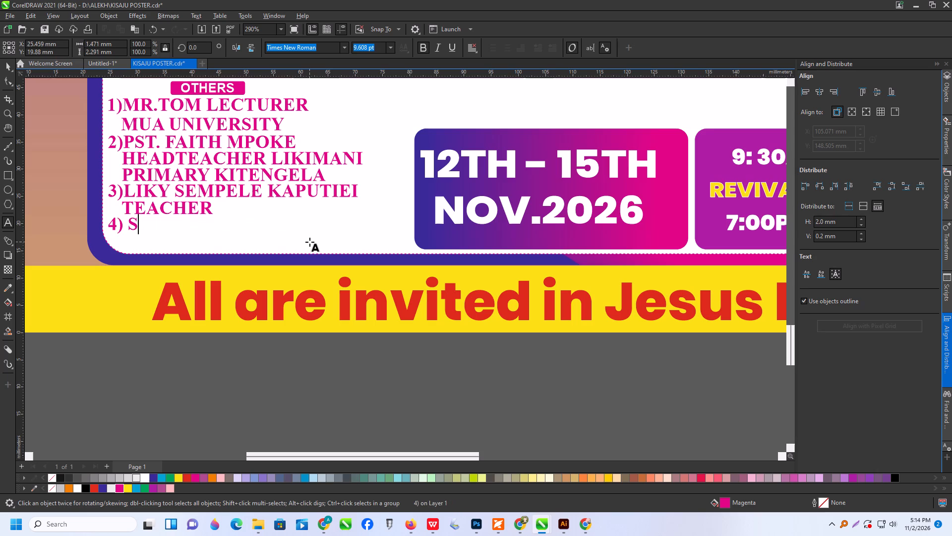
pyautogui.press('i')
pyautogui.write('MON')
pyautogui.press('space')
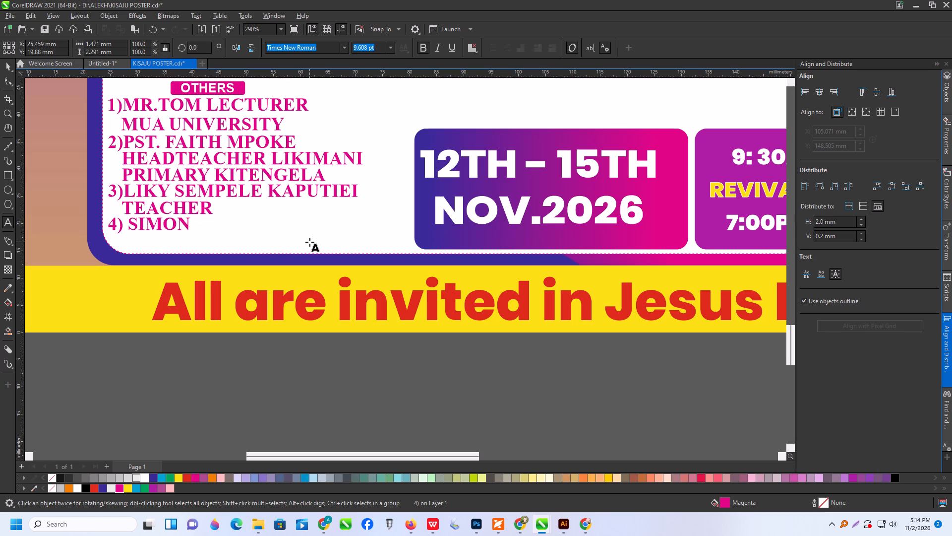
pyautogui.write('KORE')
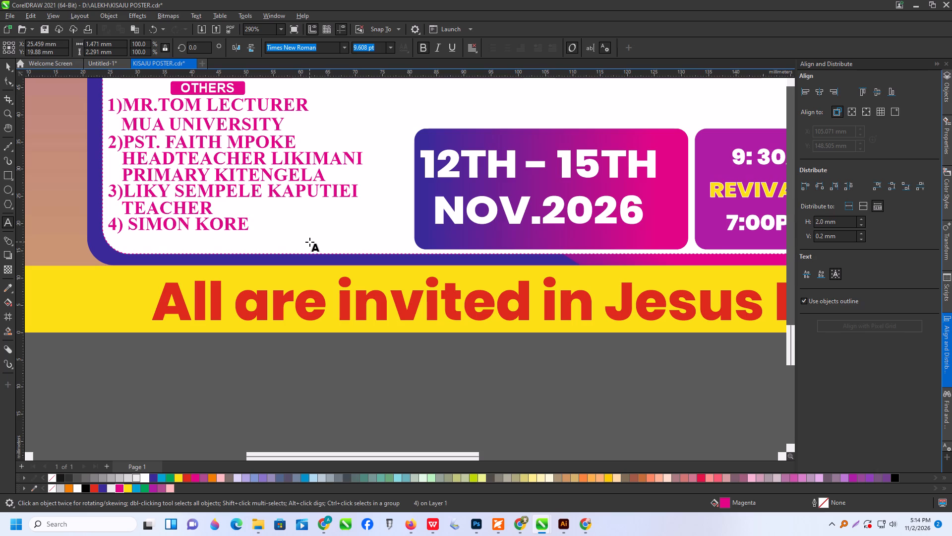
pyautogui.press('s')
# Add an indented second line reading ISINYA BOYS to the fourth guest entry.
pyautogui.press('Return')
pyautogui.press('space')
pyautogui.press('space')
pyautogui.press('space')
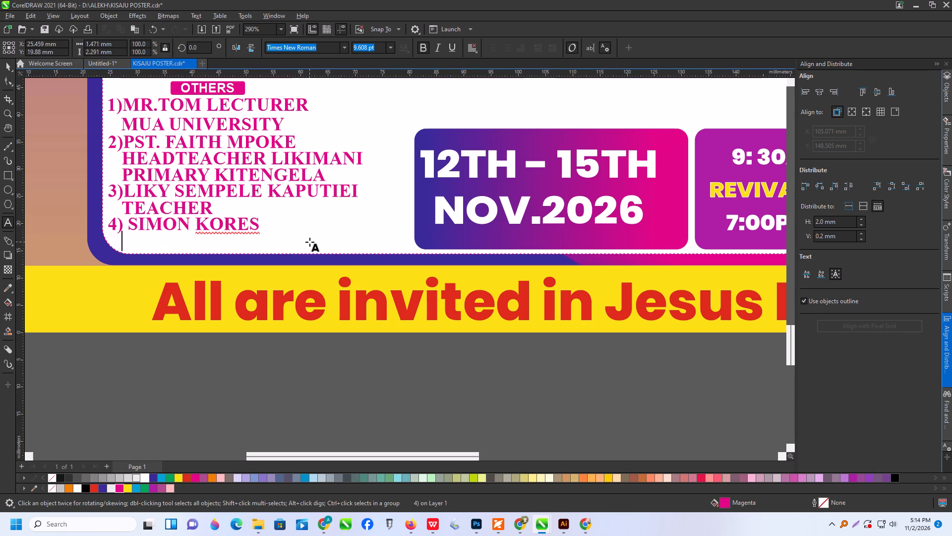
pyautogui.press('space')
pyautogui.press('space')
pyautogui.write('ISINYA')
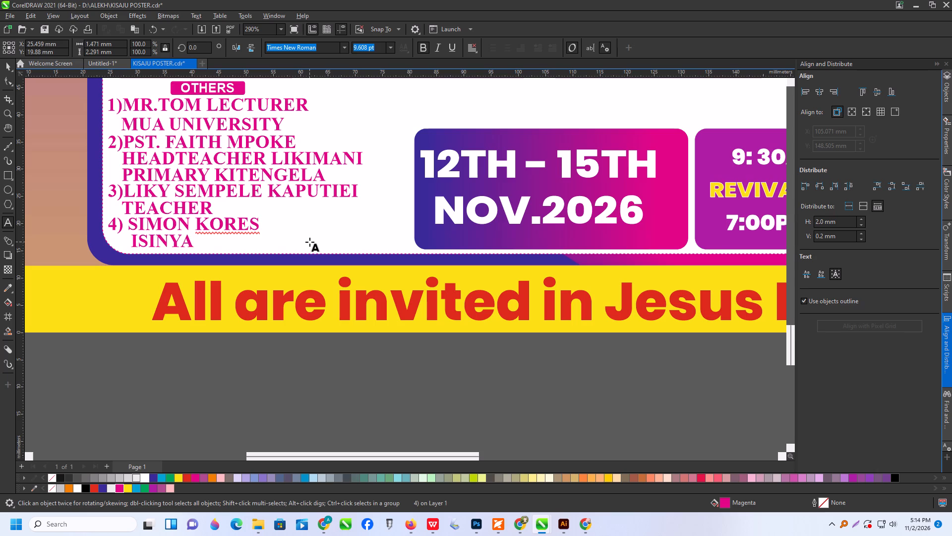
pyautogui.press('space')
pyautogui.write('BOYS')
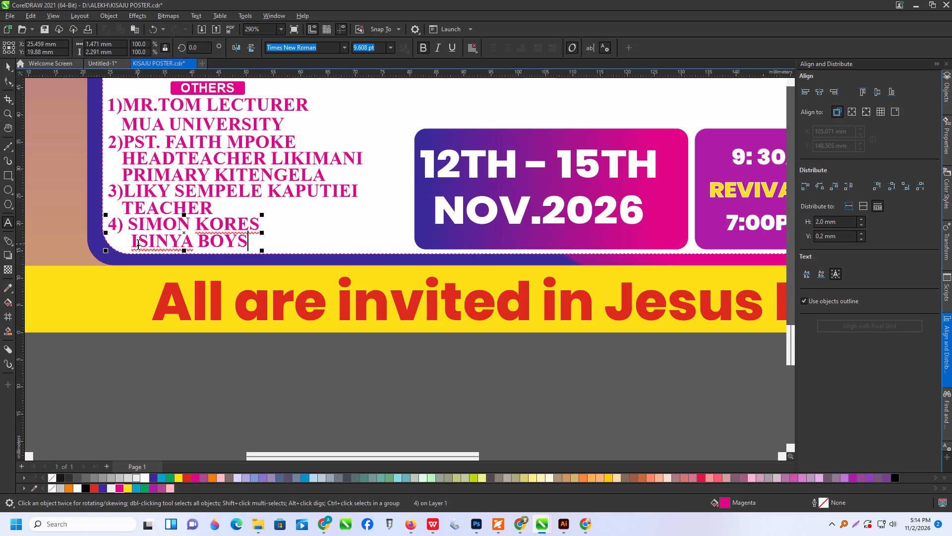
# Recolour the ISINYA BOYS line black and deselect the text.
pyautogui.moveTo(133, 238); pyautogui.dragTo(241, 245)
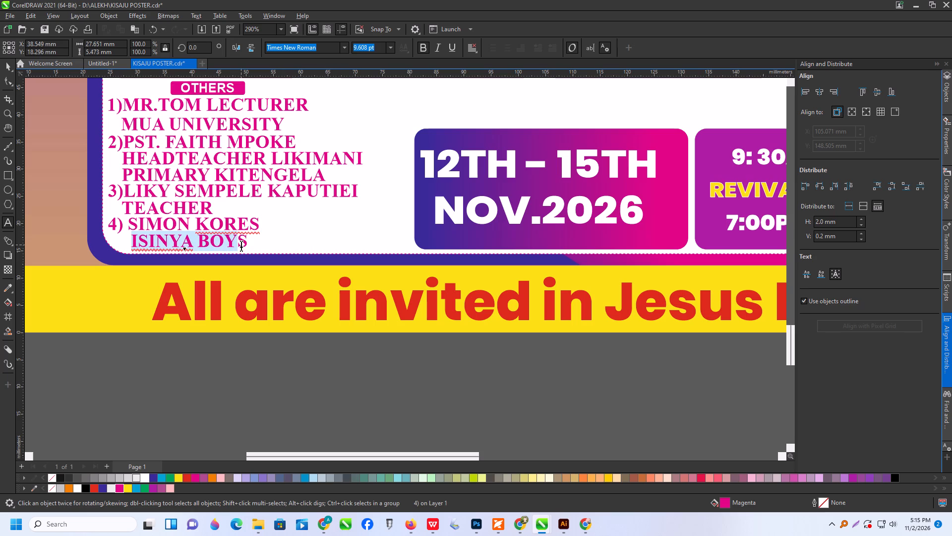
pyautogui.moveTo(241, 245); pyautogui.dragTo(247, 246)
pyautogui.click(86, 487)
pyautogui.click(3, 64)
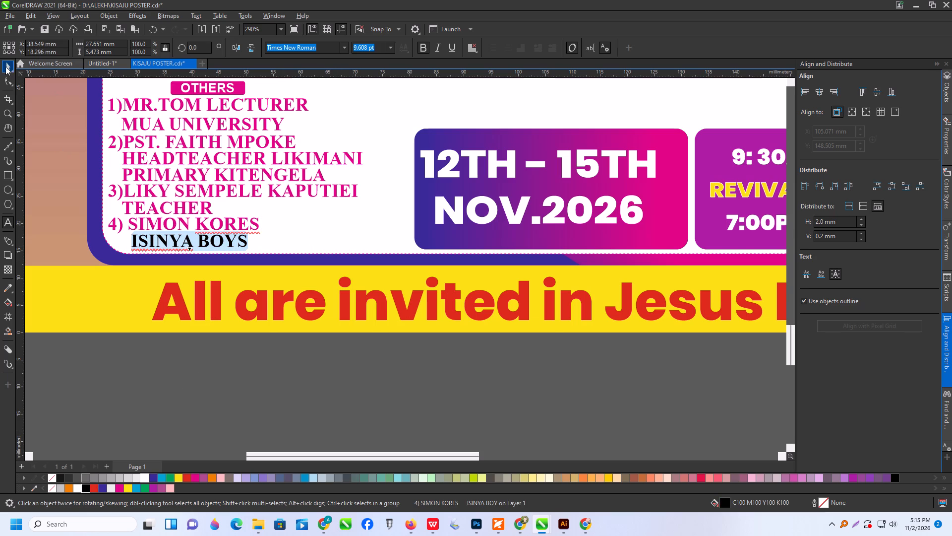
pyautogui.click(203, 362)
# Recolour the HEADTEACHER LIKIMANI PRIMARY KITENGELA lines of the second guest entry black.
pyautogui.scroll(4, 162, 236)
pyautogui.scroll(-2, 209, 192)
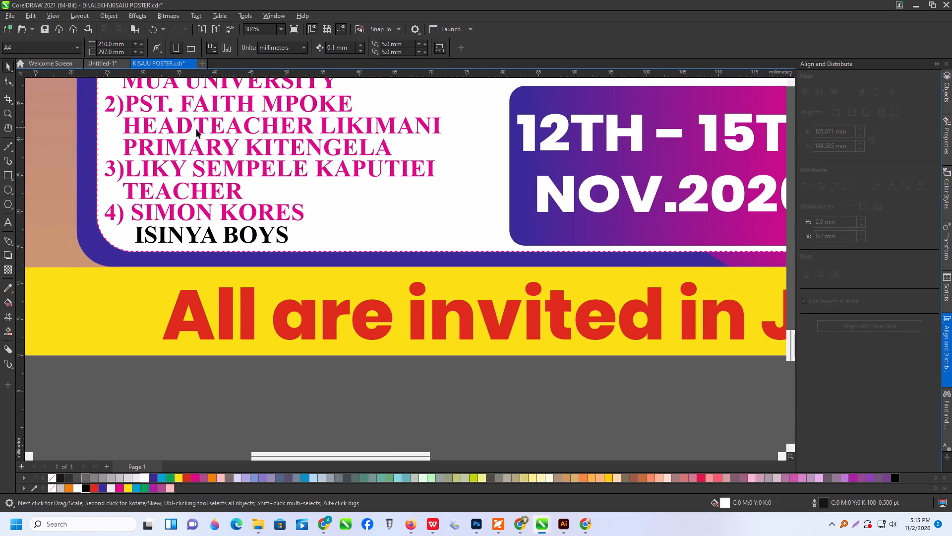
pyautogui.tripleClick(130, 125)
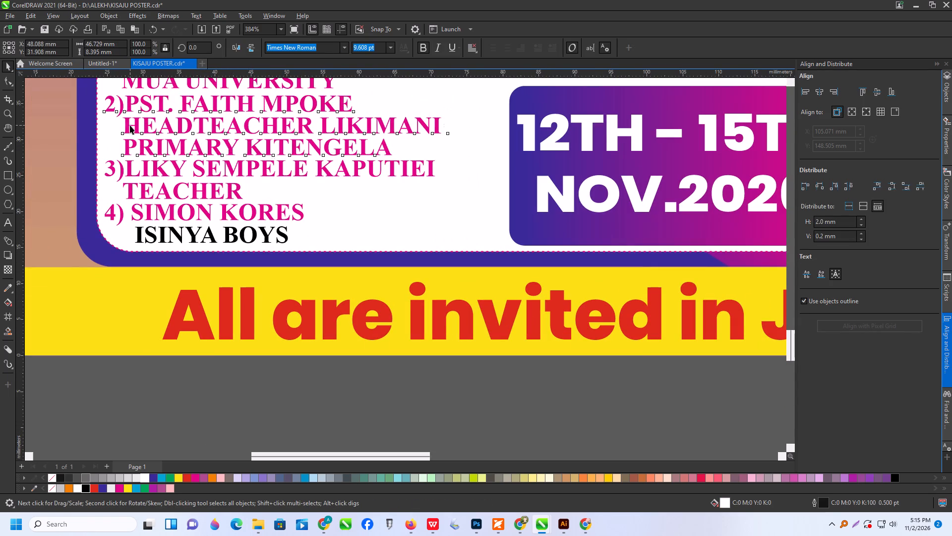
pyautogui.moveTo(124, 123); pyautogui.dragTo(406, 152)
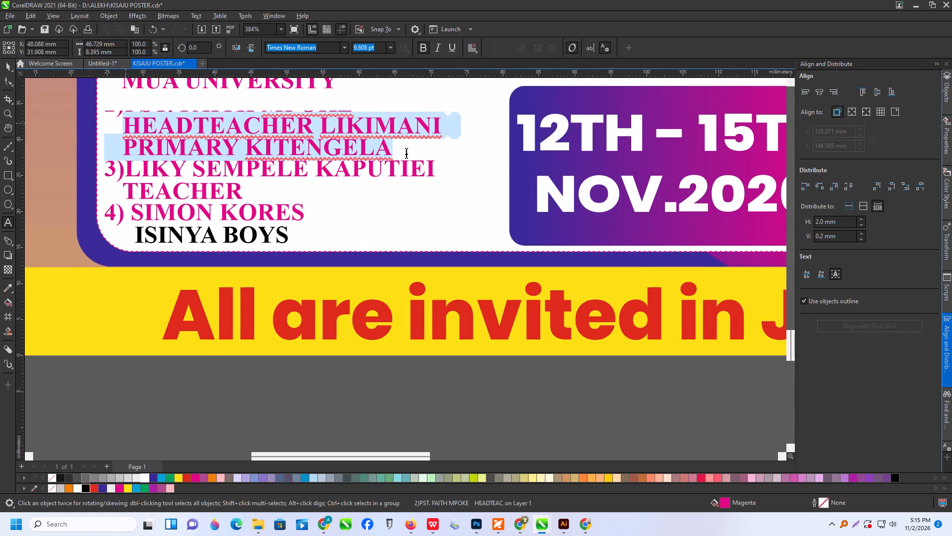
pyautogui.moveTo(406, 152); pyautogui.dragTo(424, 155)
pyautogui.click(85, 487)
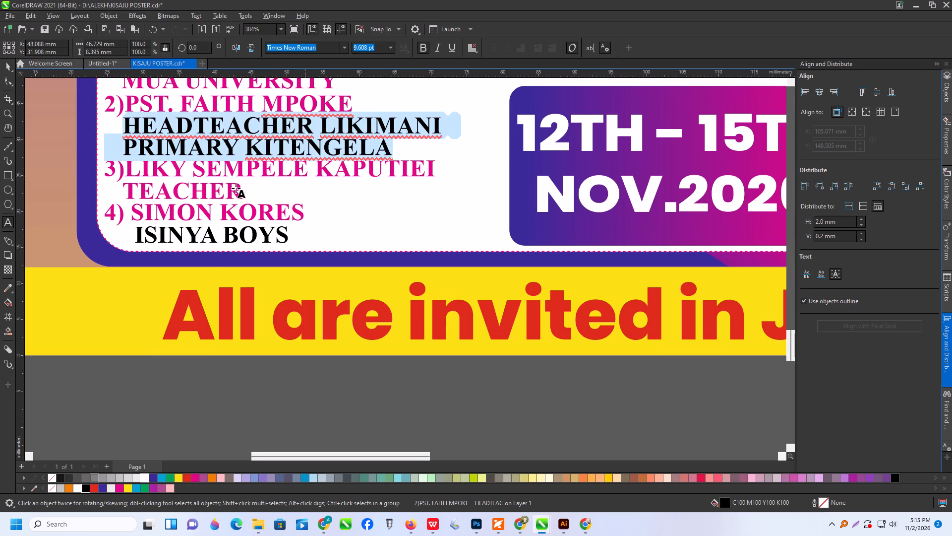
pyautogui.moveTo(317, 171); pyautogui.dragTo(387, 191)
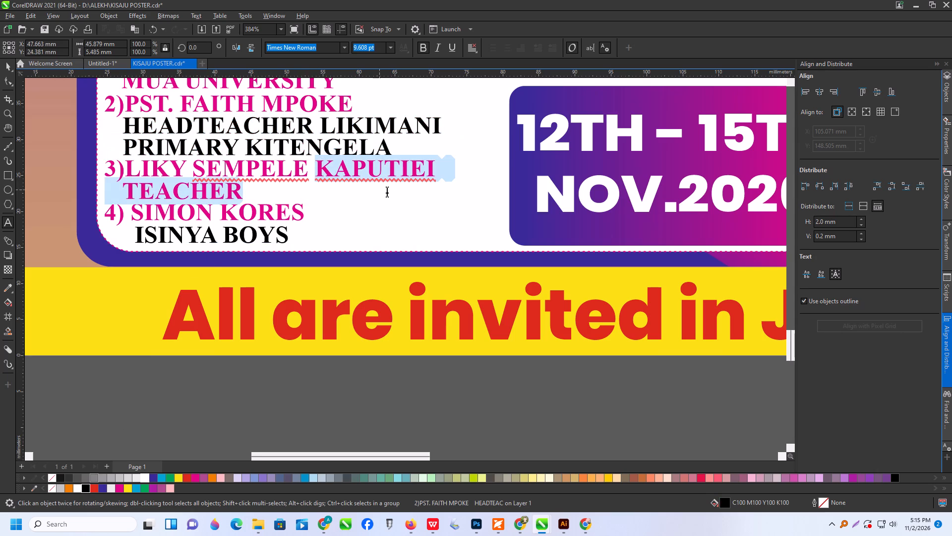
pyautogui.moveTo(387, 191); pyautogui.dragTo(395, 194)
pyautogui.click(314, 168)
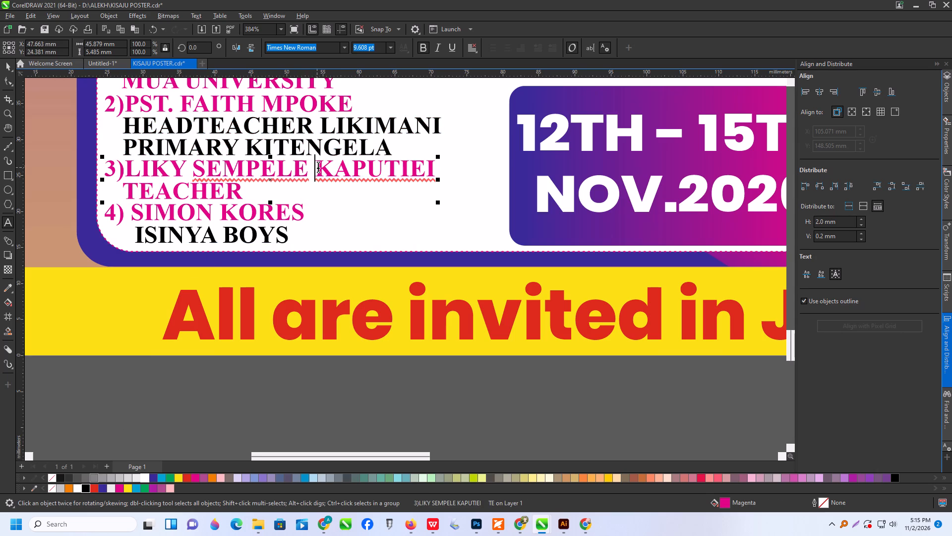
pyautogui.press('BackSpace')
pyautogui.press('Return')
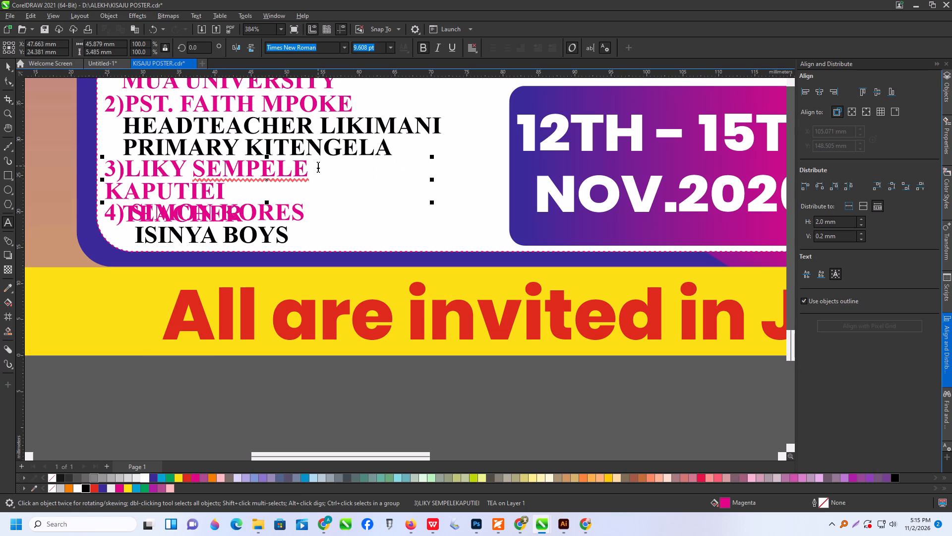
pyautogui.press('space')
pyautogui.click(132, 209)
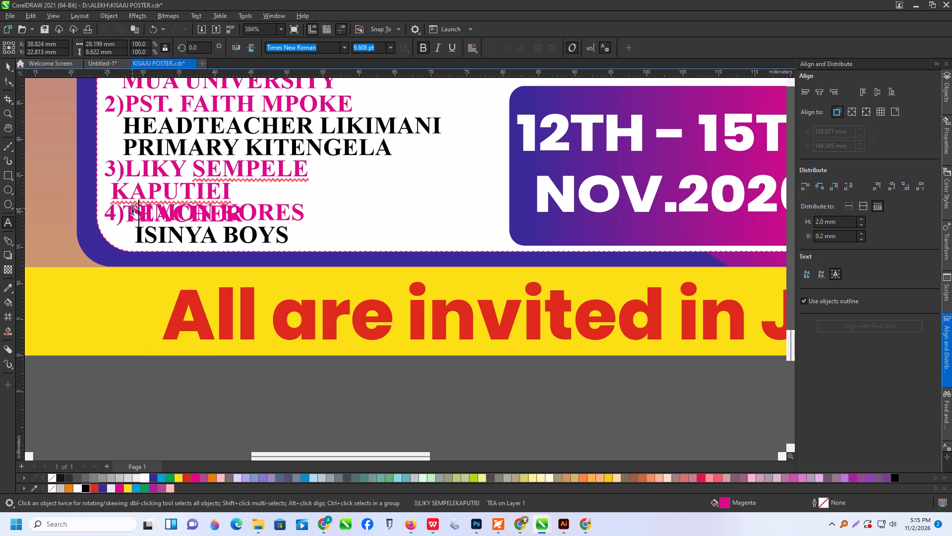
pyautogui.press('BackSpace')
pyautogui.press('BackSpace')
pyautogui.press('BackSpace')
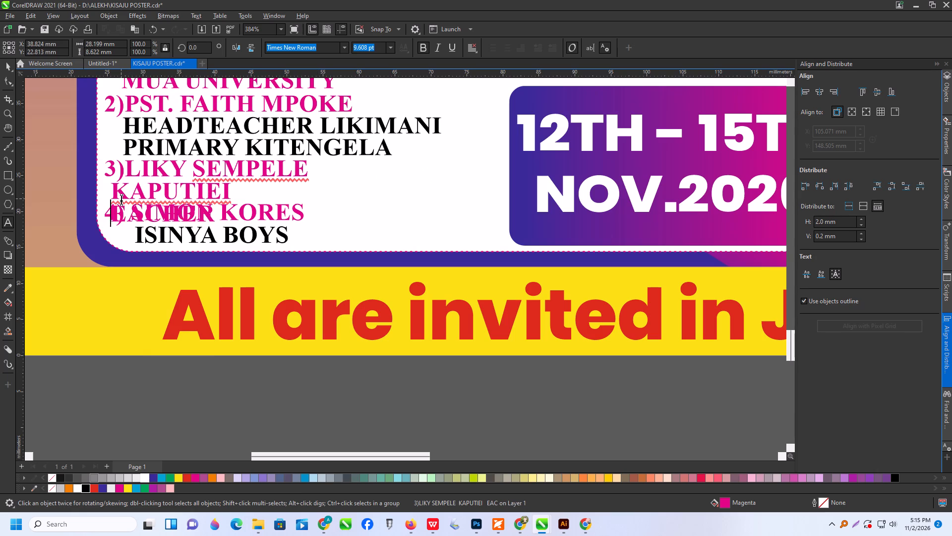
pyautogui.press('BackSpace')
pyautogui.press('BackSpace')
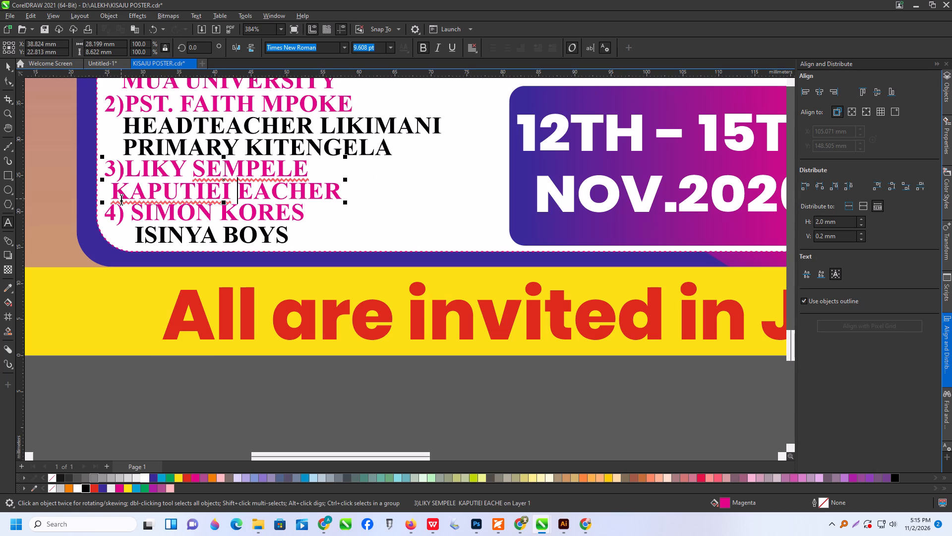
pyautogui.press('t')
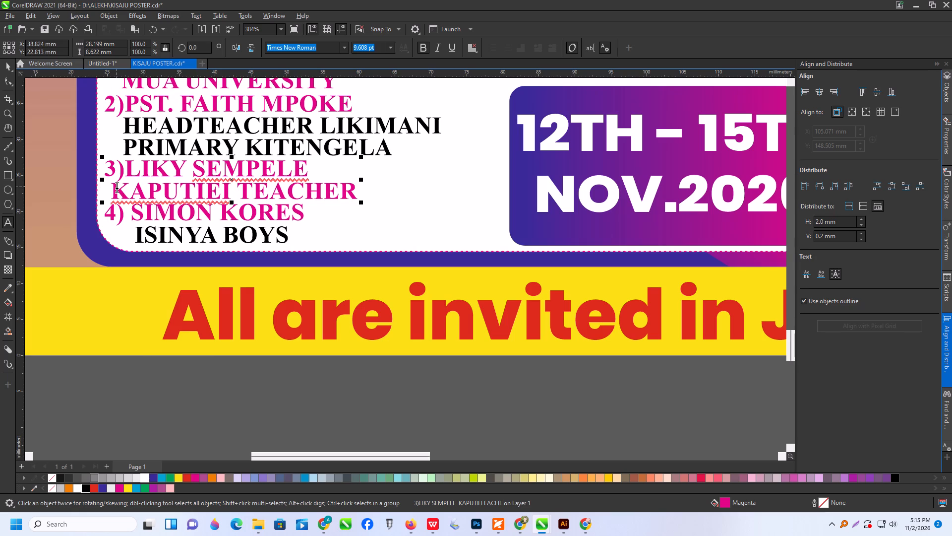
# Indent the KAPUTIEI TEACHER line by two more spaces.
pyautogui.click(114, 188)
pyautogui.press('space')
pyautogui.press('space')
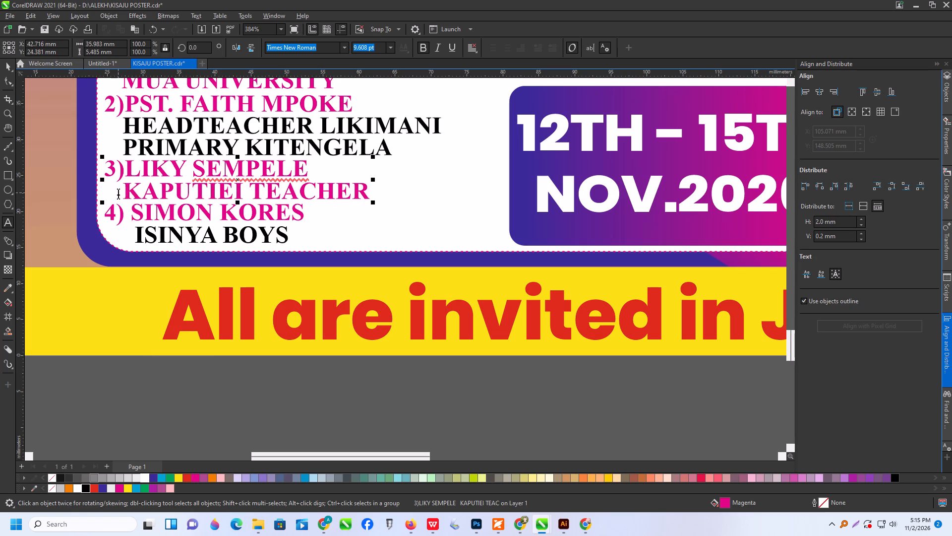
# Recolour the KAPUTIEI TEACHER line of the third guest entry black.
pyautogui.moveTo(124, 186); pyautogui.dragTo(376, 194)
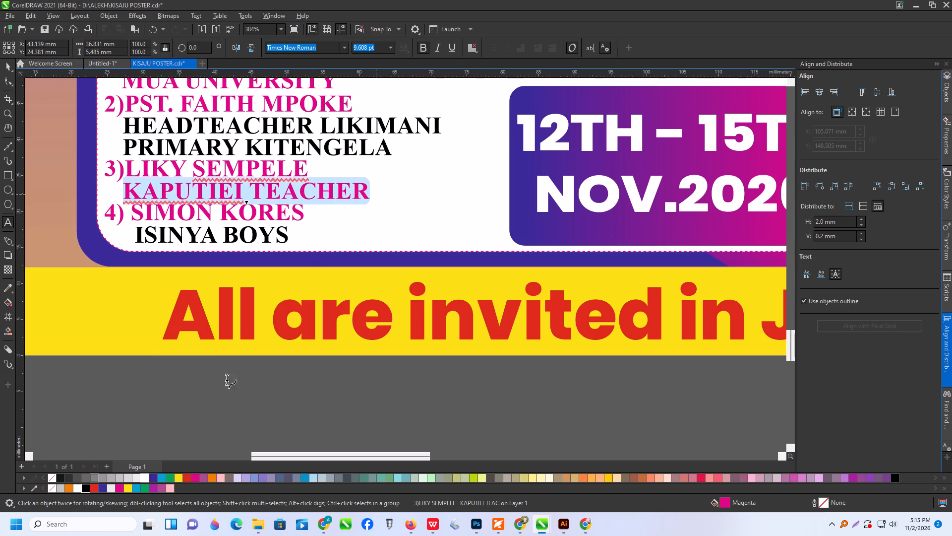
pyautogui.click(87, 487)
pyautogui.scroll(8, 187, 232)
pyautogui.scroll(-2, 189, 260)
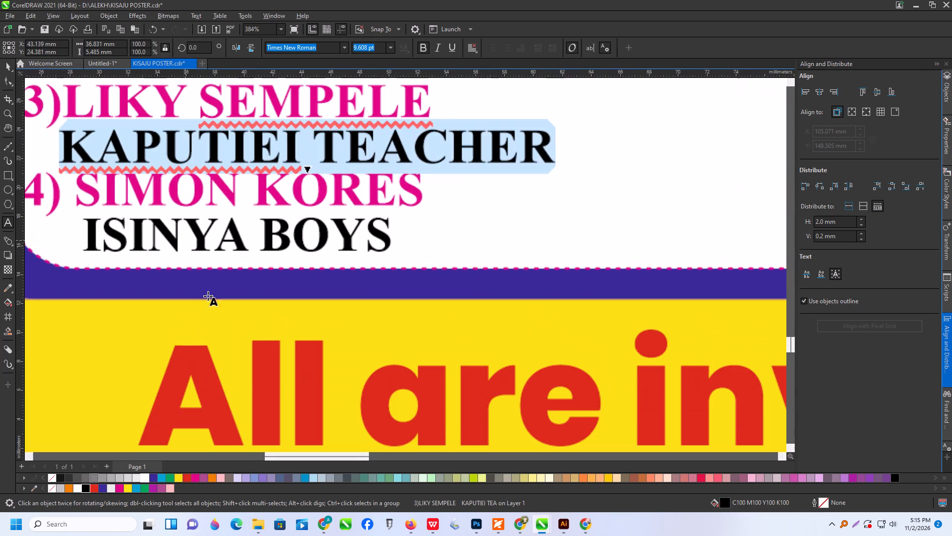
pyautogui.scroll(-10, 208, 296)
pyautogui.scroll(-7, 287, 331)
pyautogui.scroll(5, 283, 258)
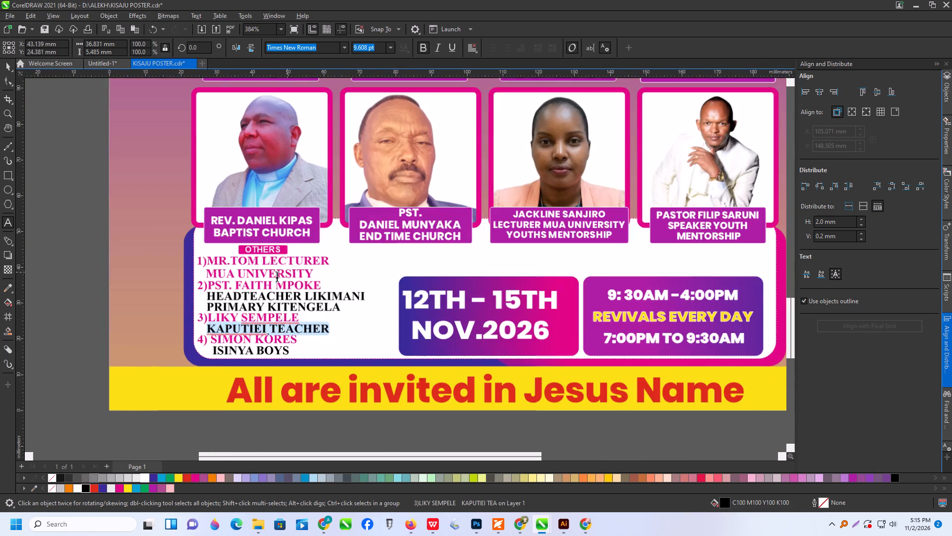
# Recolour the MUA UNIVERSITY line of the first guest entry black.
pyautogui.scroll(2, 277, 275)
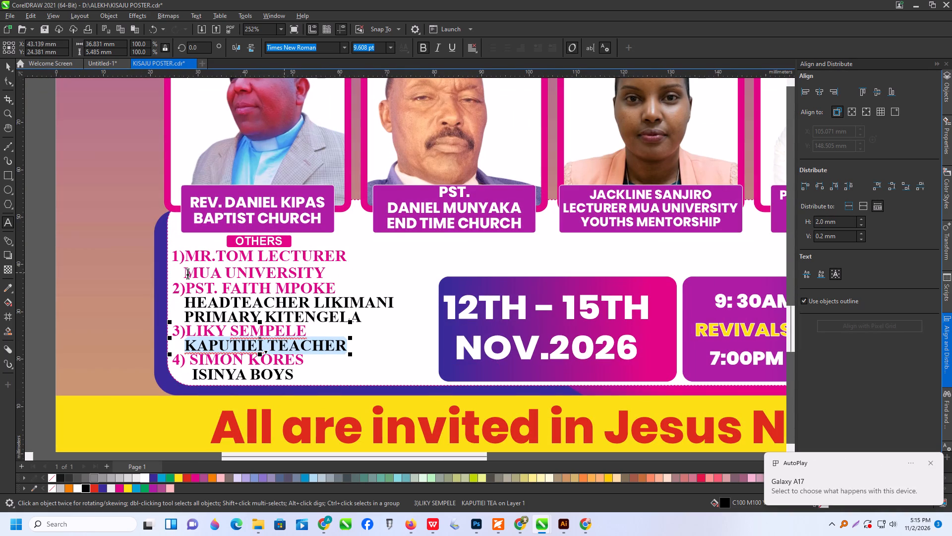
pyautogui.moveTo(184, 270); pyautogui.dragTo(331, 276)
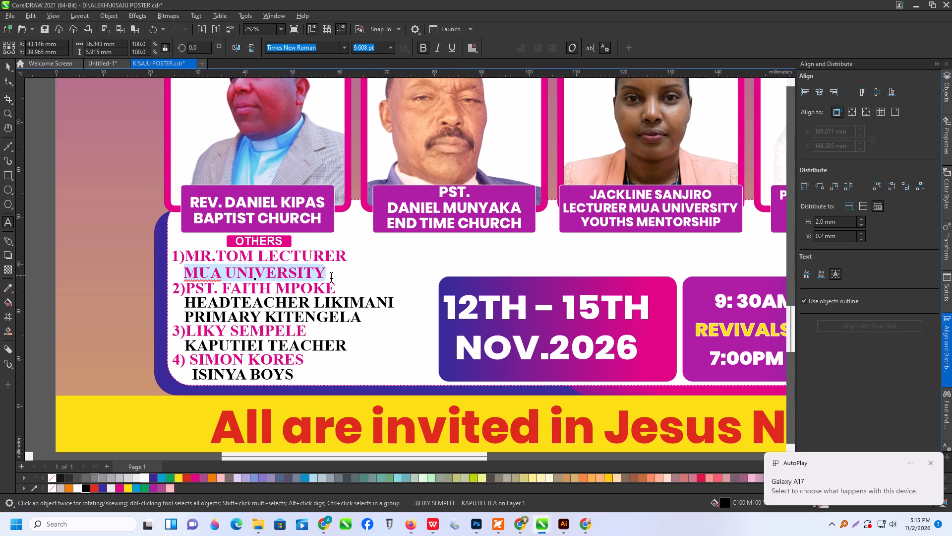
pyautogui.moveTo(331, 276); pyautogui.dragTo(332, 276)
pyautogui.click(86, 488)
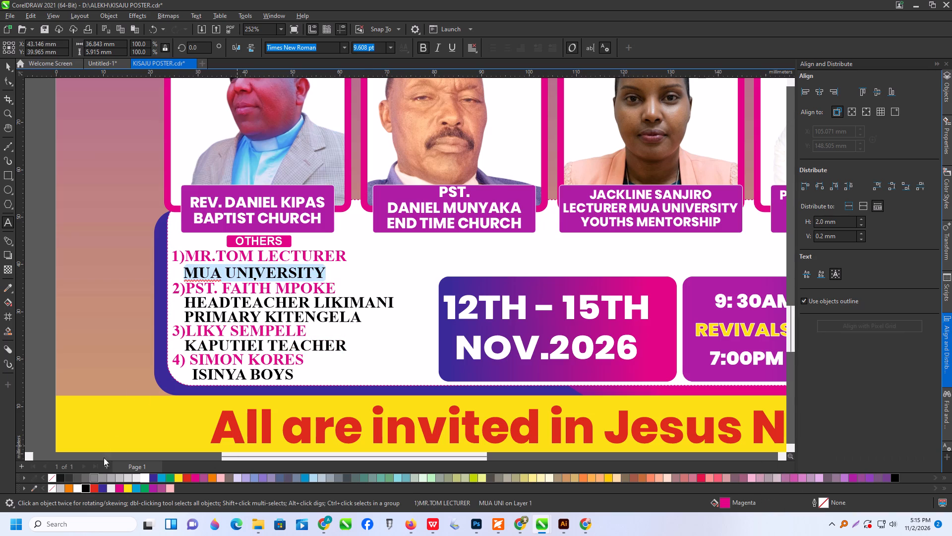
# Select all four guest entries under OTHERS and align their left edges.
pyautogui.click(9, 67)
pyautogui.scroll(-3, 298, 262)
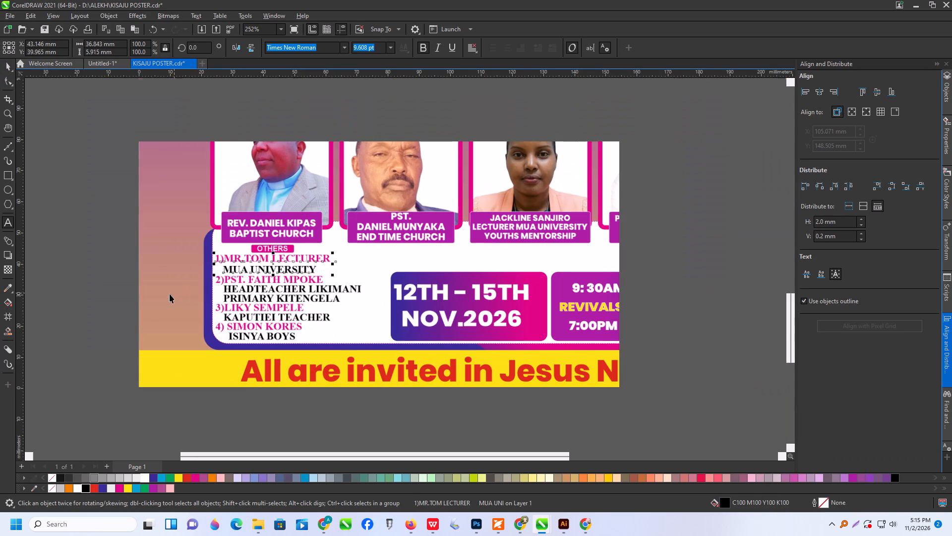
pyautogui.click(99, 277)
pyautogui.moveTo(111, 252); pyautogui.dragTo(345, 334)
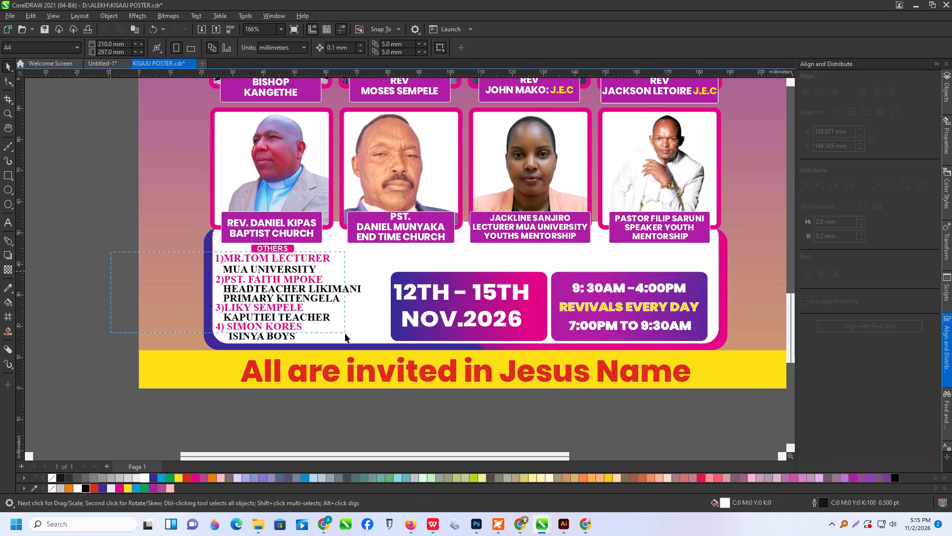
pyautogui.moveTo(345, 334); pyautogui.dragTo(376, 345)
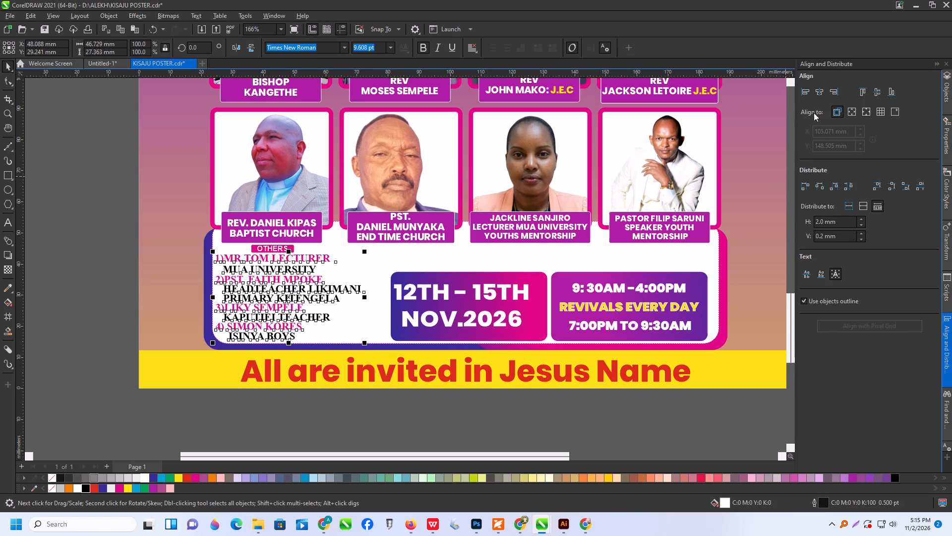
pyautogui.click(804, 91)
pyautogui.scroll(4, 232, 286)
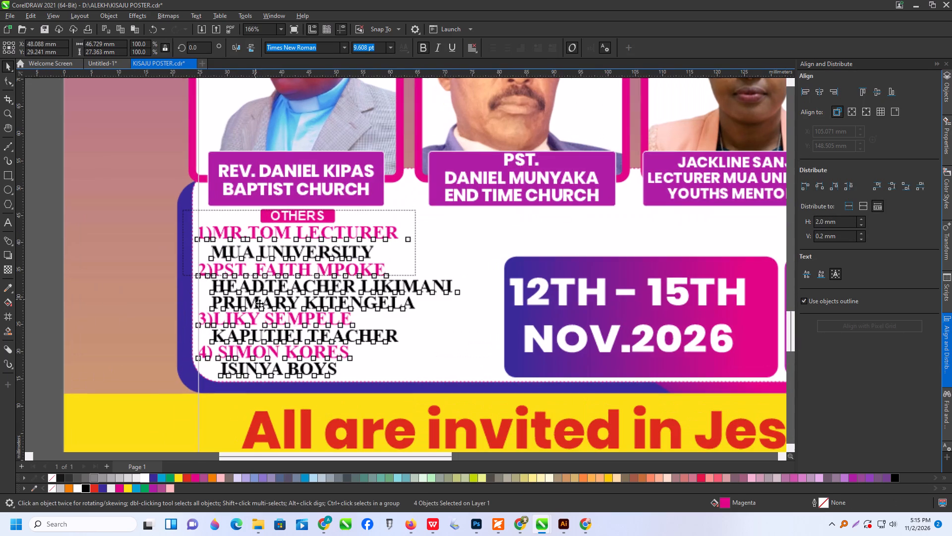
# Centre the OTHERS text horizontally with its magenta label and group the two.
pyautogui.click(122, 213)
pyautogui.click(299, 216)
pyautogui.scroll(2, 301, 217)
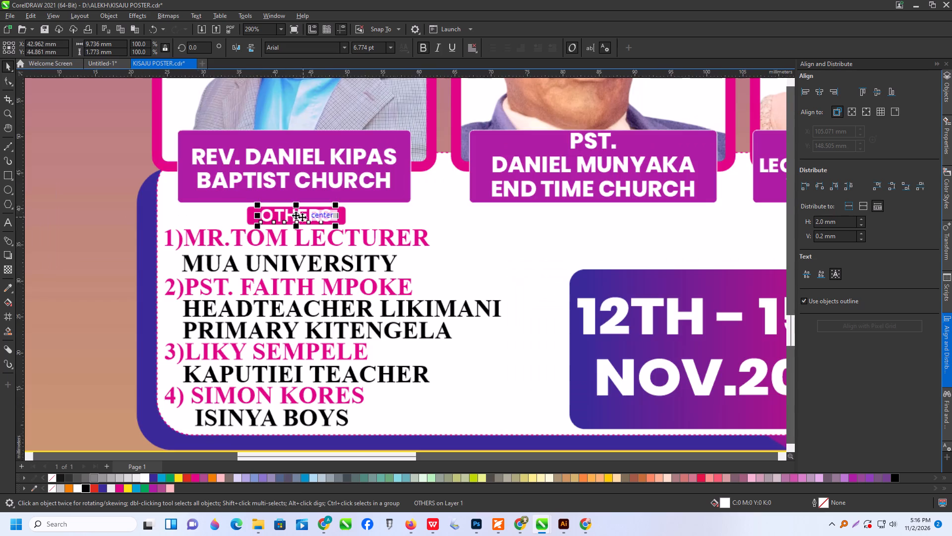
pyautogui.scroll(3, 302, 217)
pyautogui.keyDown('shift'); pyautogui.click(259, 205); pyautogui.keyUp('shift')
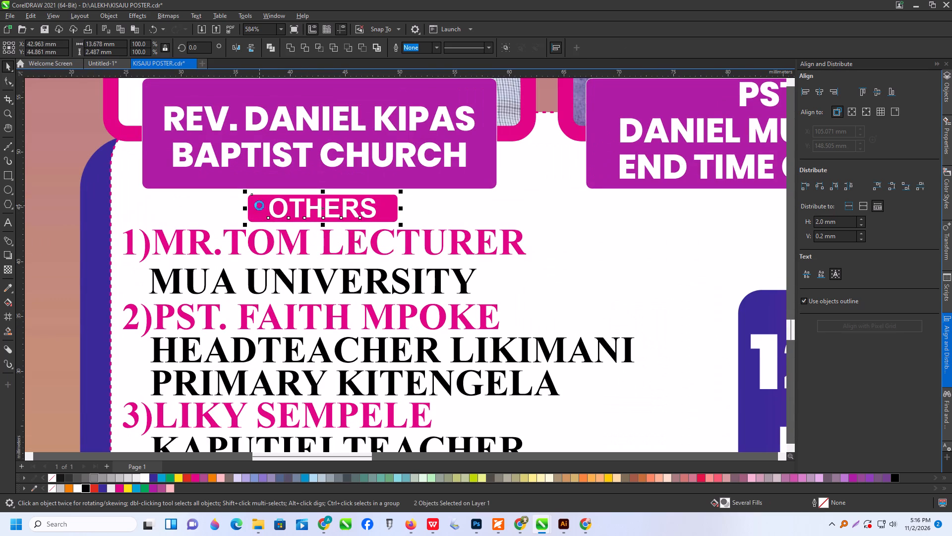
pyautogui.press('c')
pyautogui.hotkey('ctrl', 'g')
# Move the grouped OTHERS label up about 0.3 mm, closer to the name plate above it.
pyautogui.keyDown('ctrl'); pyautogui.scroll(2, 334, 215); pyautogui.keyUp('ctrl')
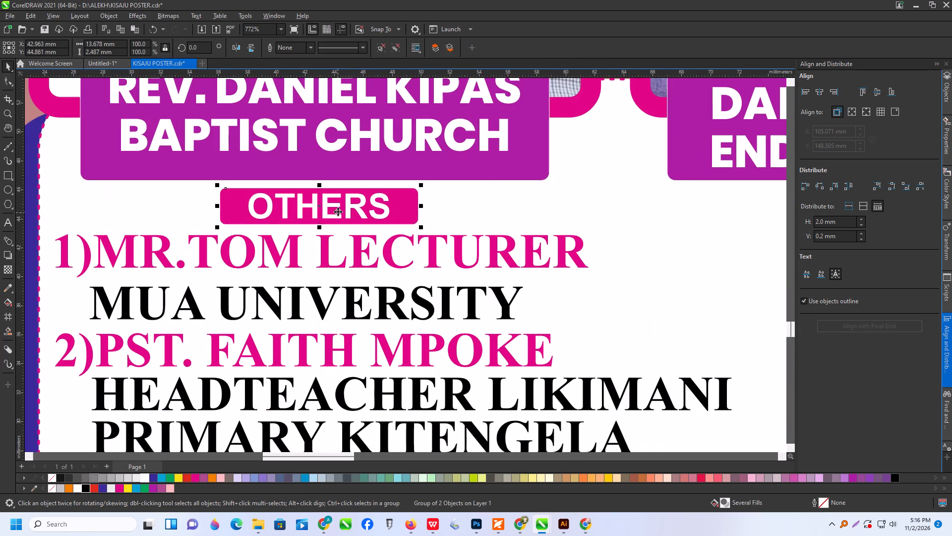
pyautogui.moveTo(338, 211); pyautogui.dragTo(335, 207)
pyautogui.scroll(-3, 359, 216)
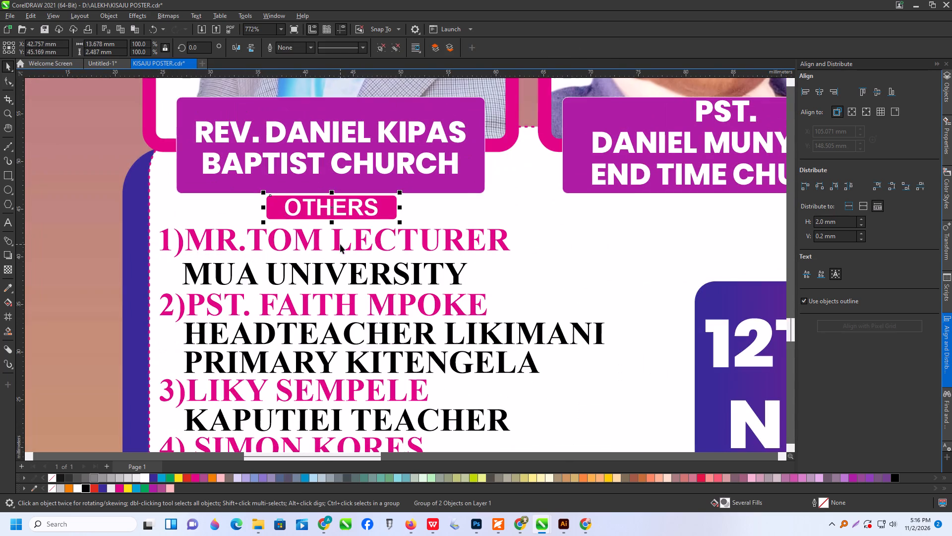
# Left-align the four guest entries once more and shift the whole list about 0.3 mm right and up.
pyautogui.click(336, 240)
pyautogui.keyDown('shift'); pyautogui.click(270, 303); pyautogui.keyUp('shift')
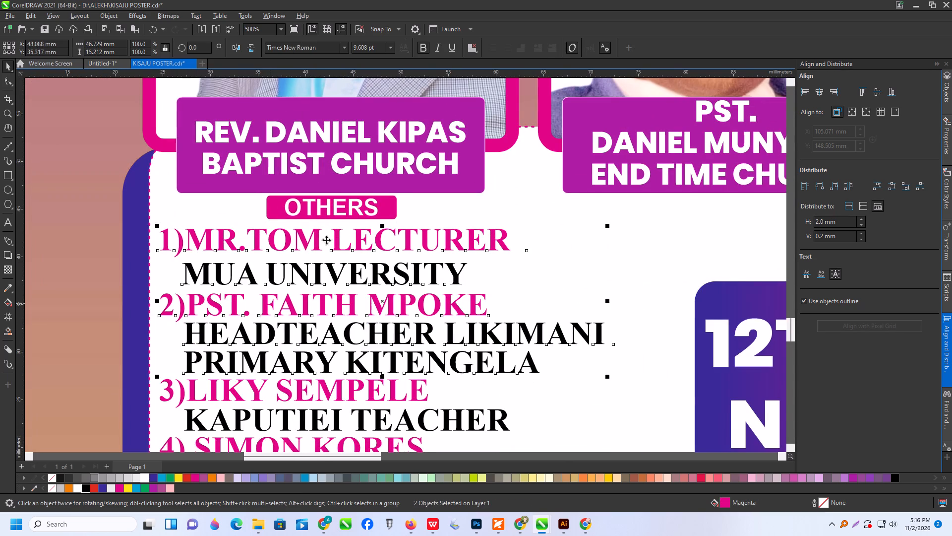
pyautogui.scroll(-5, 352, 221)
pyautogui.scroll(2, 330, 341)
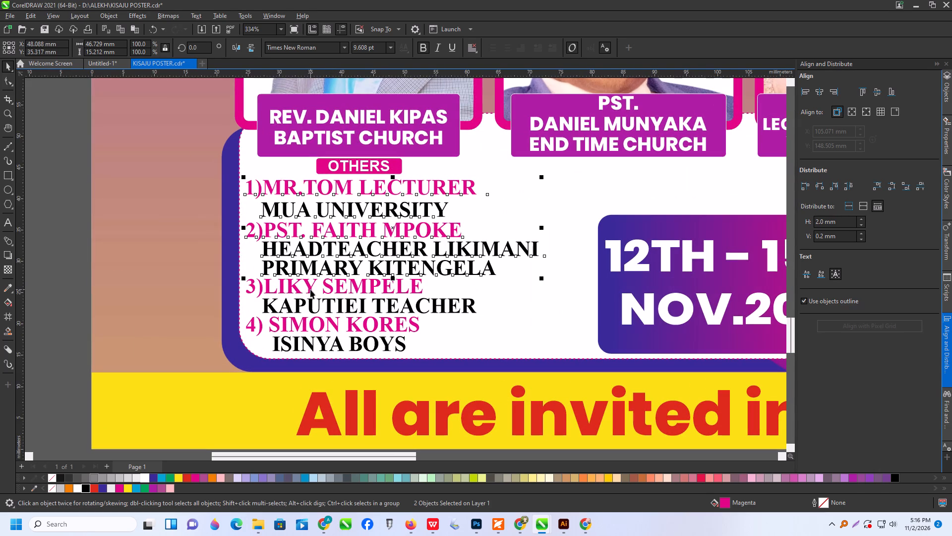
pyautogui.keyDown('shift'); pyautogui.click(310, 289); pyautogui.keyUp('shift')
pyautogui.keyDown('shift'); pyautogui.click(305, 319); pyautogui.keyUp('shift')
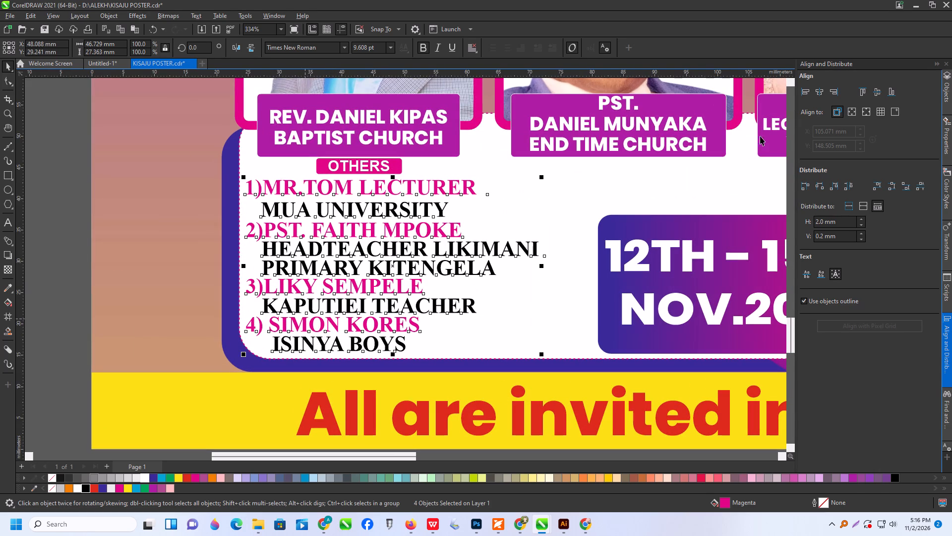
pyautogui.click(803, 91)
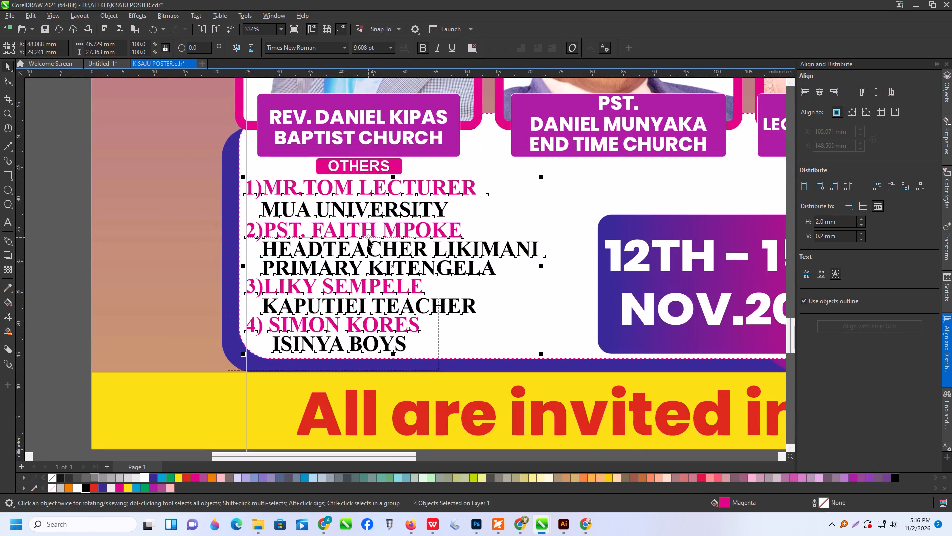
pyautogui.scroll(1, 382, 248)
pyautogui.click(392, 268)
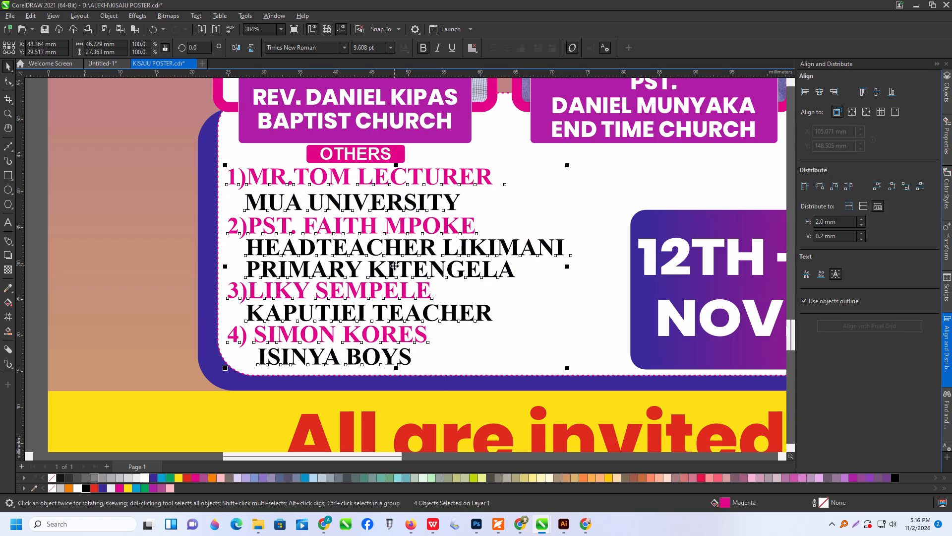
# Move the date and time boxes up beside the guest list and enlarge them together to about 114 × 25 mm.
pyautogui.scroll(-2, 281, 263)
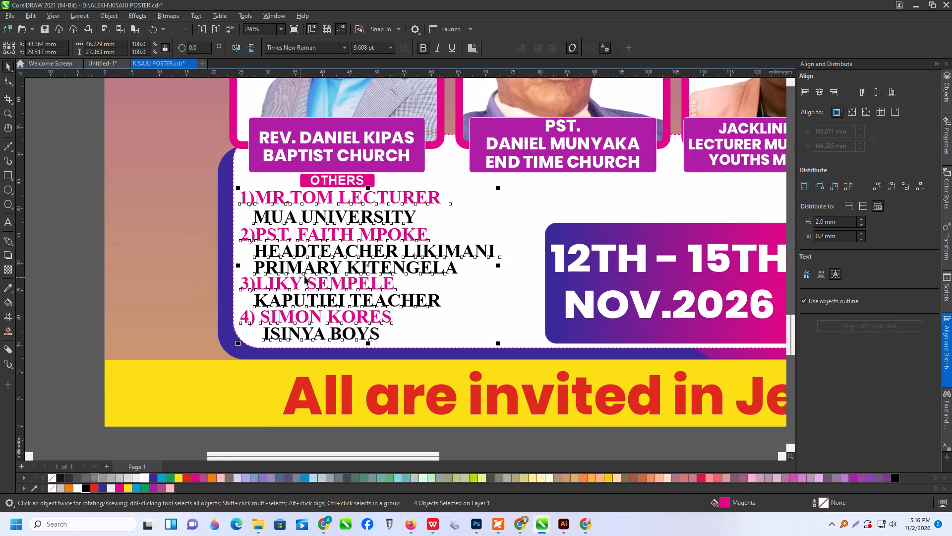
pyautogui.scroll(-8, 321, 298)
pyautogui.scroll(3, 457, 286)
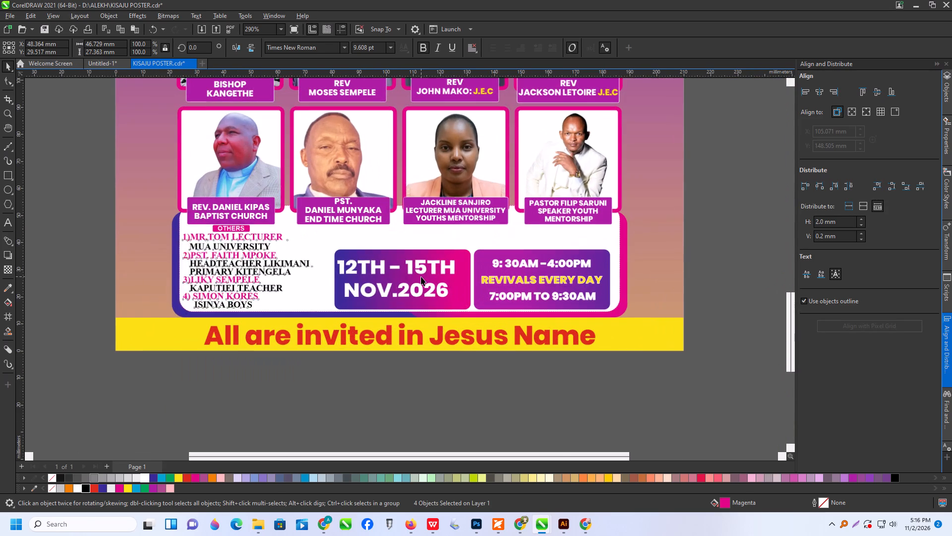
pyautogui.click(421, 276)
pyautogui.keyDown('shift'); pyautogui.click(528, 286); pyautogui.keyUp('shift')
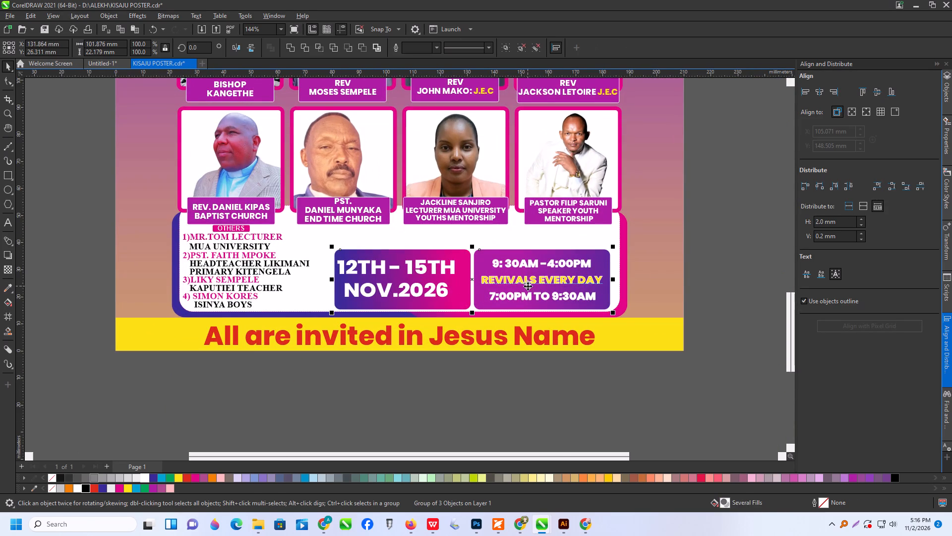
pyautogui.moveTo(535, 287); pyautogui.dragTo(519, 273)
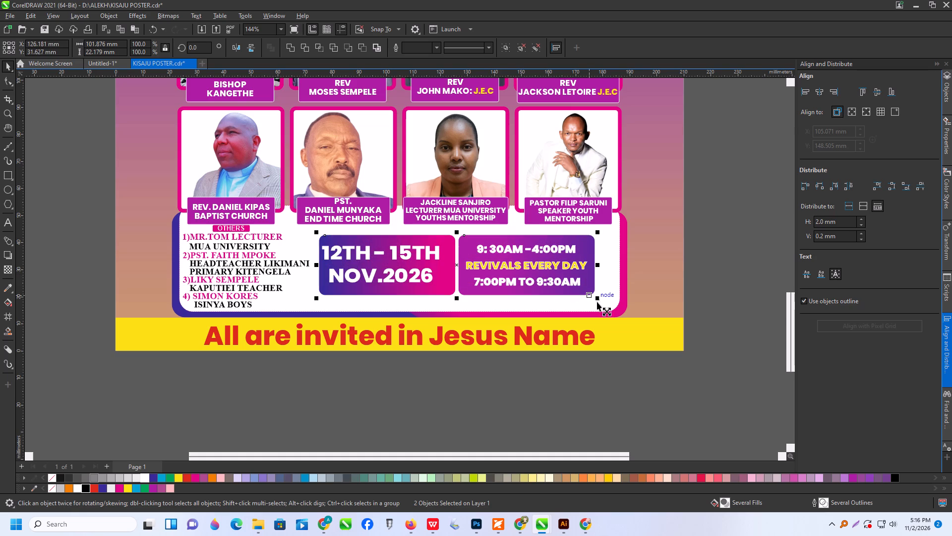
pyautogui.keyDown('shift'); pyautogui.moveTo(596, 300); pyautogui.dragTo(613, 311); pyautogui.keyUp('shift')
pyautogui.moveTo(472, 278); pyautogui.dragTo(481, 279)
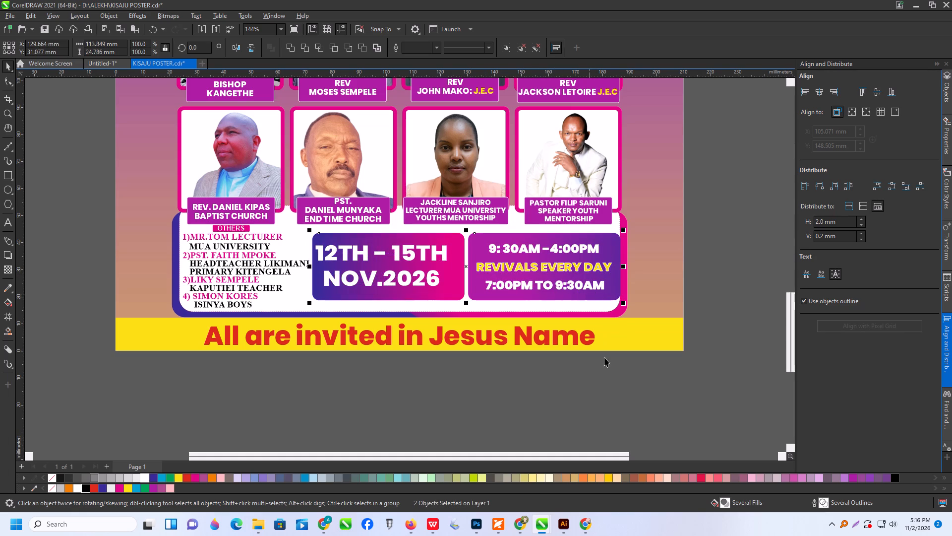
# Distribute the date and time boxes horizontally with a spacing of 0.2 mm between them.
pyautogui.click(711, 373)
pyautogui.scroll(3, 582, 265)
pyautogui.click(552, 281)
pyautogui.click(556, 278)
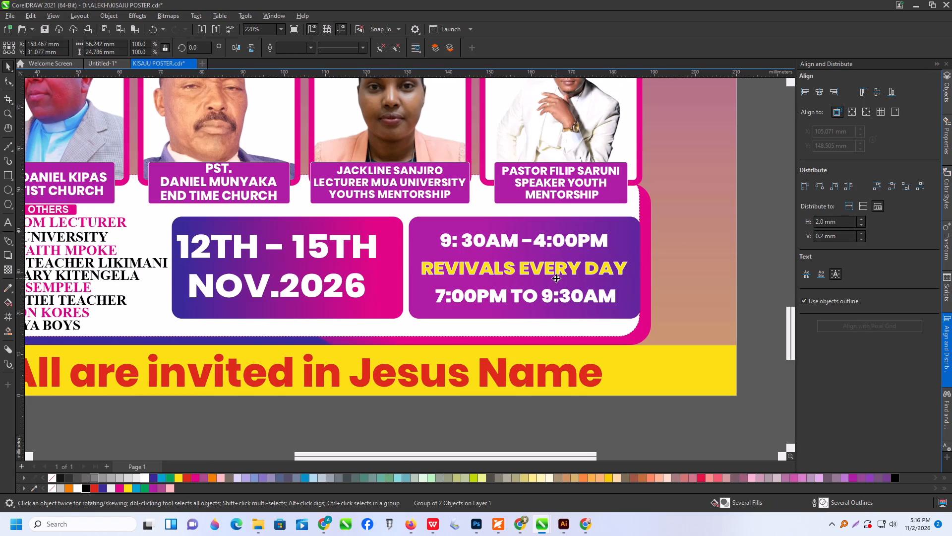
pyautogui.keyDown('shift'); pyautogui.click(372, 276); pyautogui.keyUp('shift')
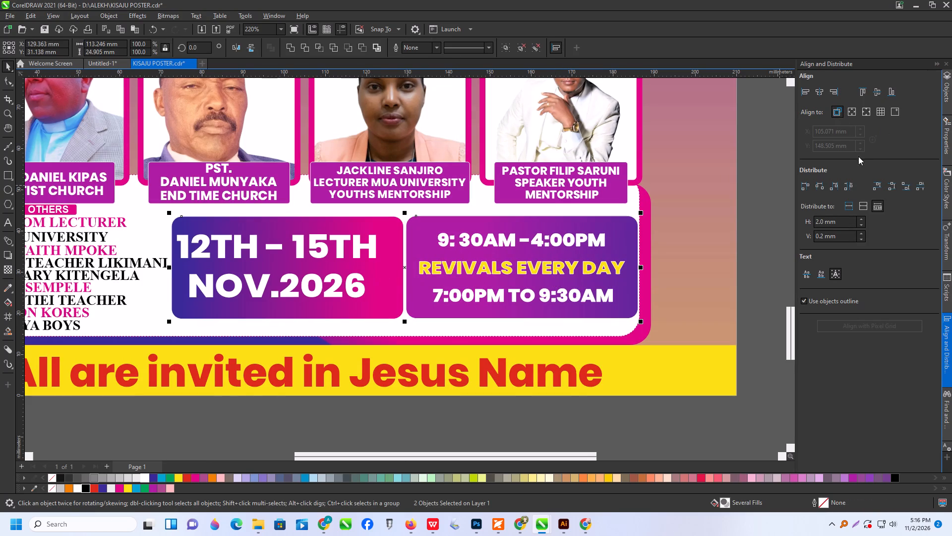
pyautogui.click(919, 183)
pyautogui.hotkey('ctrl', 'z')
pyautogui.click(846, 181)
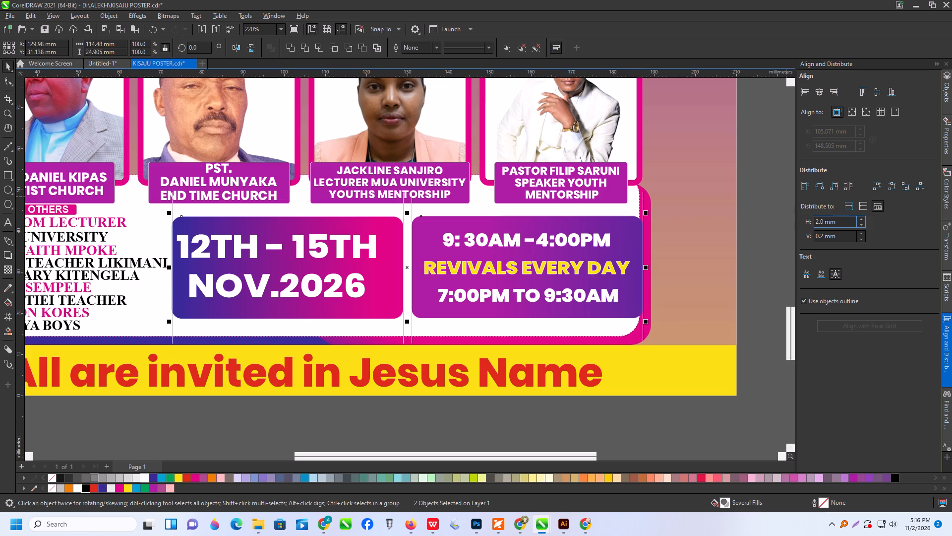
pyautogui.moveTo(837, 222); pyautogui.dragTo(710, 223)
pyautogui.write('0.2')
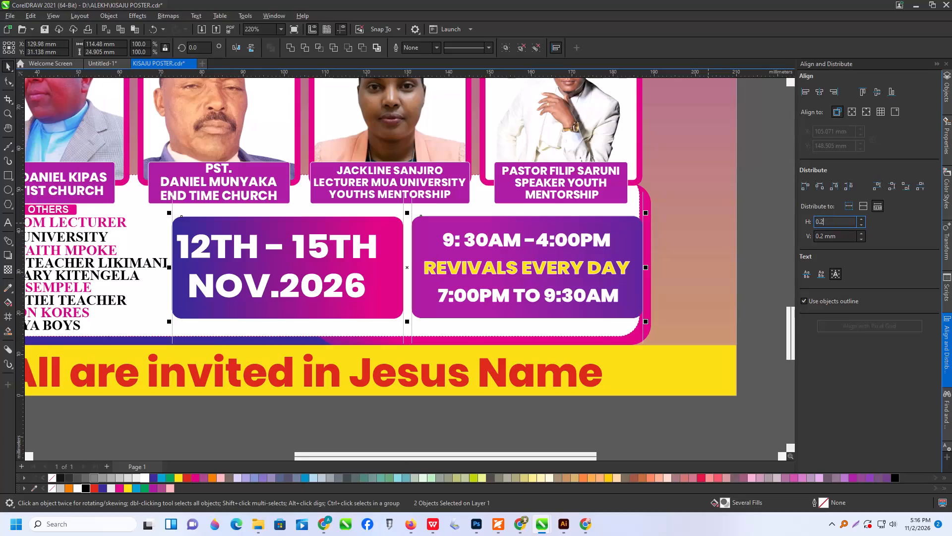
pyautogui.click(844, 183)
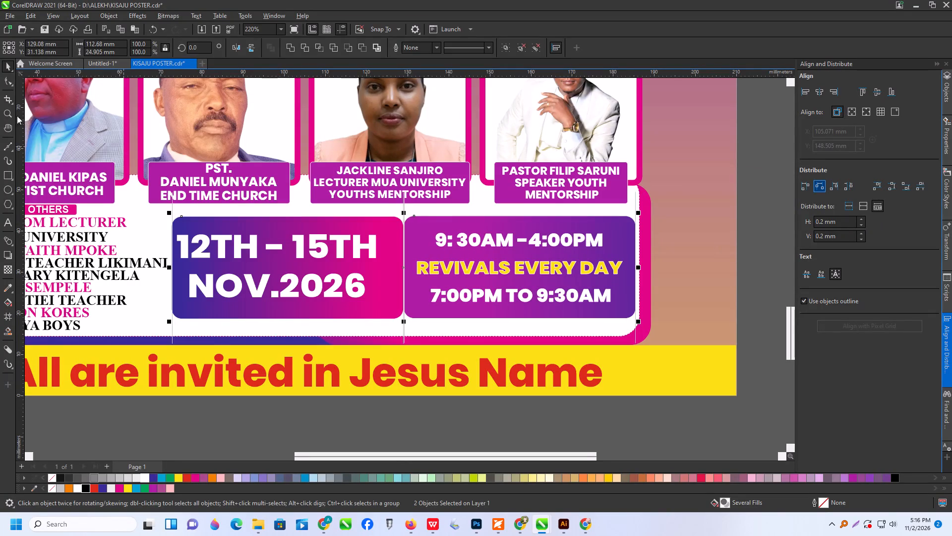
pyautogui.click(2, 61)
pyautogui.scroll(-4, 553, 270)
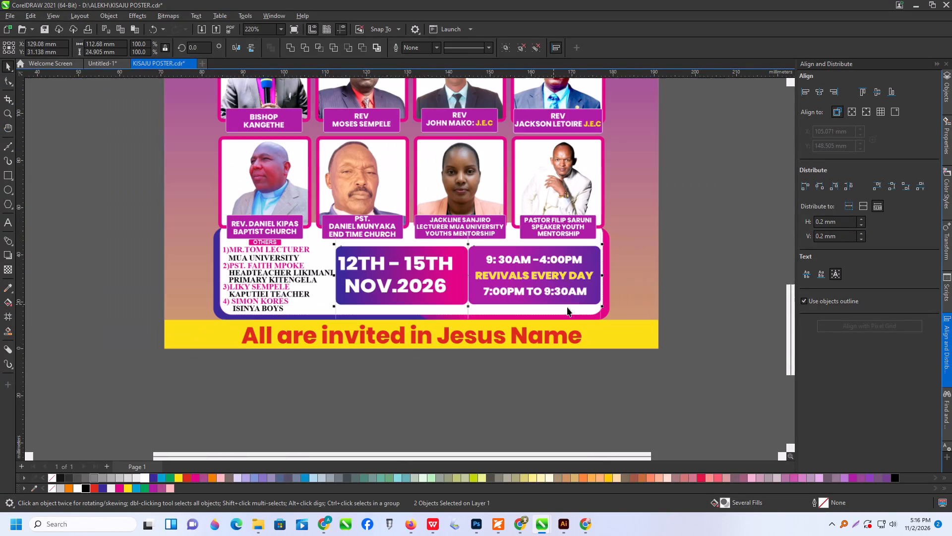
pyautogui.click(652, 417)
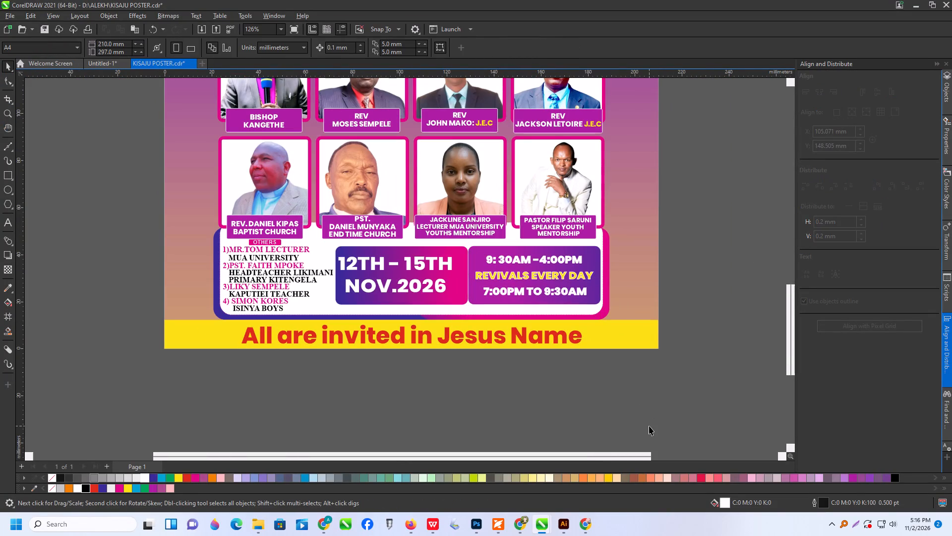
# Examine the rearranged bottom panel and how it fits with the rest of the poster.
pyautogui.scroll(-4, 648, 428)
pyautogui.scroll(-1, 403, 359)
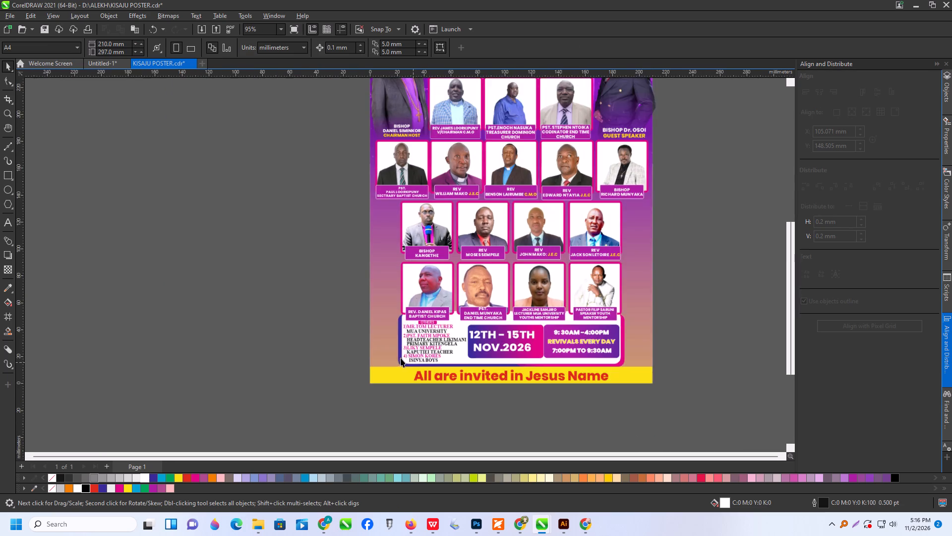
pyautogui.scroll(-1, 401, 358)
pyautogui.scroll(1, 575, 328)
pyautogui.scroll(3, 520, 319)
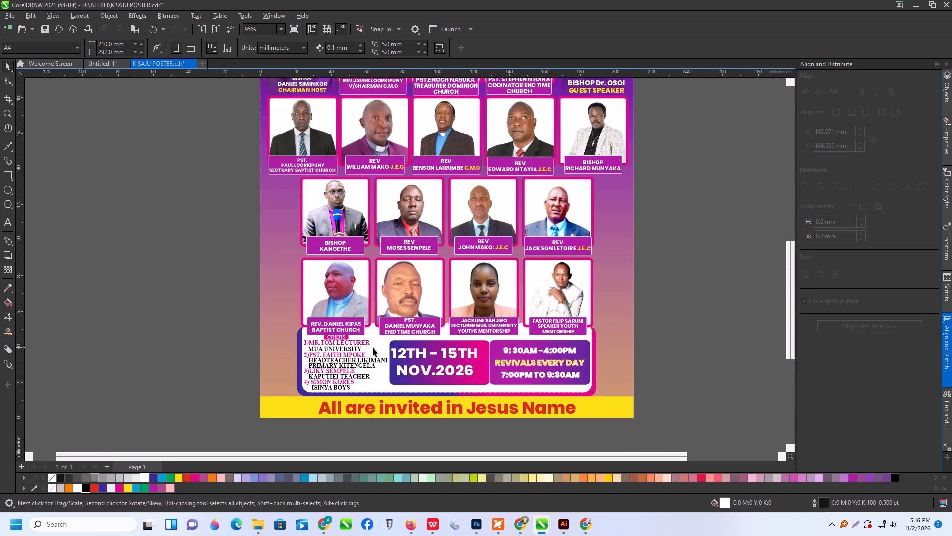
pyautogui.scroll(-2, 250, 339)
pyautogui.scroll(-2, 412, 341)
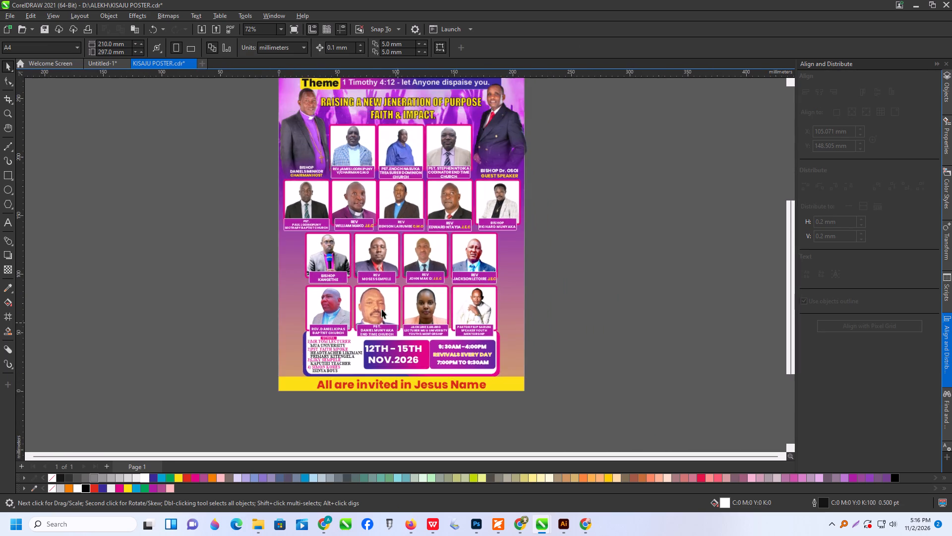
# Select every object of the poster and group them all.
pyautogui.scroll(-1, 382, 309)
pyautogui.scroll(-3, 271, 302)
pyautogui.click(238, 159)
pyautogui.moveTo(238, 140); pyautogui.dragTo(509, 409)
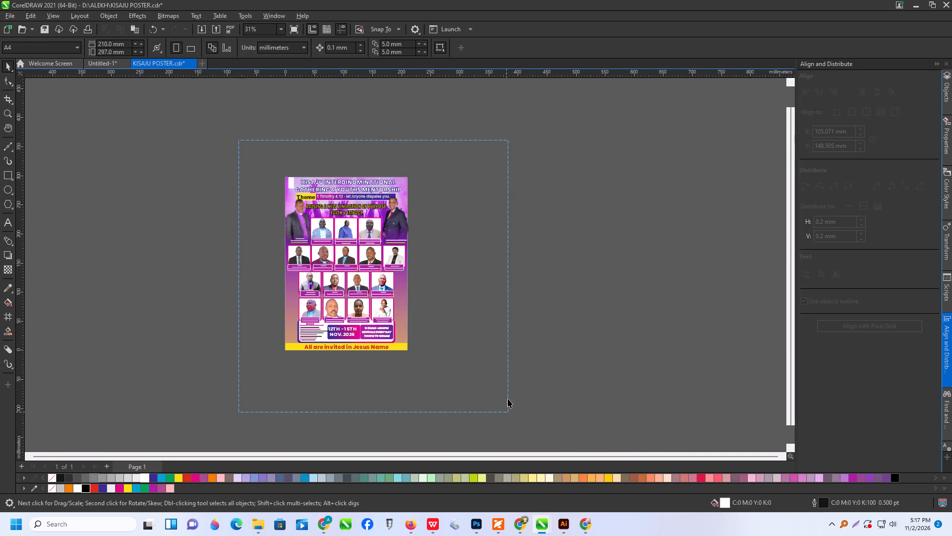
pyautogui.hotkey('ctrl', 'g')
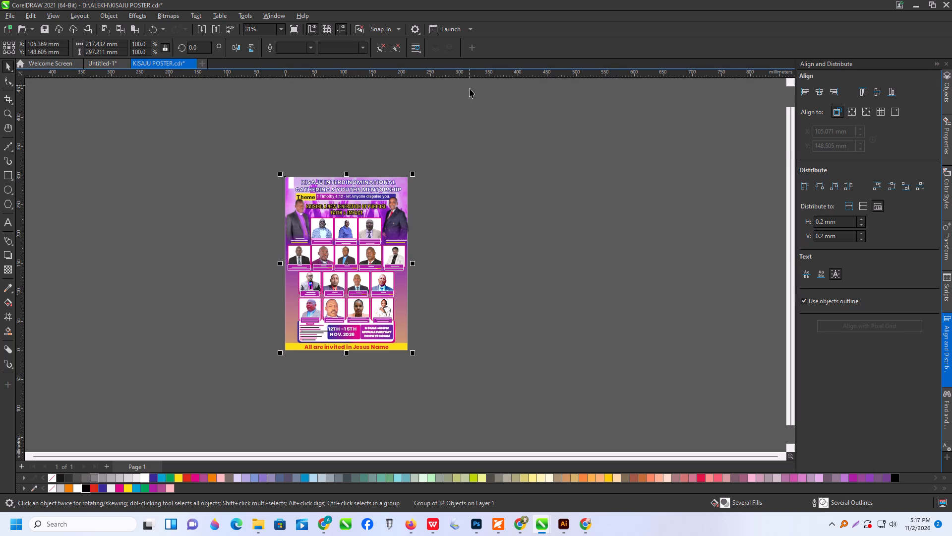
# Save the KISAJU POSTER document.
pyautogui.scroll(8, 465, 104)
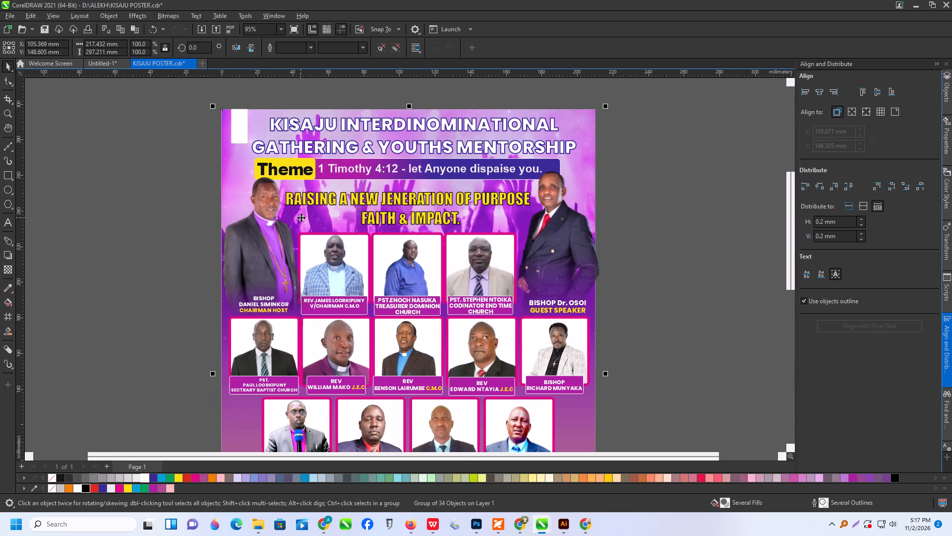
pyautogui.click(45, 29)
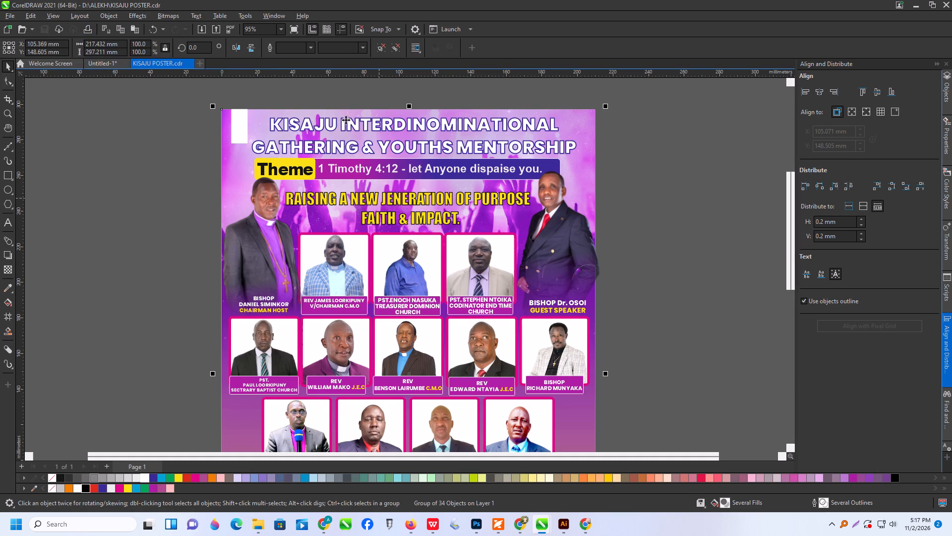
# Export the selected poster group as a JPG, choosing the existing KISAJU POSTER file on the Desktop as its name.
pyautogui.click(217, 28)
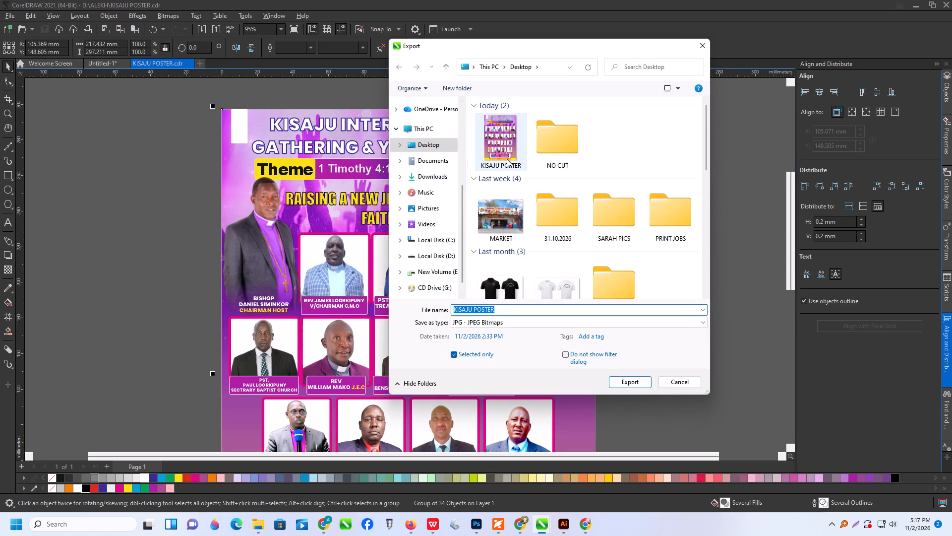
pyautogui.click(505, 155)
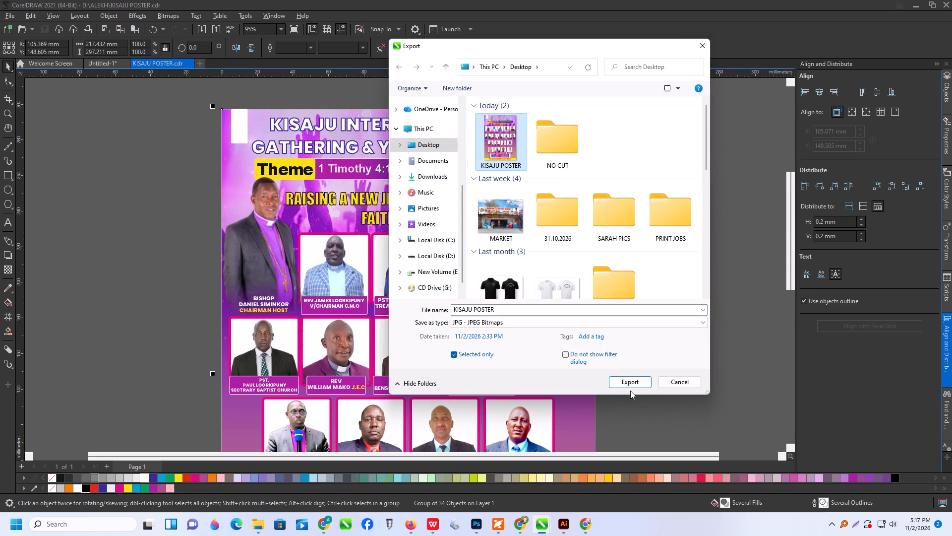
# Overwrite the existing KISAJU POSTER JPG with the selected group, exporting it in RGB Color (24-bit) mode.
pyautogui.click(628, 381)
pyautogui.click(515, 265)
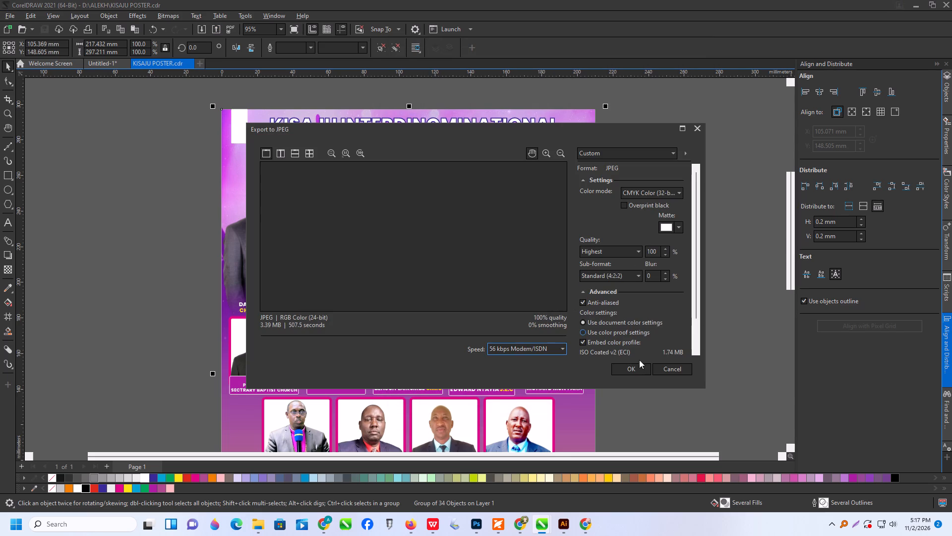
pyautogui.click(668, 198)
pyautogui.click(649, 211)
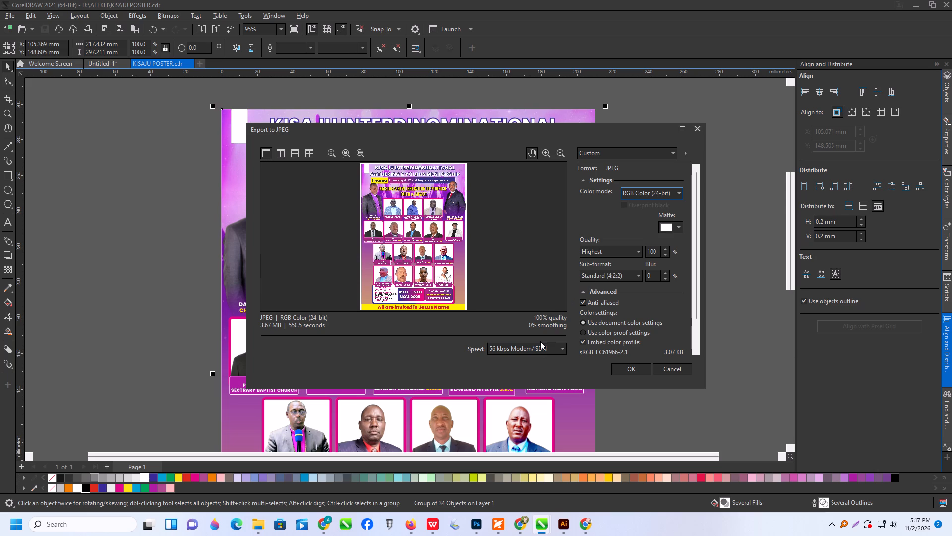
pyautogui.click(634, 369)
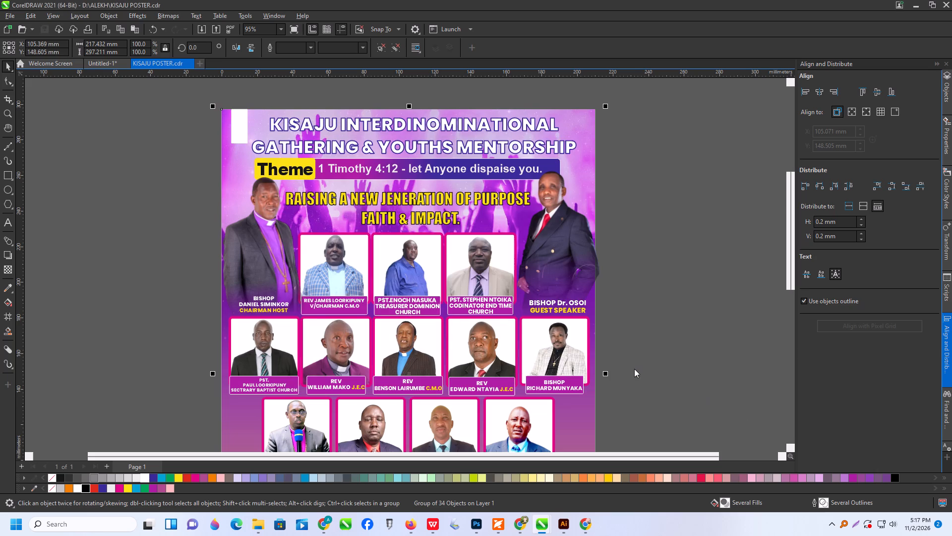